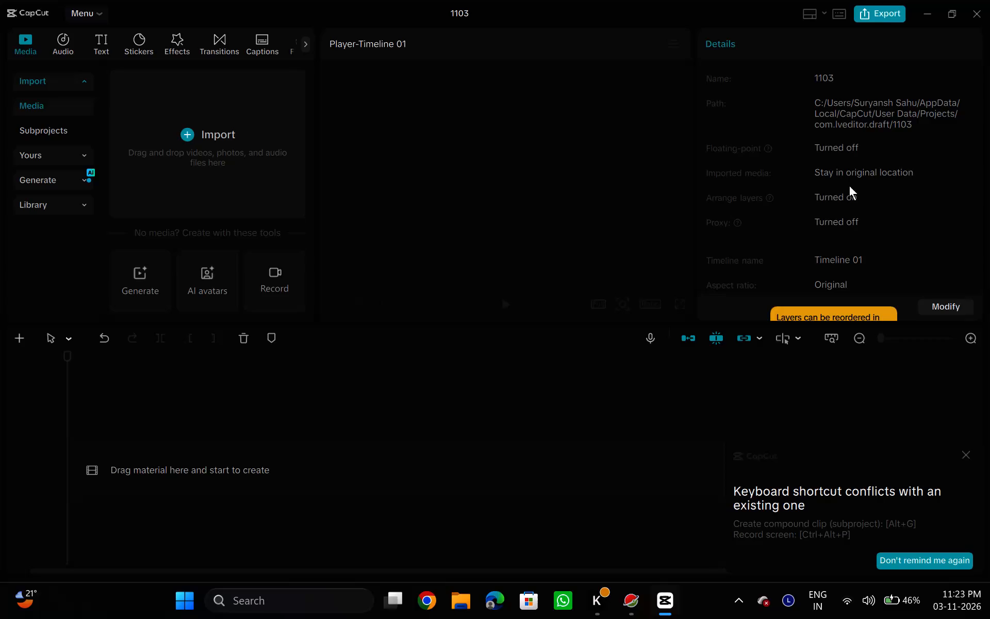
Start importing media from the device into the empty project.
left_click(188, 136)
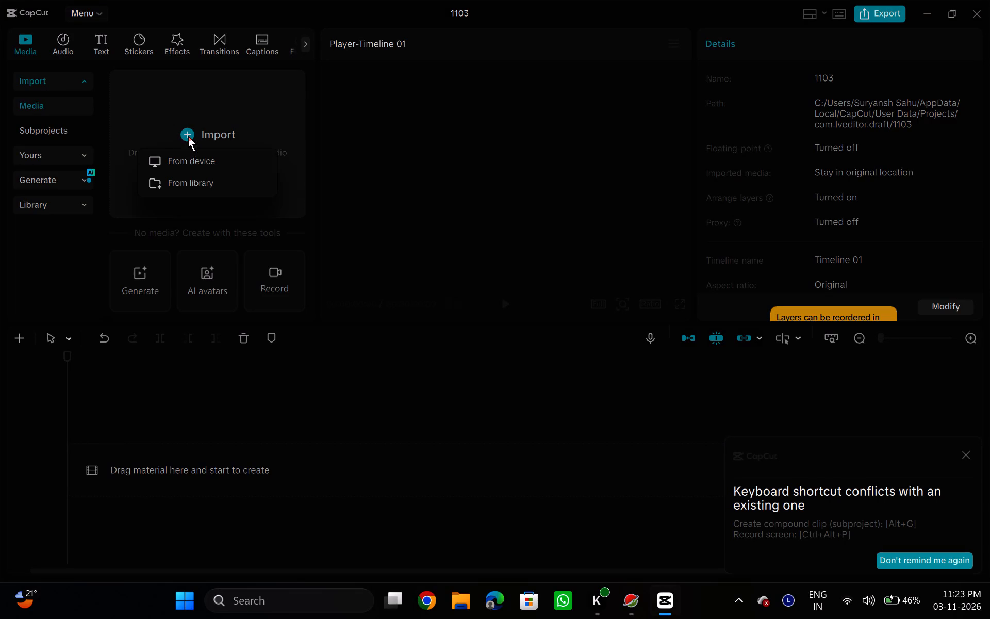
left_click(188, 162)
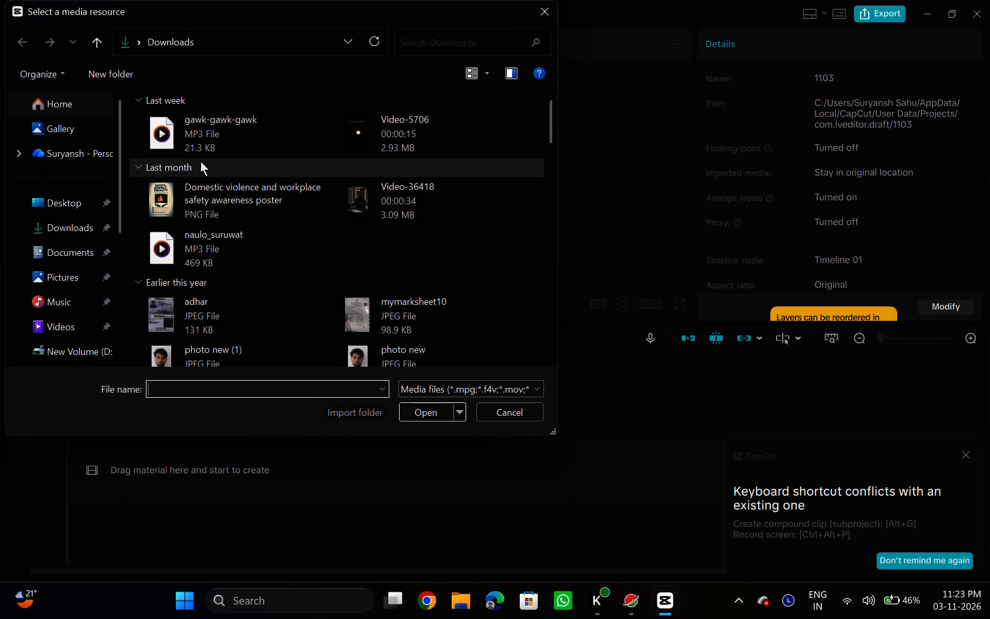
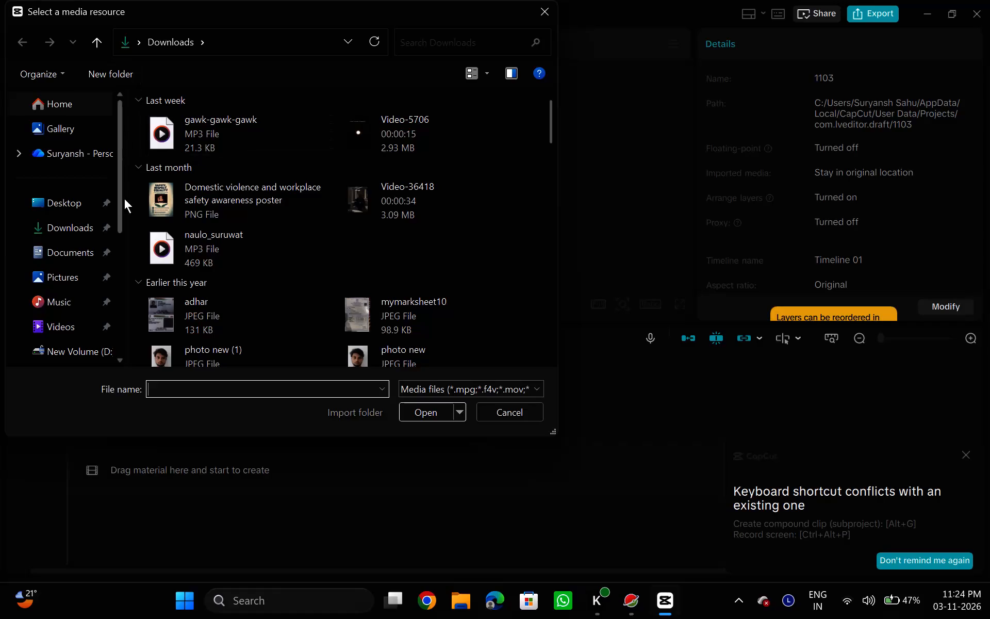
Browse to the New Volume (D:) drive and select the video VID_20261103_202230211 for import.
scroll(110, 206, "down", 8)
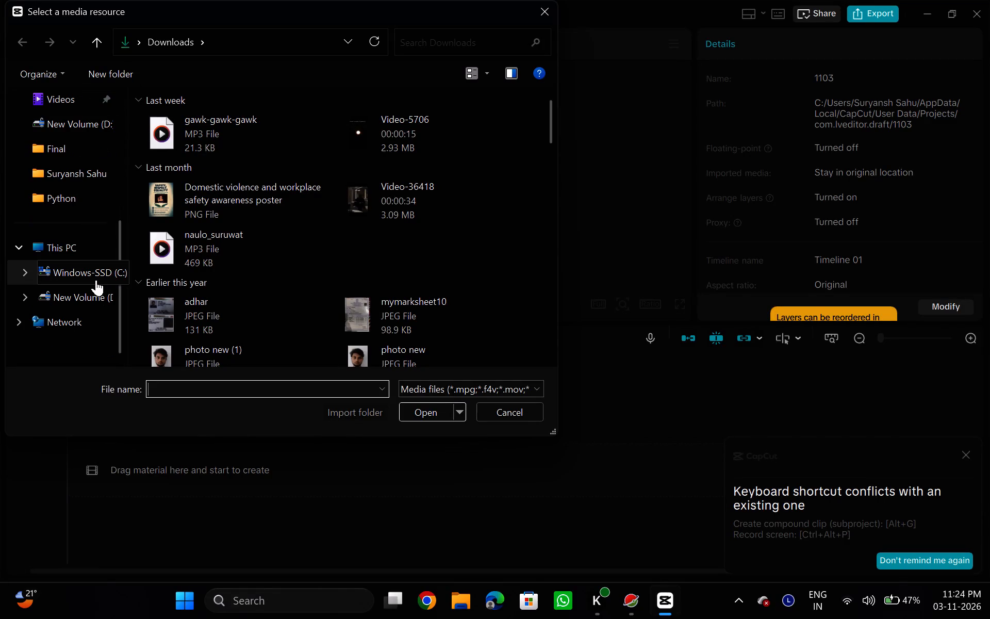
left_click(94, 288)
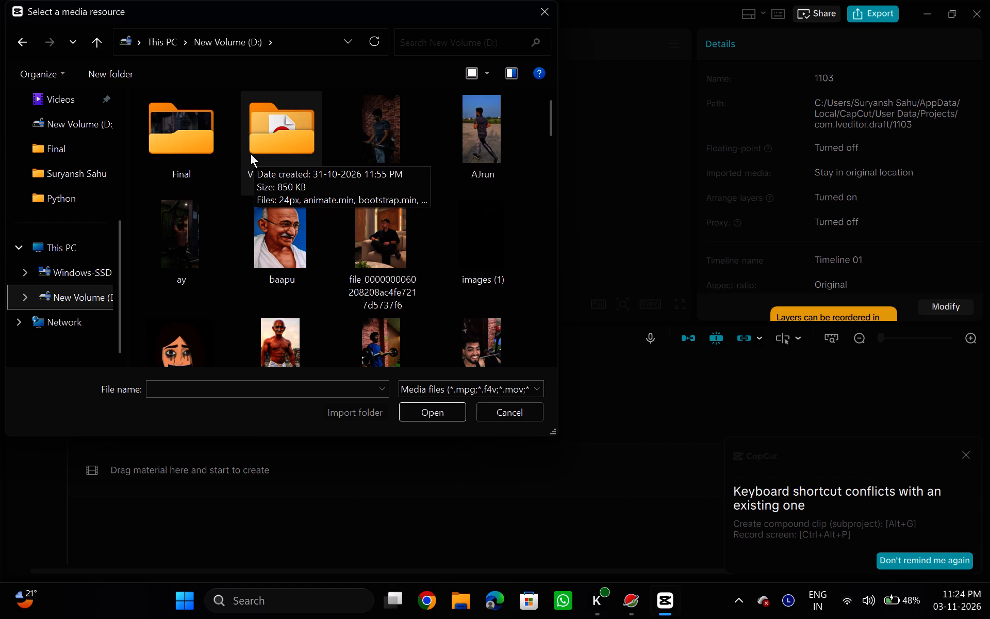
scroll(328, 231, "down", 2)
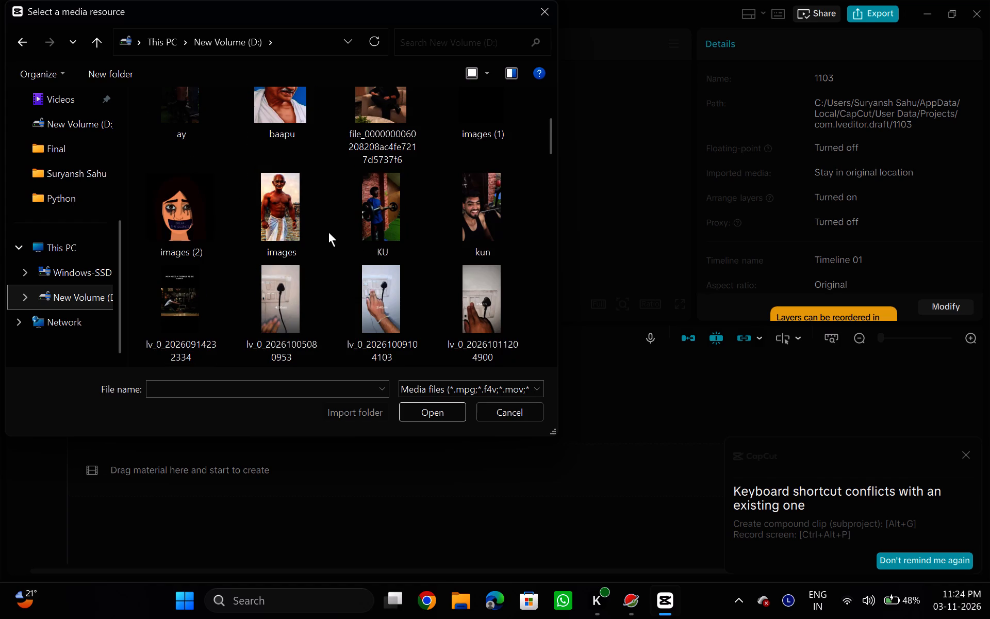
scroll(327, 228, "up", 6)
scroll(327, 227, "down", 1)
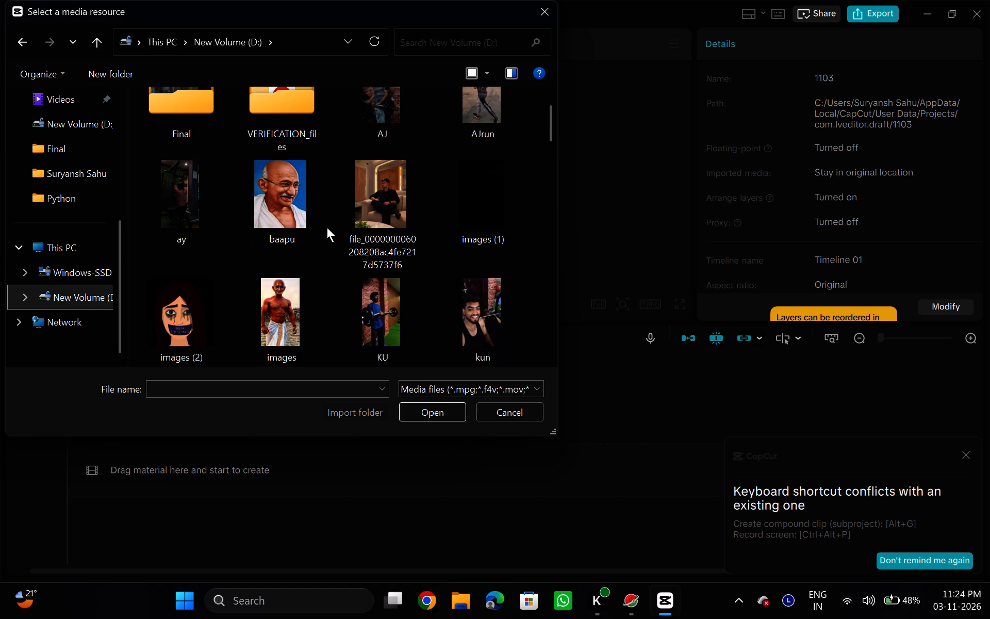
scroll(327, 227, "down", 3)
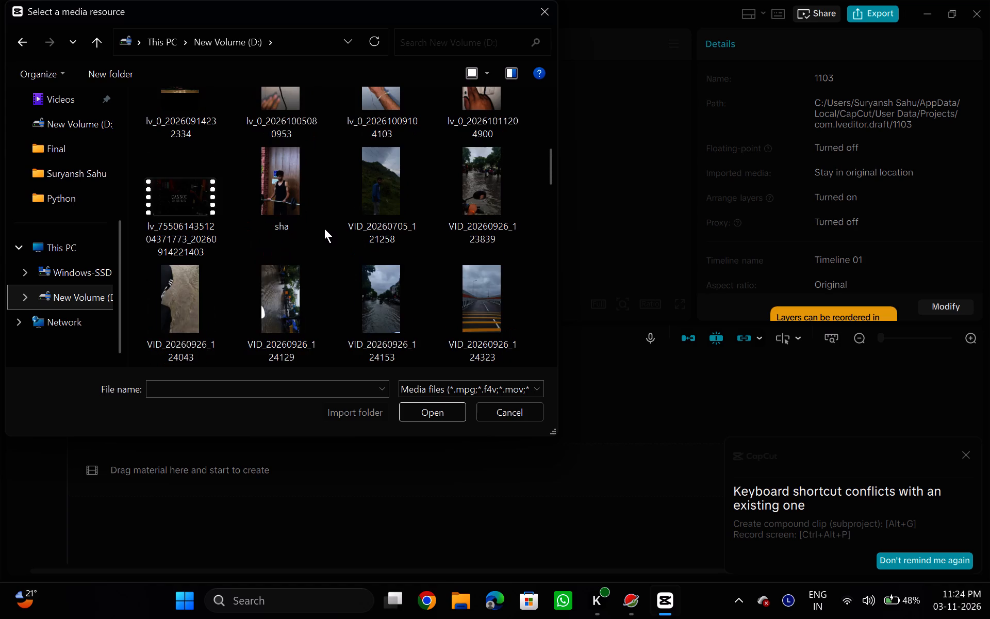
scroll(324, 227, "down", 2)
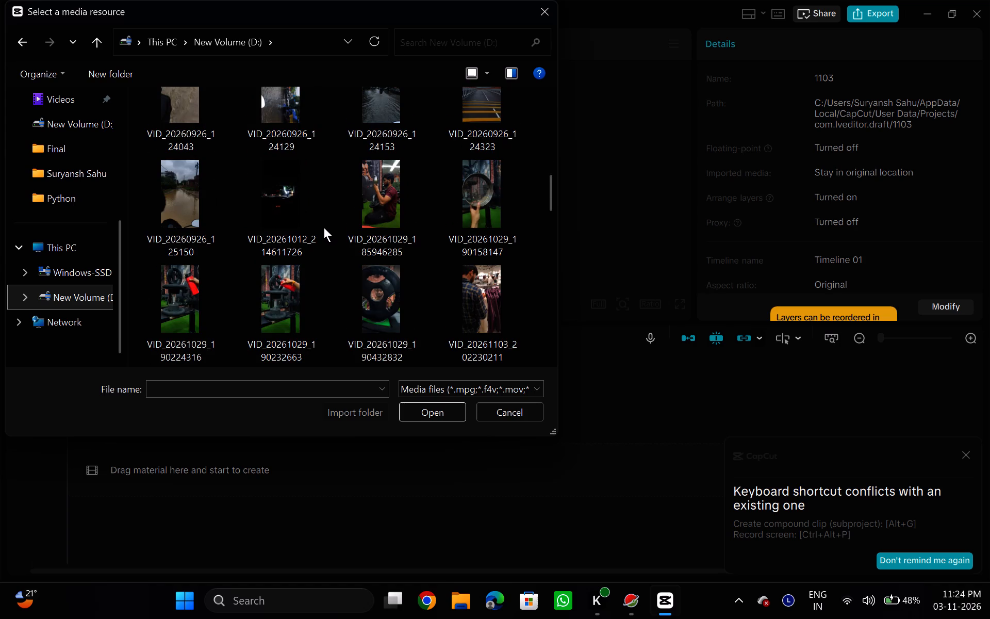
scroll(323, 227, "down", 3)
scroll(323, 227, "up", 1)
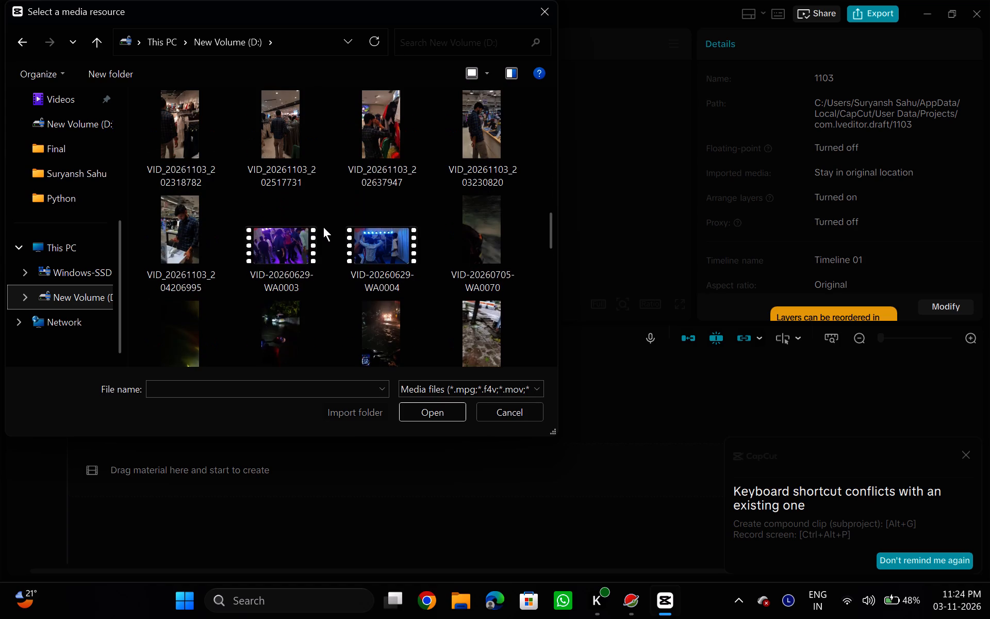
scroll(360, 202, "up", 1)
left_click(491, 126)
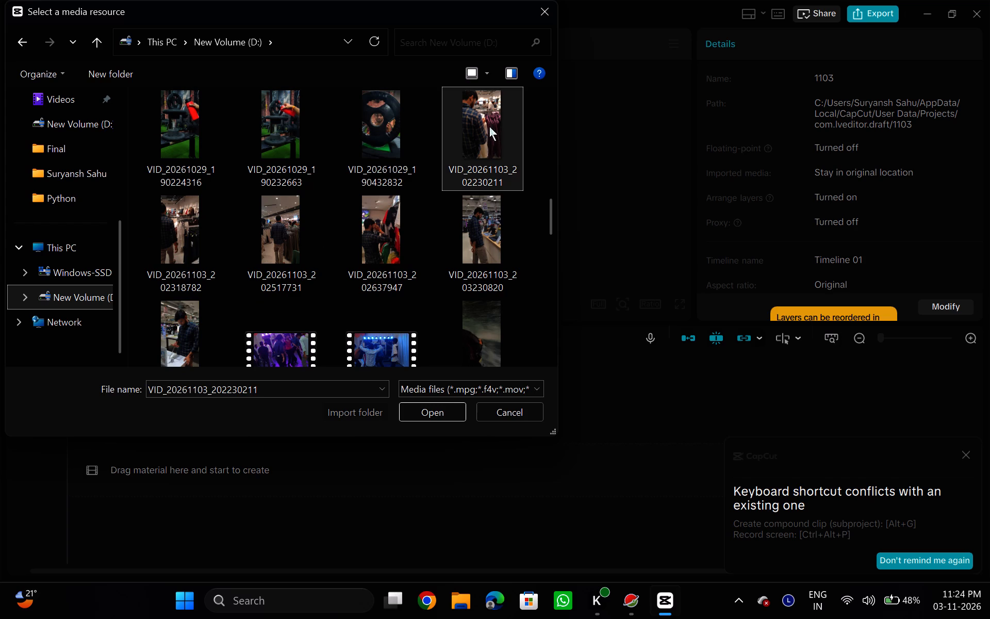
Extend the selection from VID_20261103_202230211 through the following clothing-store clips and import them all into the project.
left_click(187, 321, "shift")
left_click(417, 417)
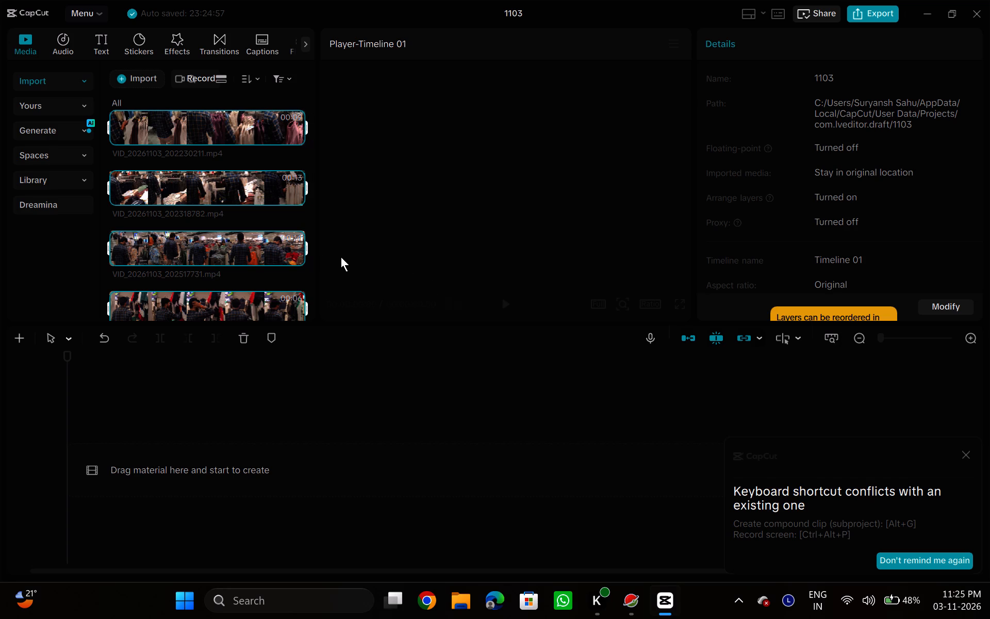
Switch to the Instagram app and open its messages.
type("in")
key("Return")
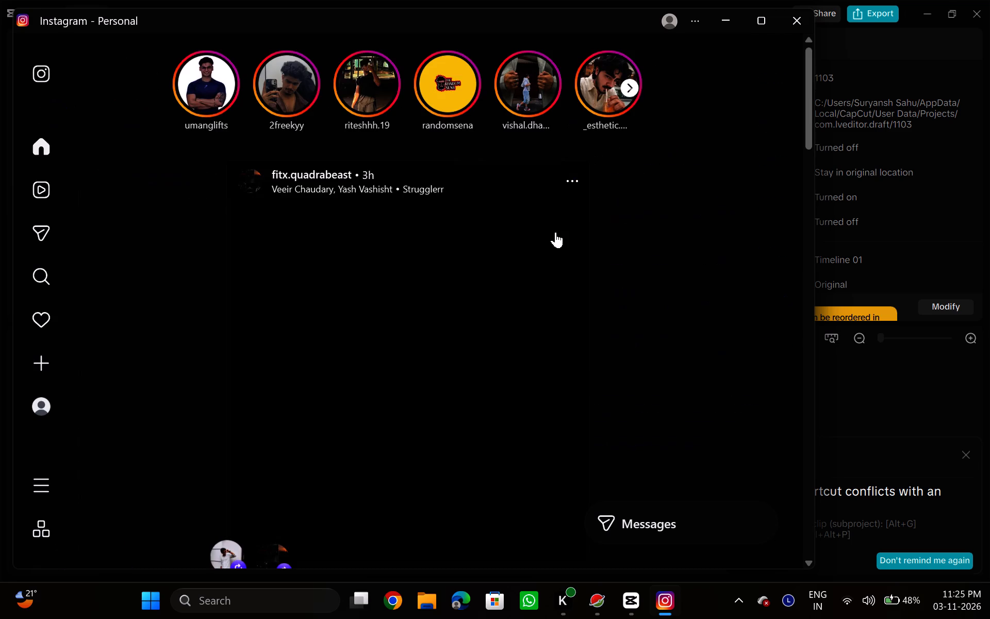
left_click(41, 232)
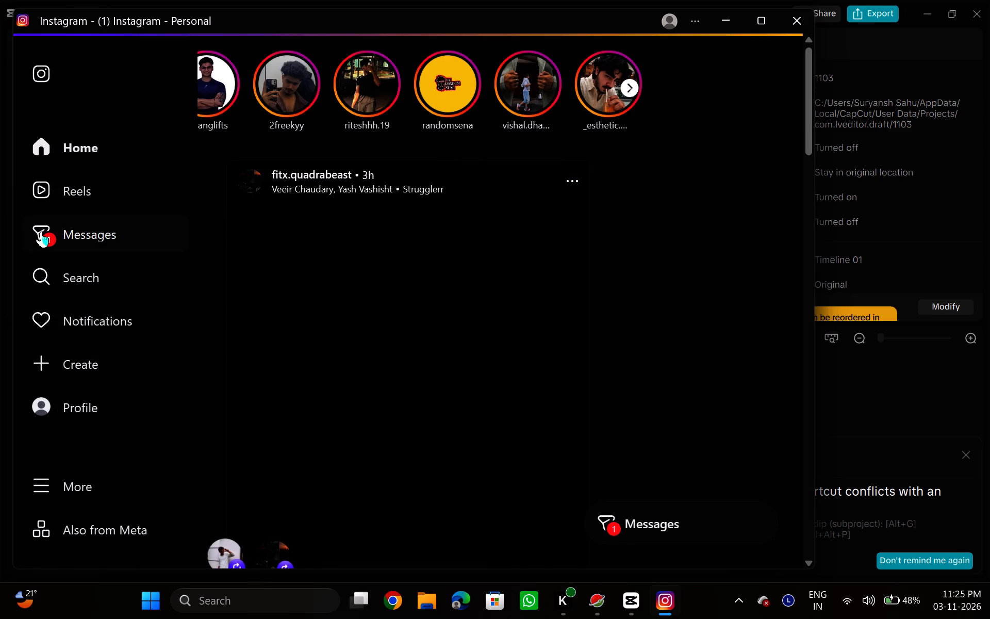
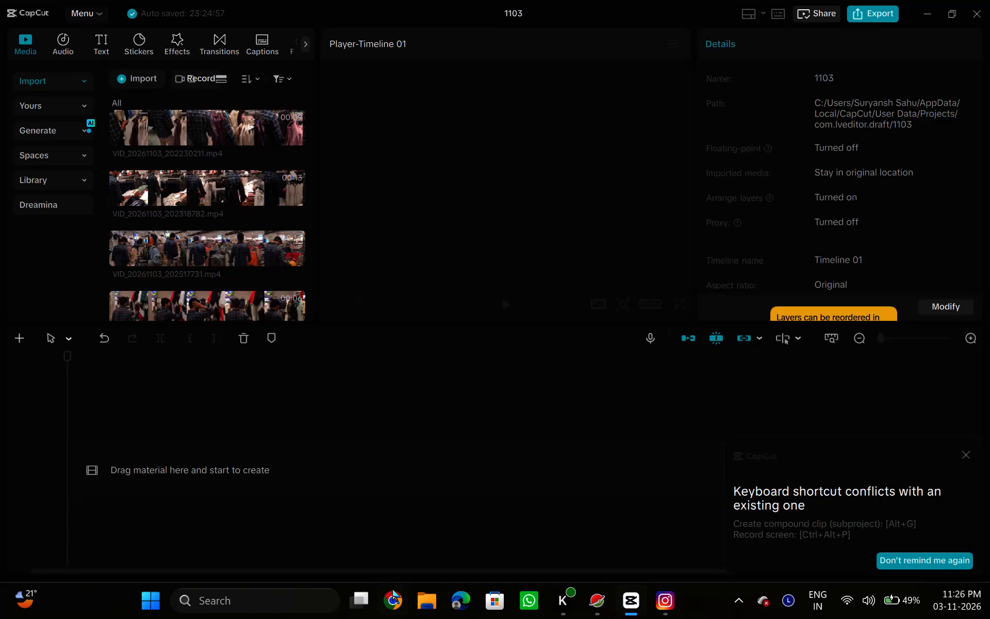
Switch to Chrome and search Google for the suggested query "insta reel downlo".
left_click(393, 589)
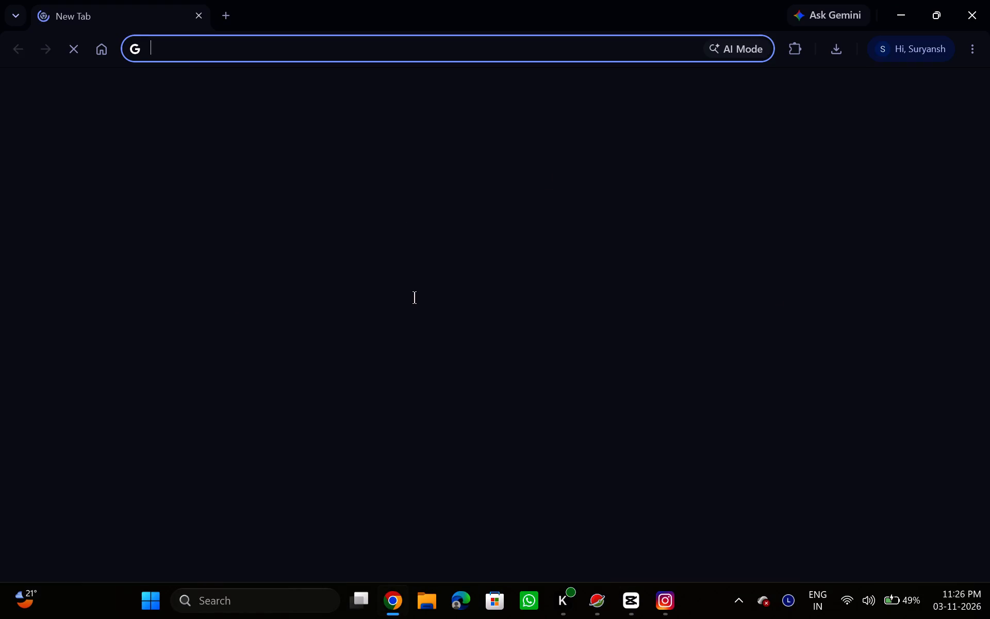
left_click(413, 288)
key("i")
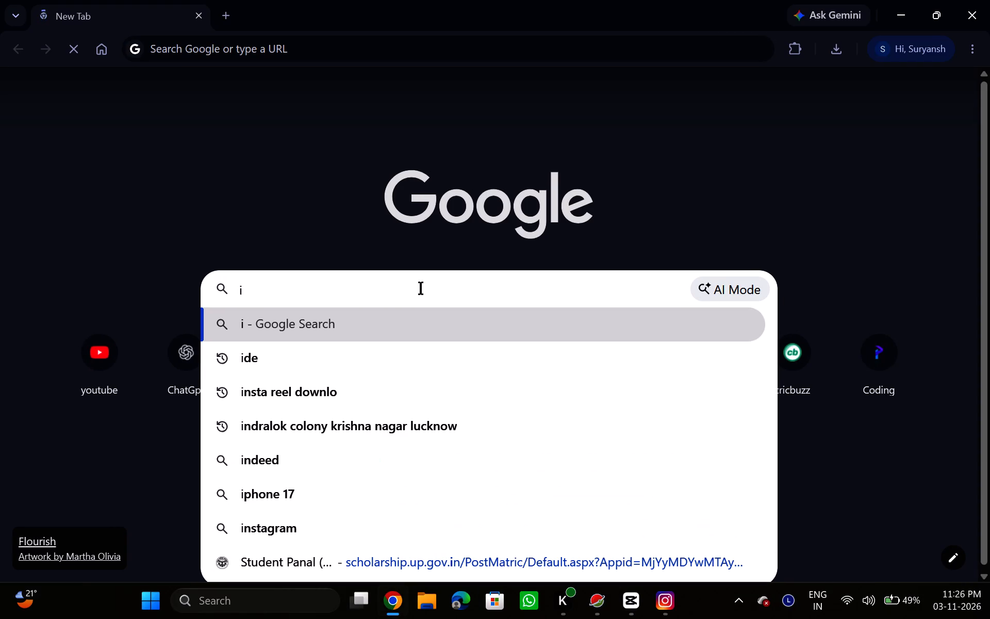
left_click(347, 395)
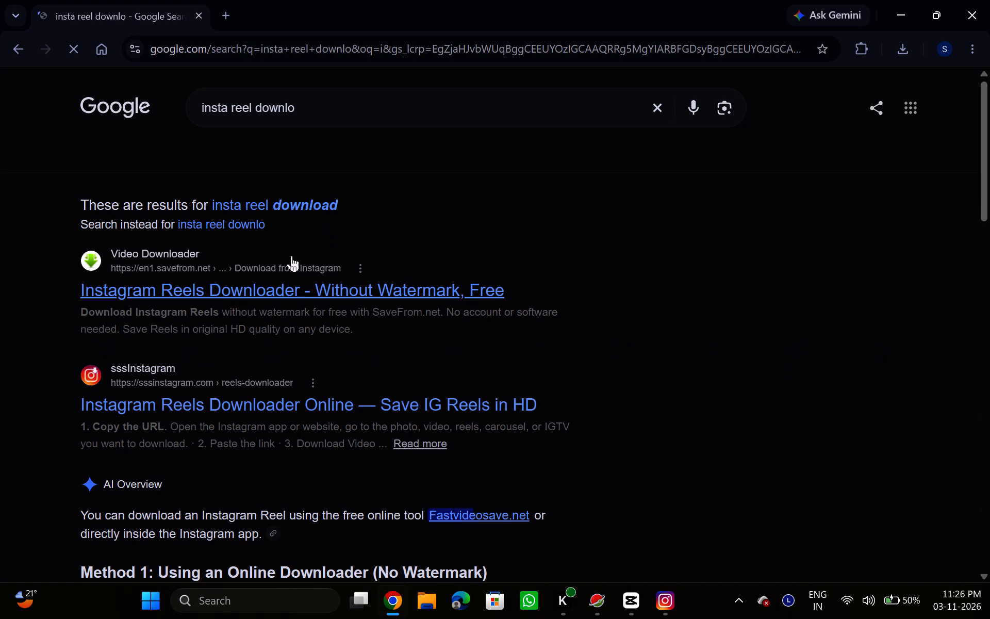
Change the Google query to "instareel downloader" and run the search again.
left_click(313, 106)
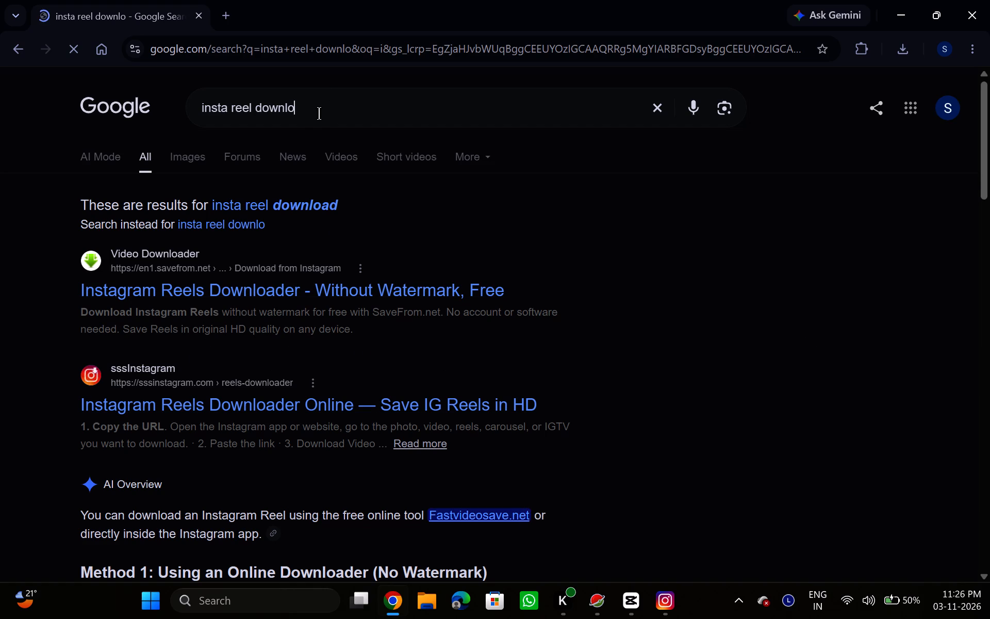
key("BackSpace")
key("BackSpace")
key("BackSpace")
key("BackSpace")
key("BackSpace")
key("BackSpace")
key("BackSpace")
key("BackSpace")
key("BackSpace")
key("BackSpace")
key("BackSpace")
key("BackSpace")
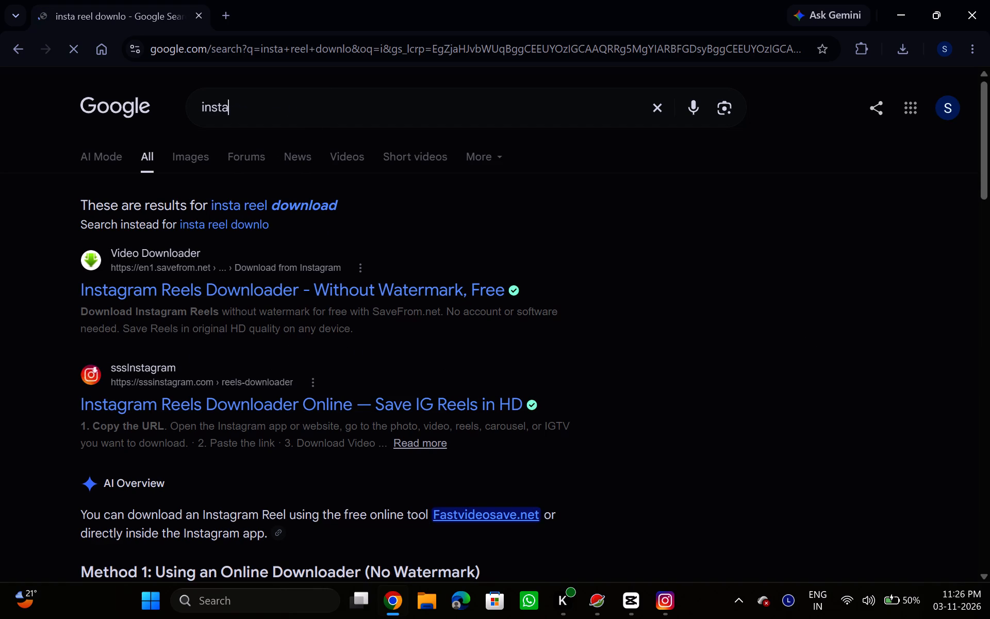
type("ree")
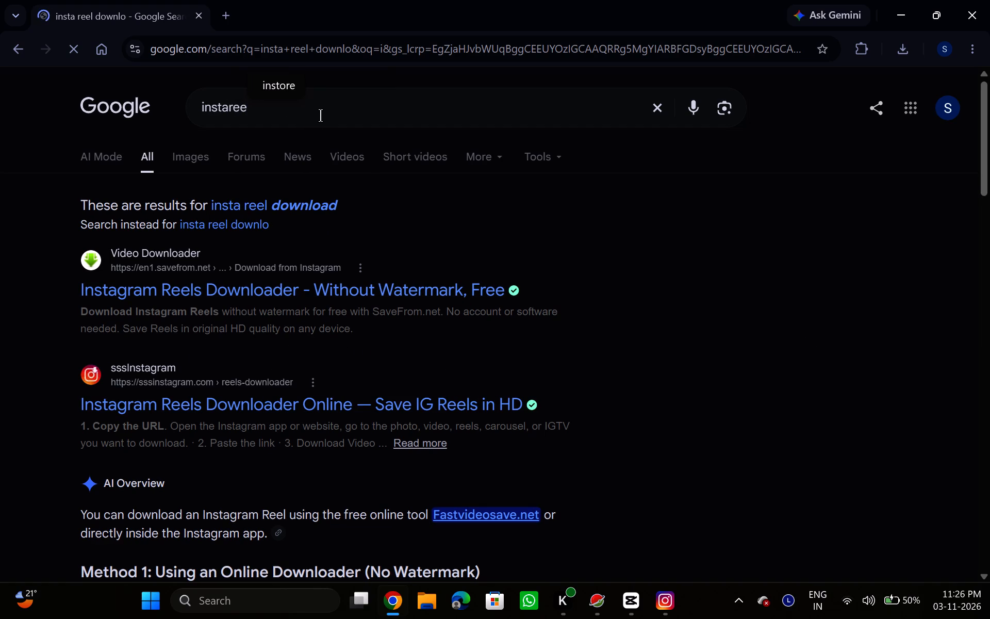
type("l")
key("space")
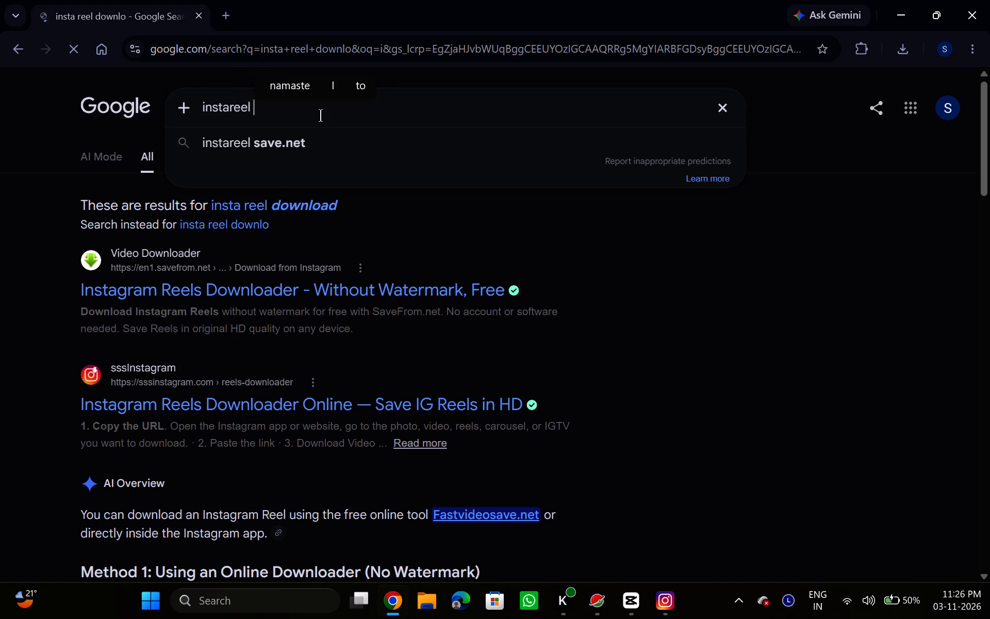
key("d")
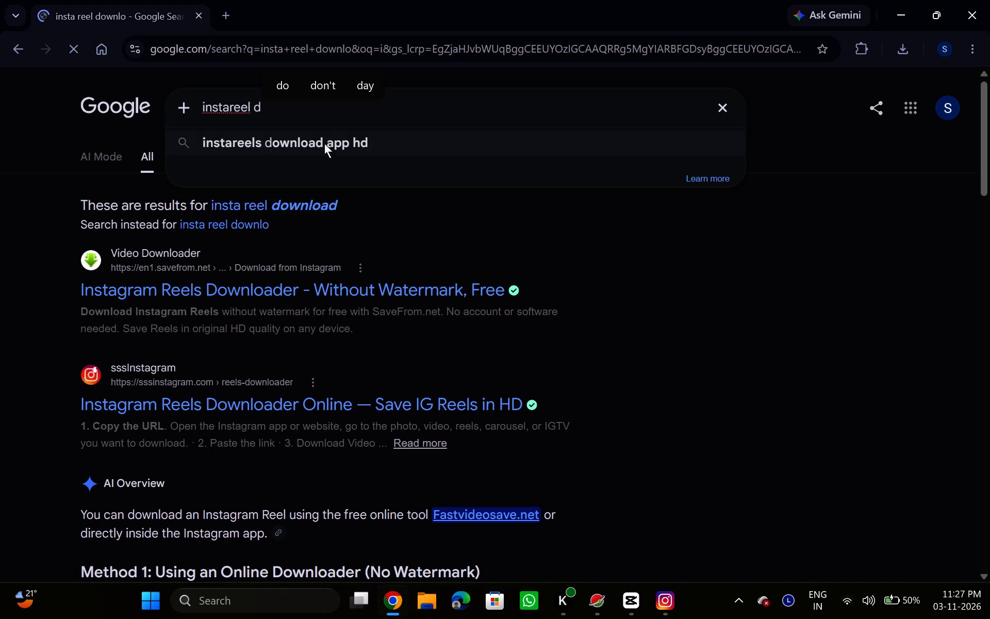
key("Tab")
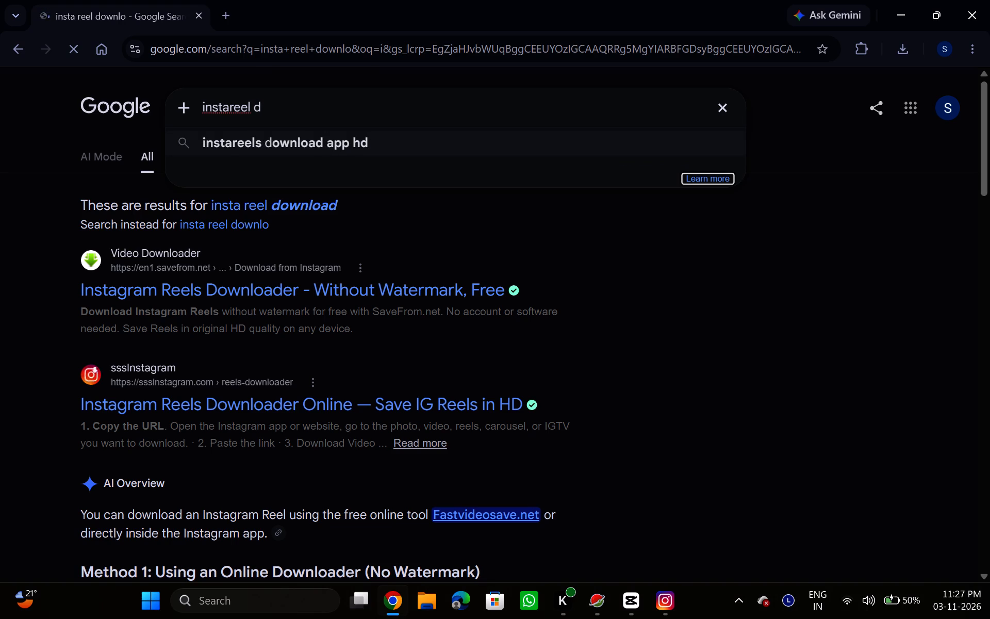
left_click(287, 96)
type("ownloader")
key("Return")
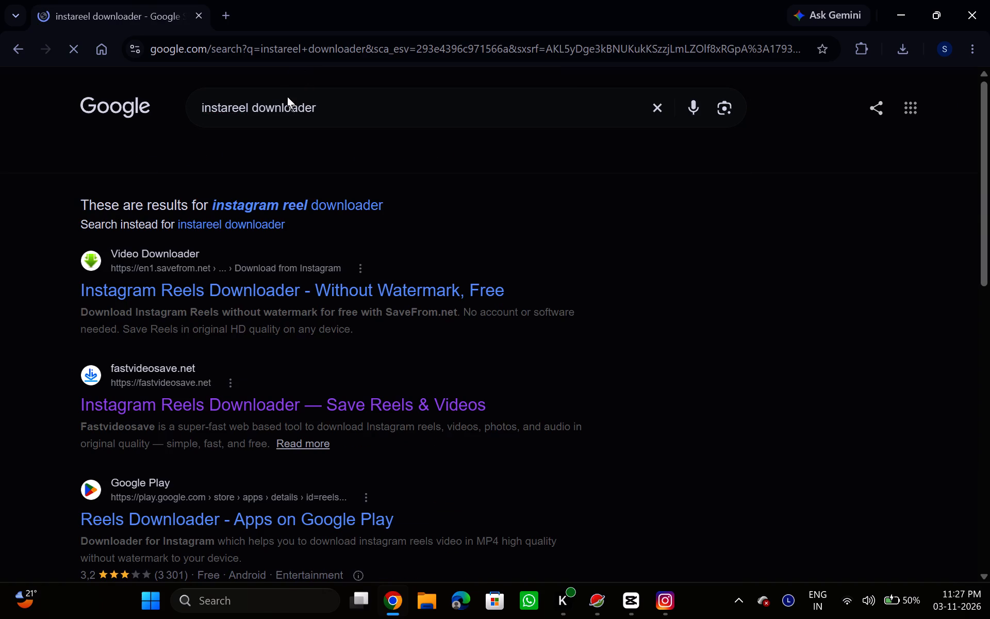
Open the videodropper.app Instagram Reels Downloader page from the search results.
scroll(235, 307, "down", 2)
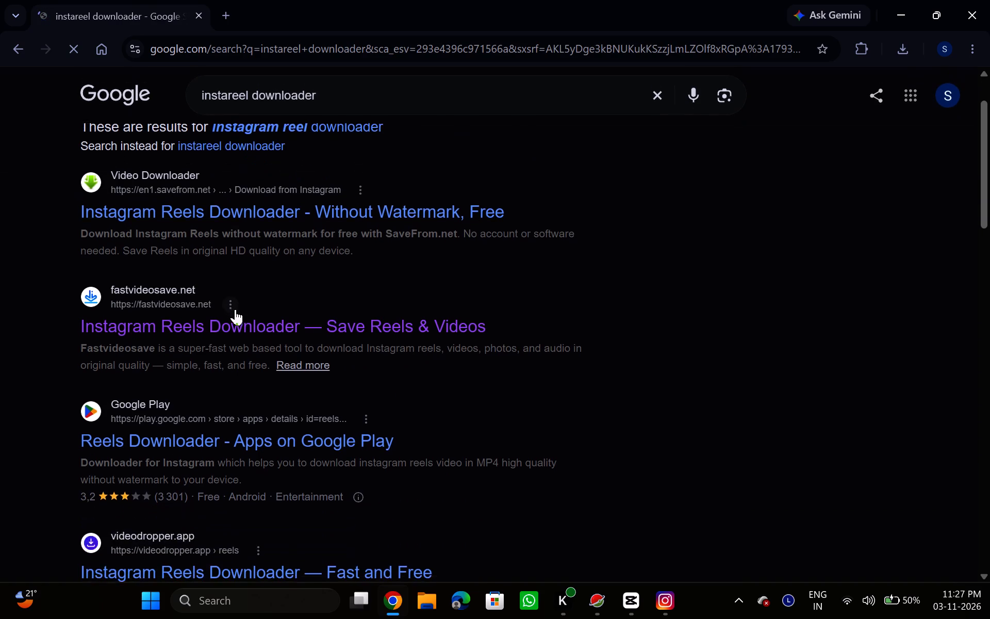
scroll(235, 309, "down", 2)
left_click(235, 338)
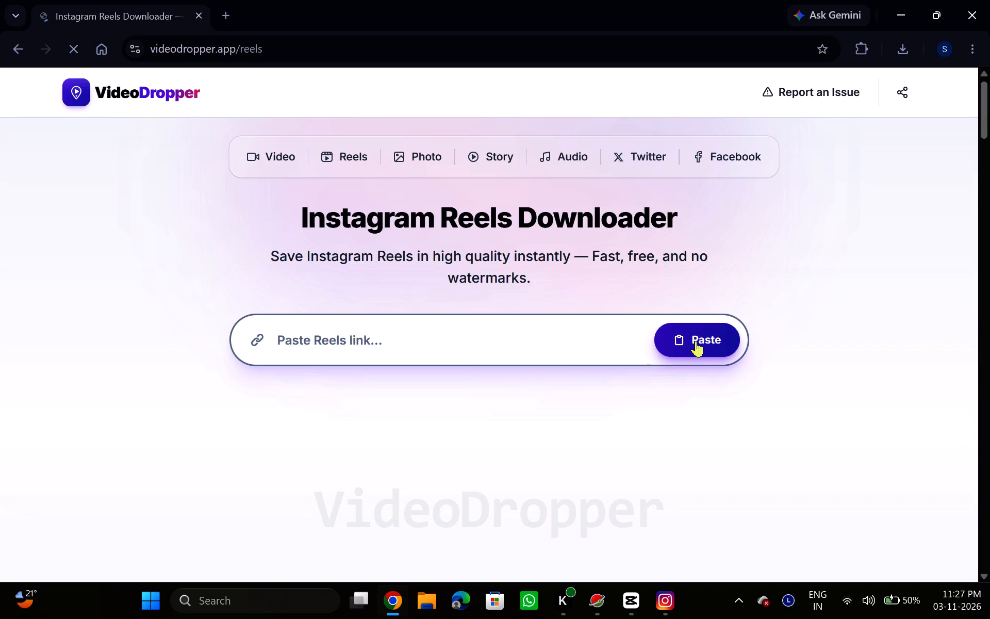
Try to paste the copied reel link, and accept the site's personal data consent request.
key("super+v")
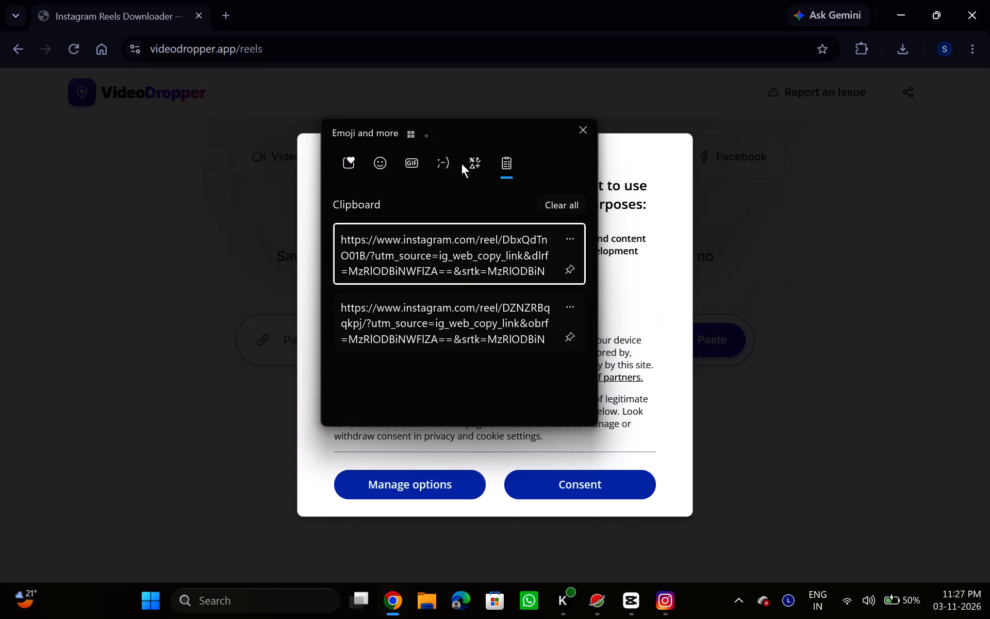
left_click(443, 246)
key("ctrl+v")
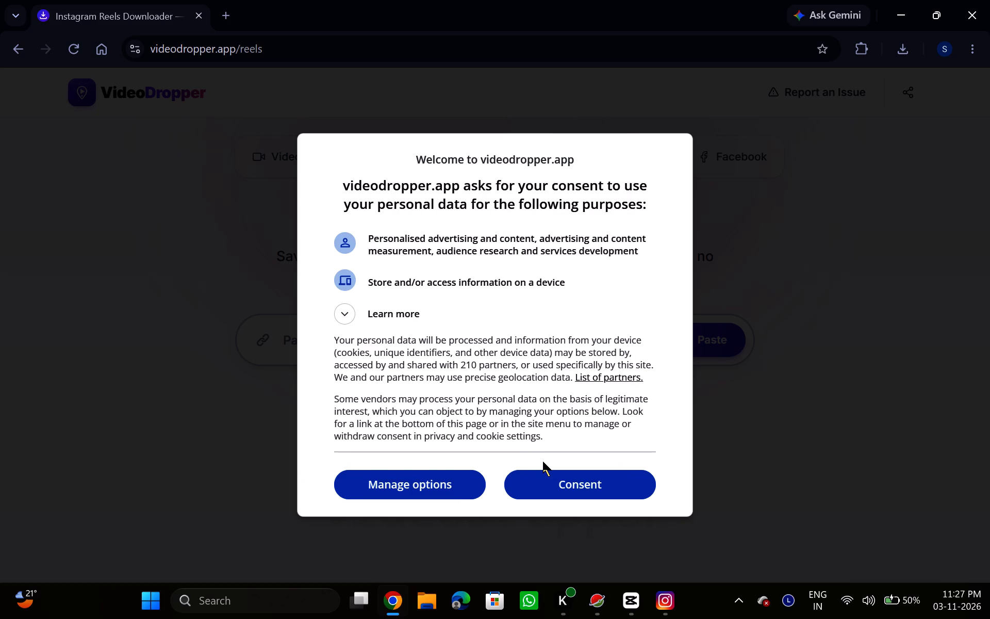
left_click(572, 471)
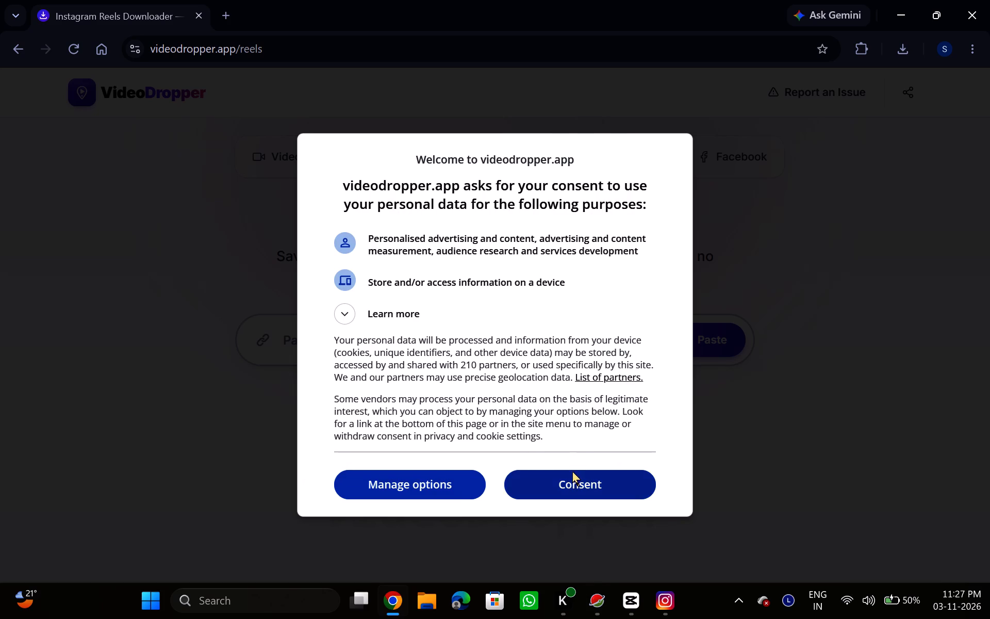
Paste the most recently copied Instagram reel link from the clipboard history into the downloader's link field.
left_click(580, 334)
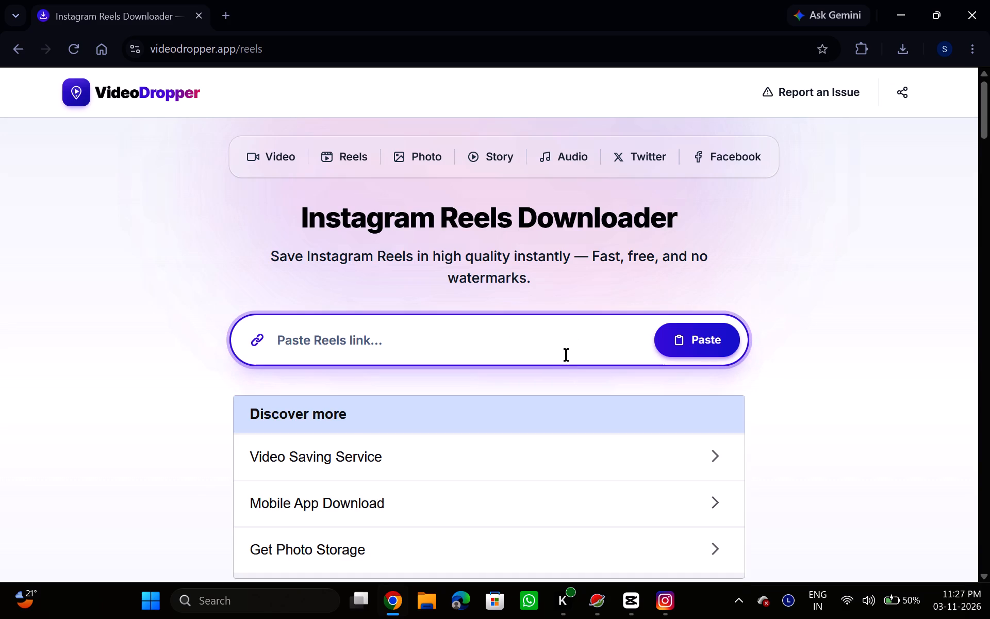
key("super+v")
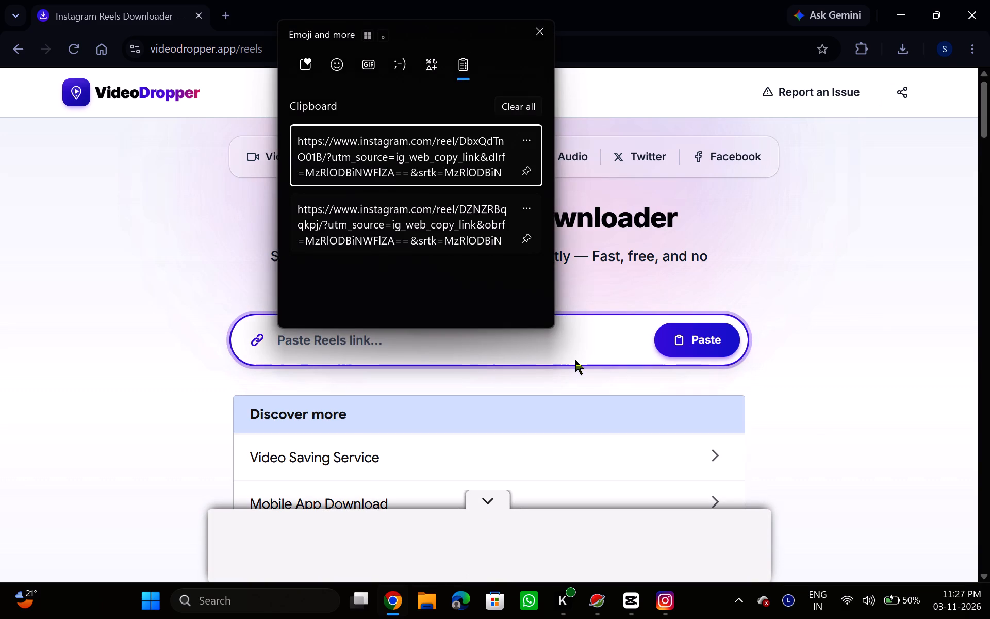
left_click(406, 161)
key("ctrl+v")
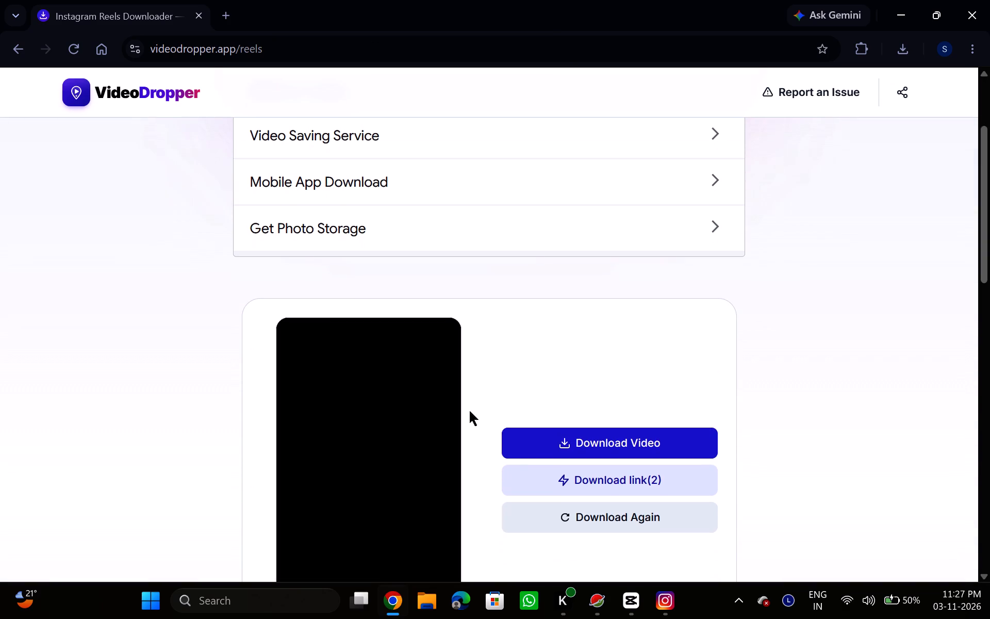
Download the fetched reel through both the main video download and link(2), dismissing the ad, and check the recent downloads.
left_click(606, 442)
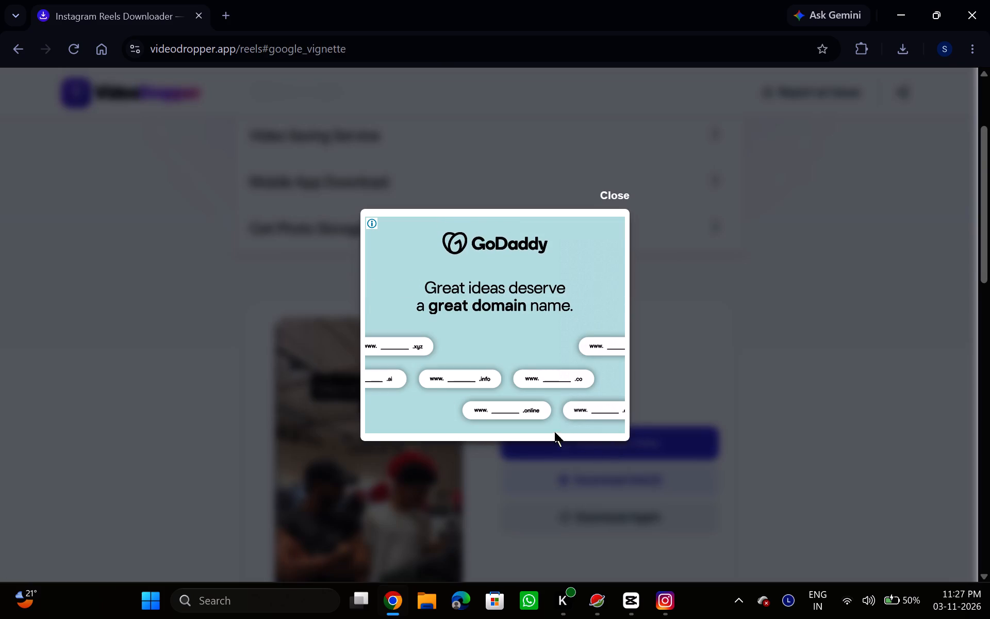
left_click(604, 194)
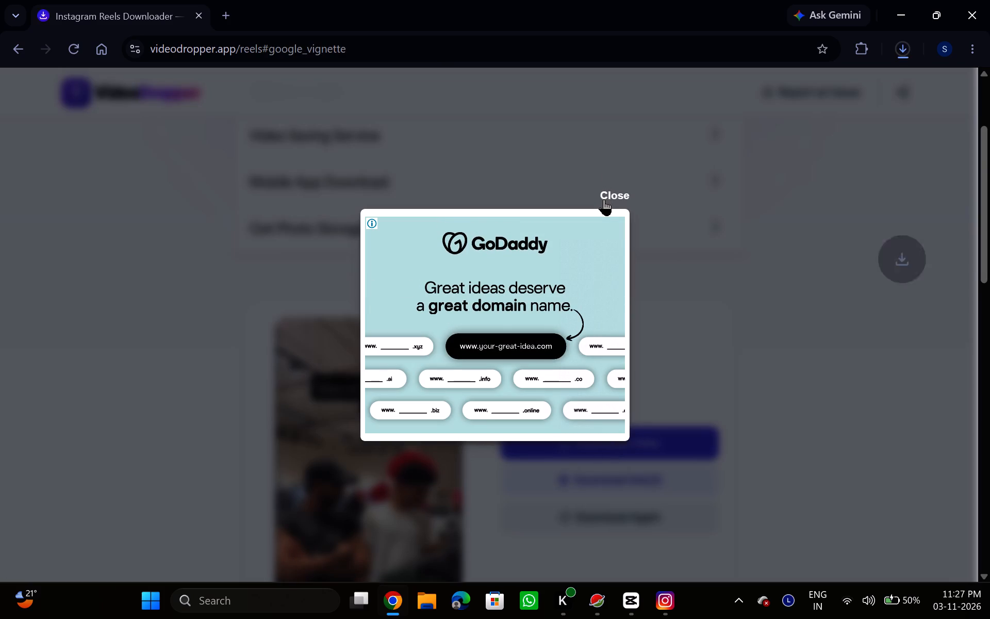
left_click(614, 481)
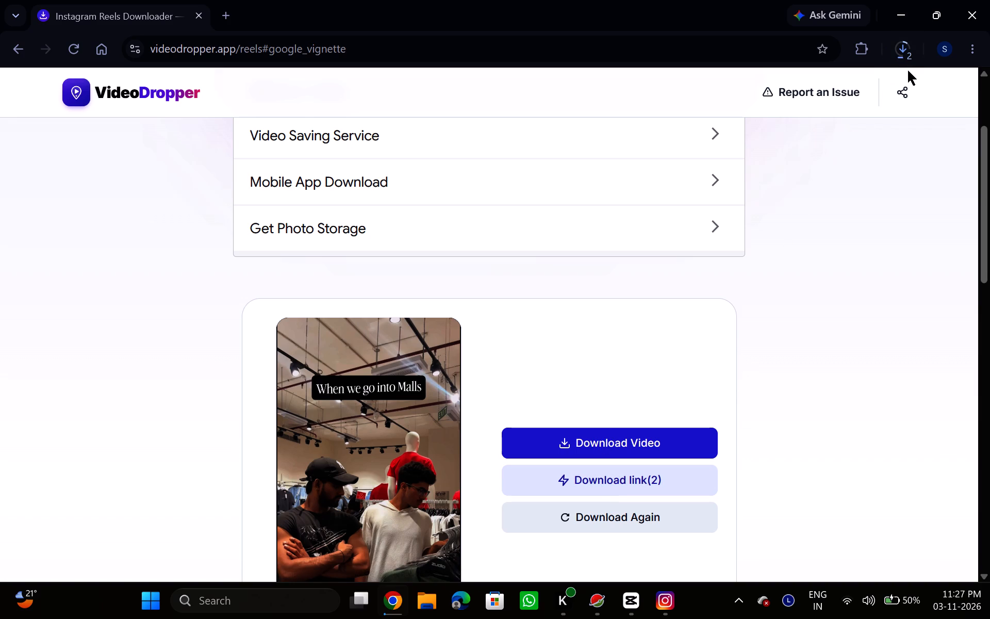
left_click(905, 55)
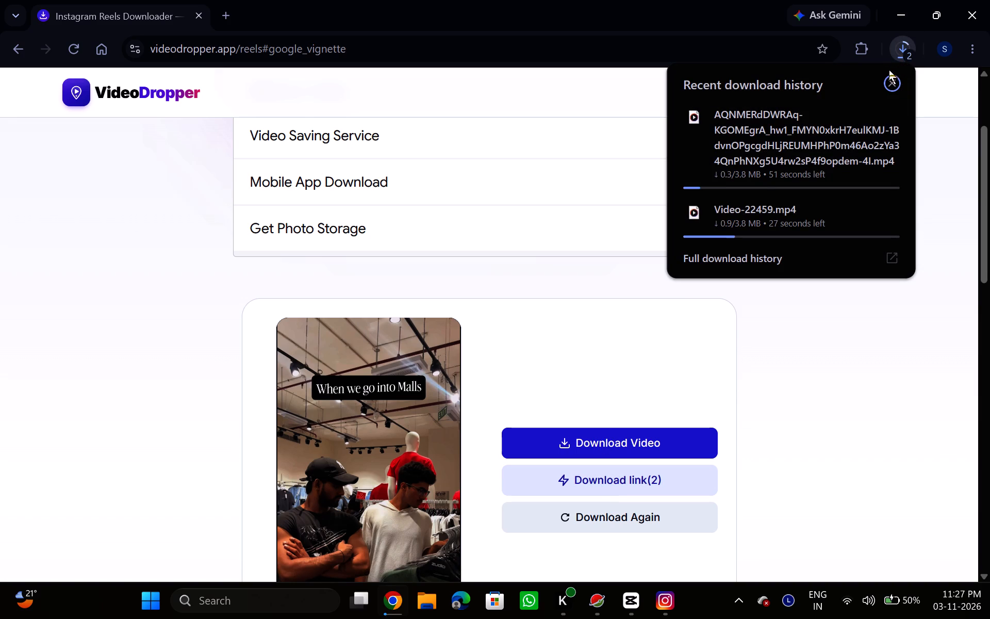
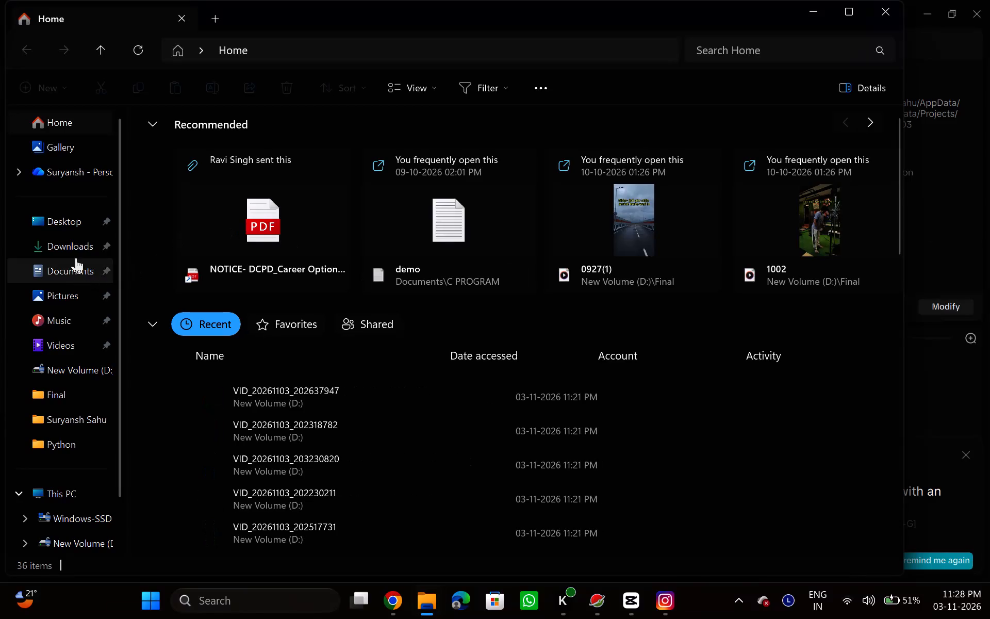
Check the Downloads folder for saved videos and review the loaded reel's page on VideoDropper in Chrome.
left_click(74, 242)
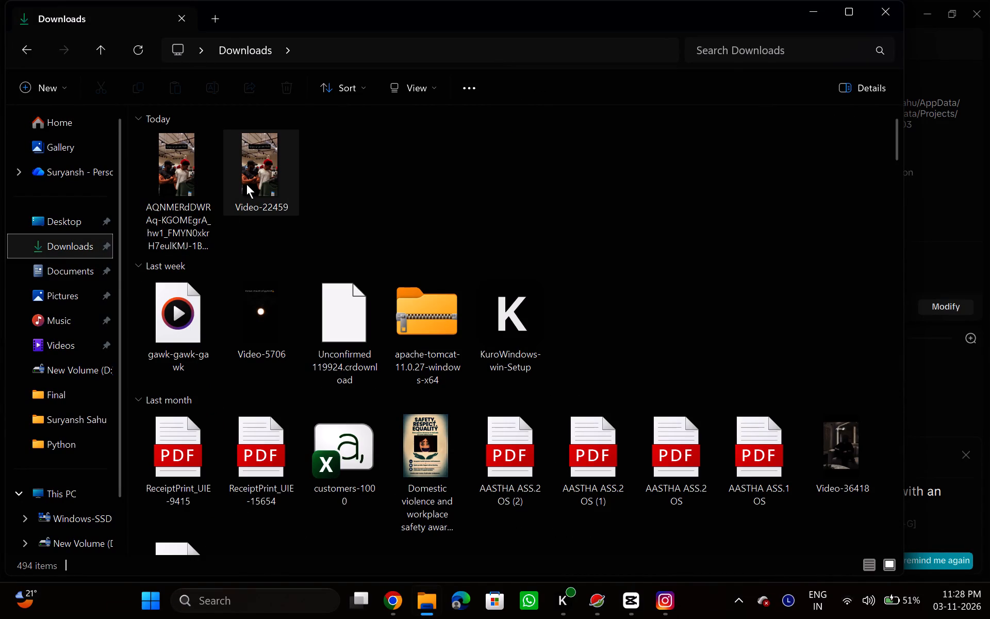
left_click(386, 607)
scroll(469, 256, "up", 15)
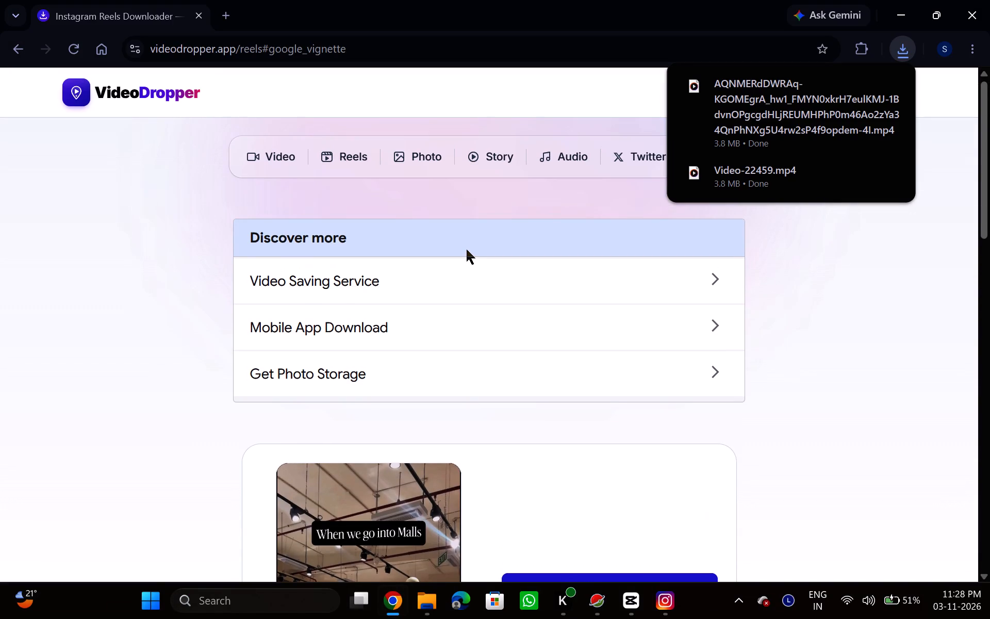
scroll(464, 252, "up", 5)
scroll(806, 323, "up", 4)
left_click(806, 298)
scroll(805, 297, "up", 6)
scroll(804, 292, "down", 2)
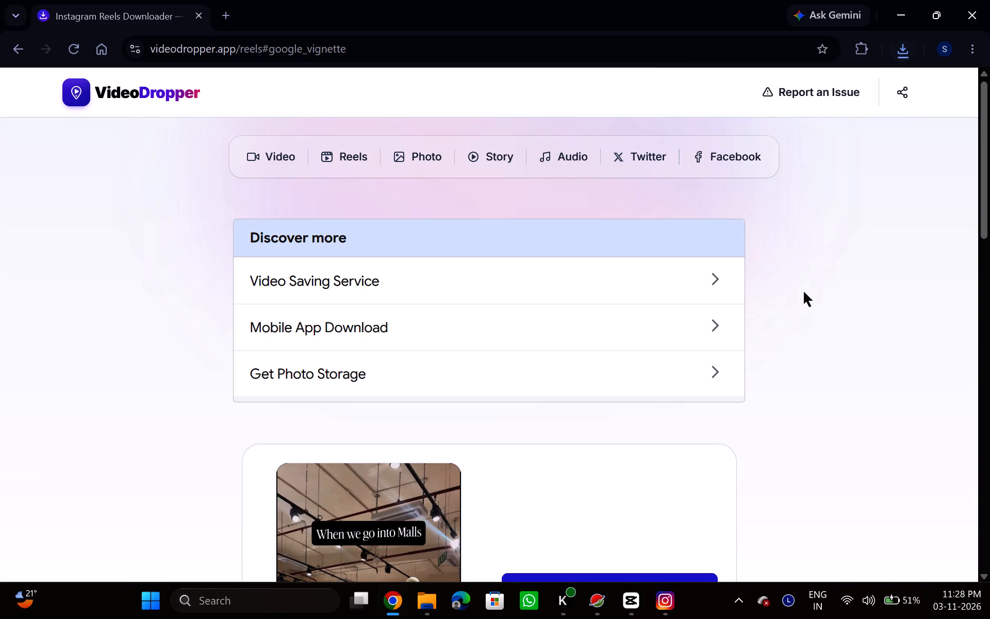
scroll(804, 292, "down", 5)
scroll(804, 291, "up", 14)
scroll(801, 282, "down", 8)
scroll(801, 282, "up", 4)
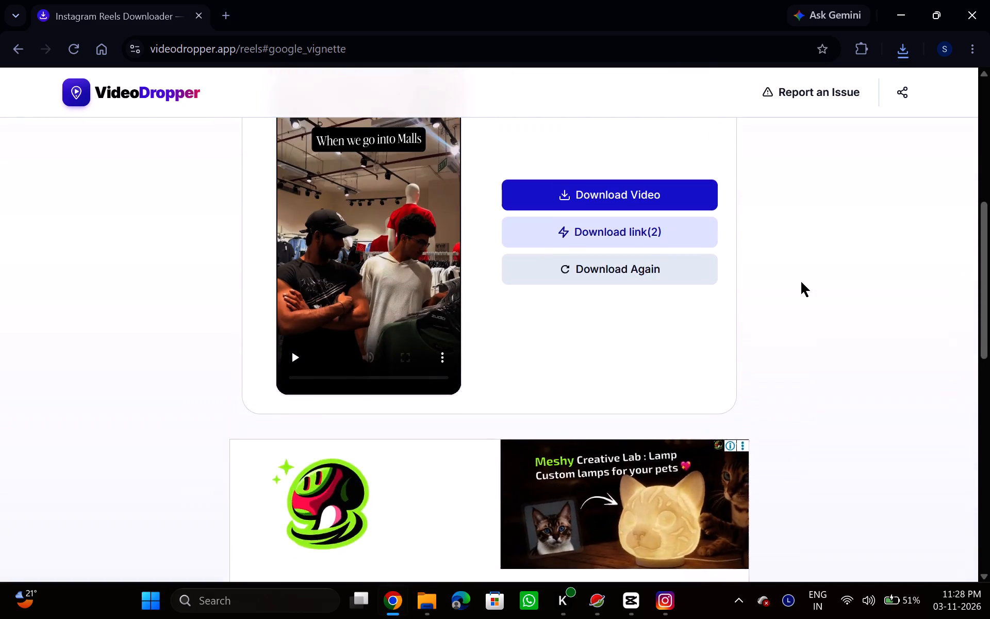
scroll(801, 282, "up", 13)
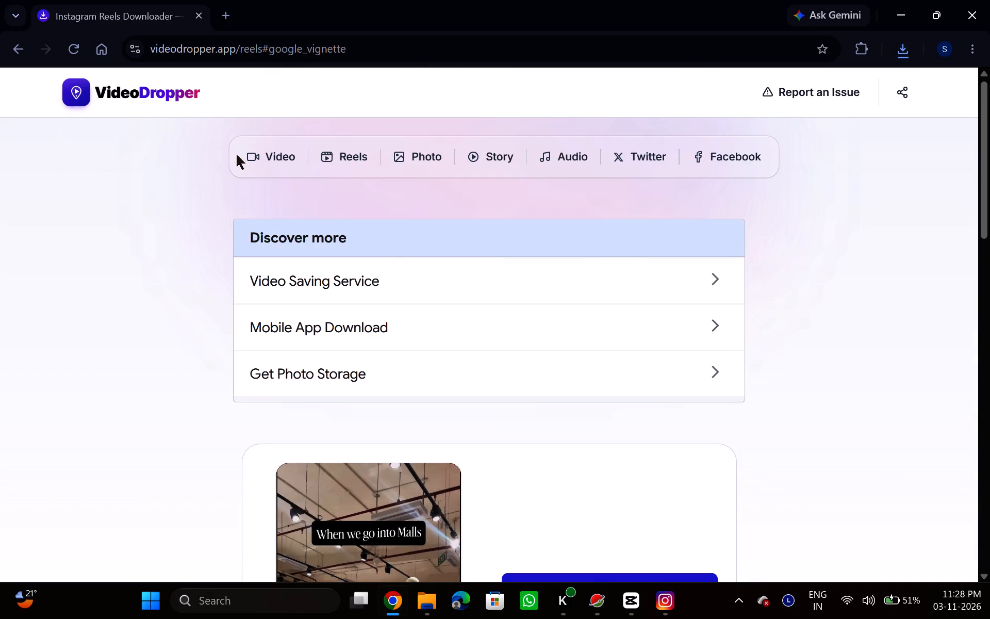
Load the older copied Instagram reel link (reel/DZNZRBqqkpj) in the Reels downloader and start downloading its video.
left_click(351, 165)
left_click(408, 348)
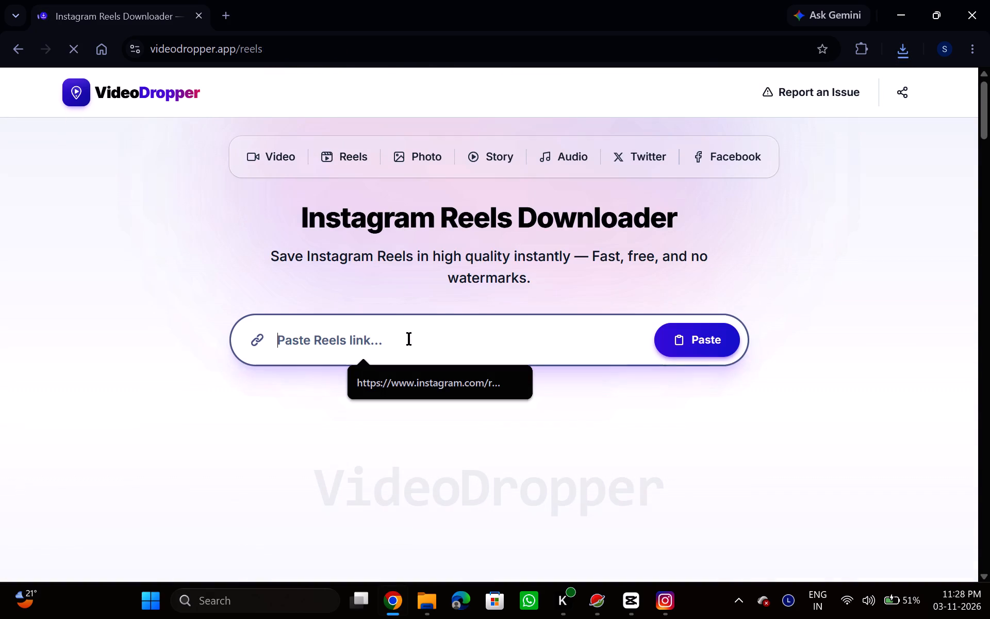
key("super+v")
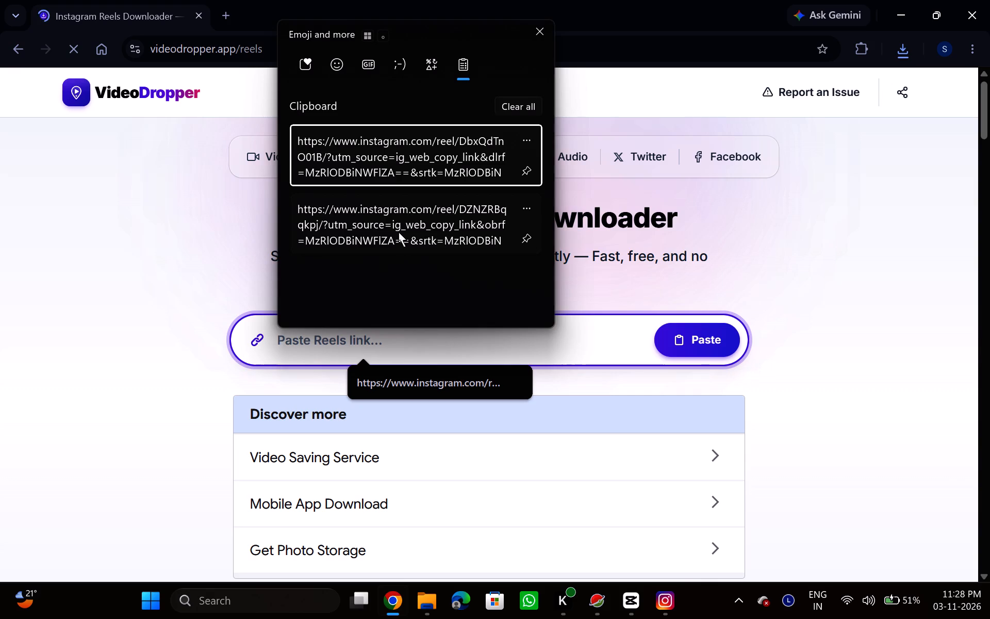
left_click(399, 232)
key("ctrl+v")
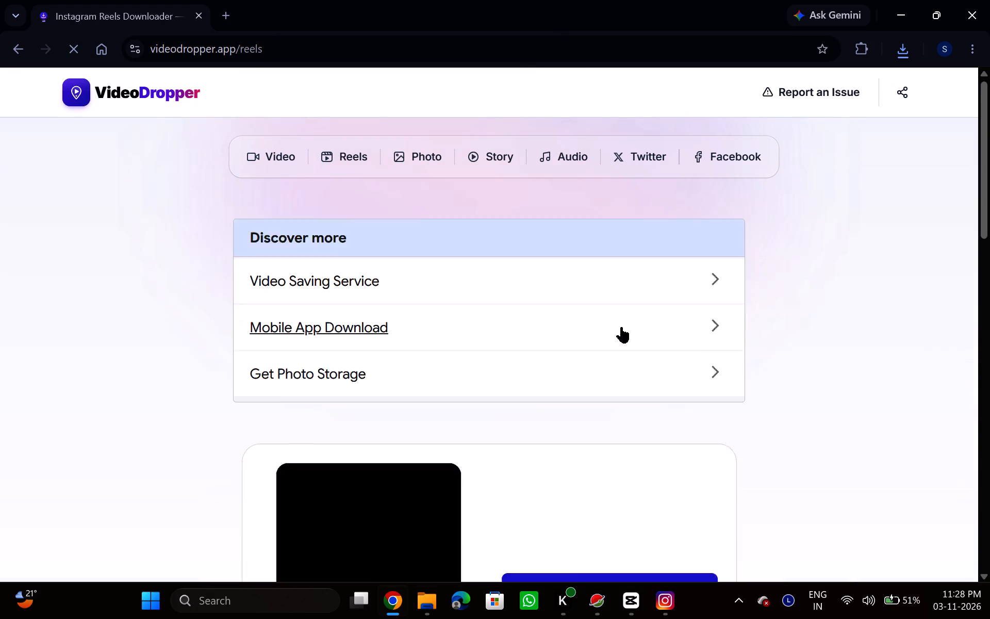
left_click(615, 434)
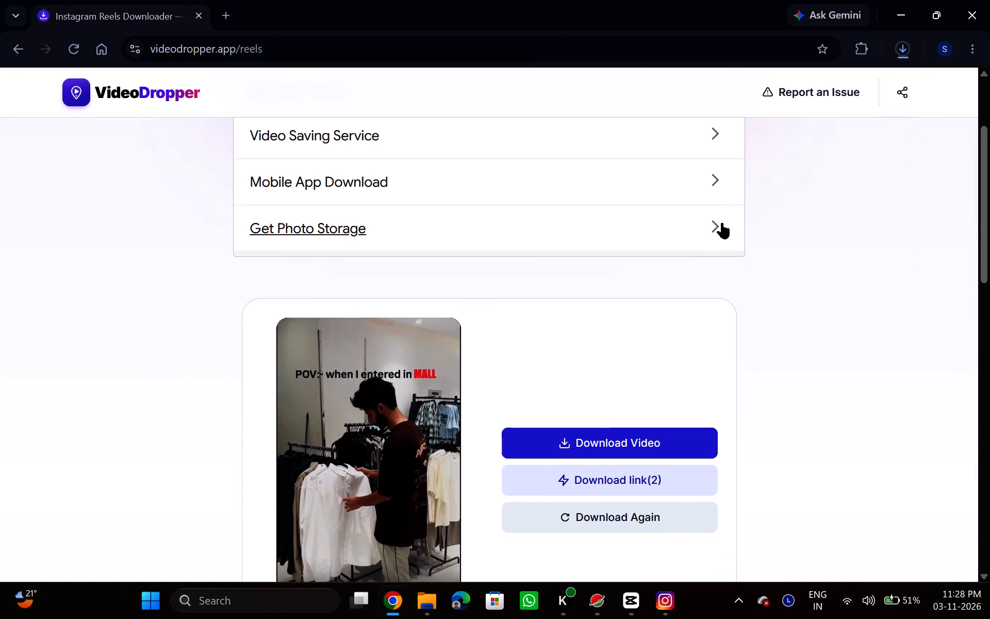
In File Explorer's Downloads folder, delete the AQNMERdDWRAq video and the Unconfirmed 603617 partial download.
left_click(437, 610)
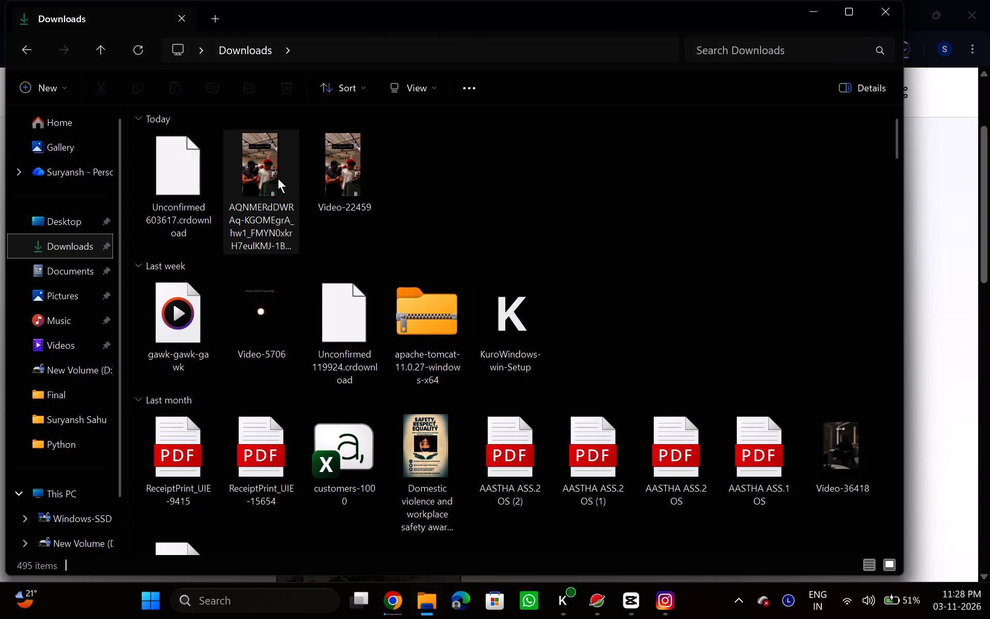
left_click(273, 175)
key("Delete")
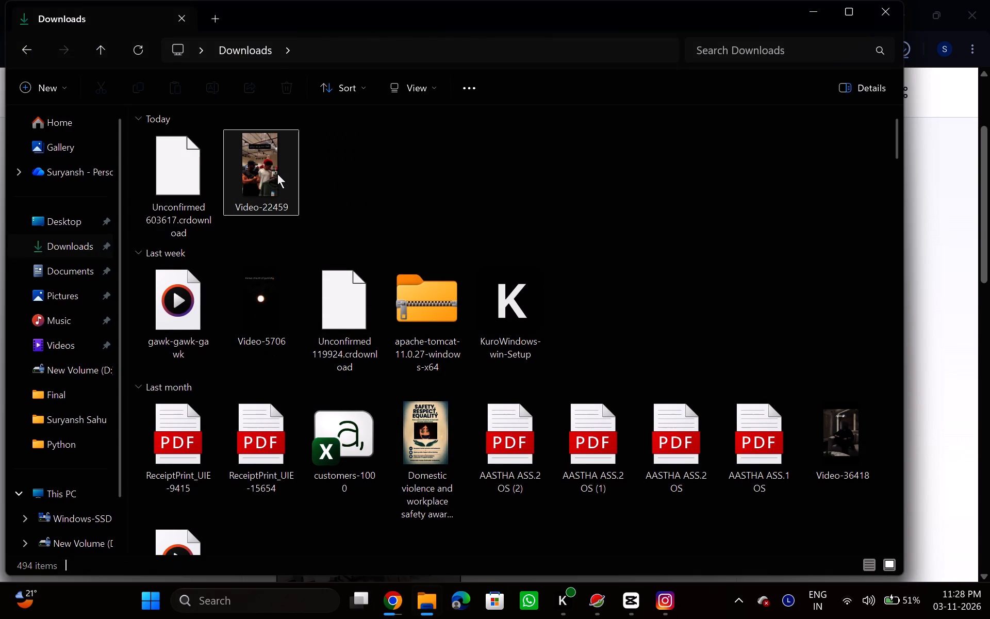
left_click(156, 181)
key("Delete")
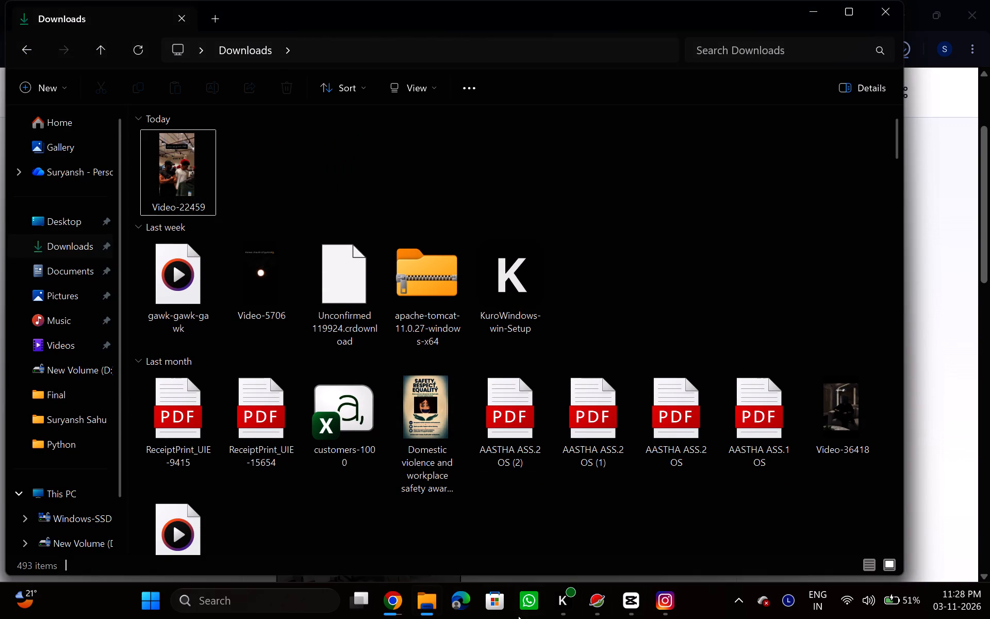
Open Video-22459 in Media Player to preview it, then close the player.
double_click(157, 190)
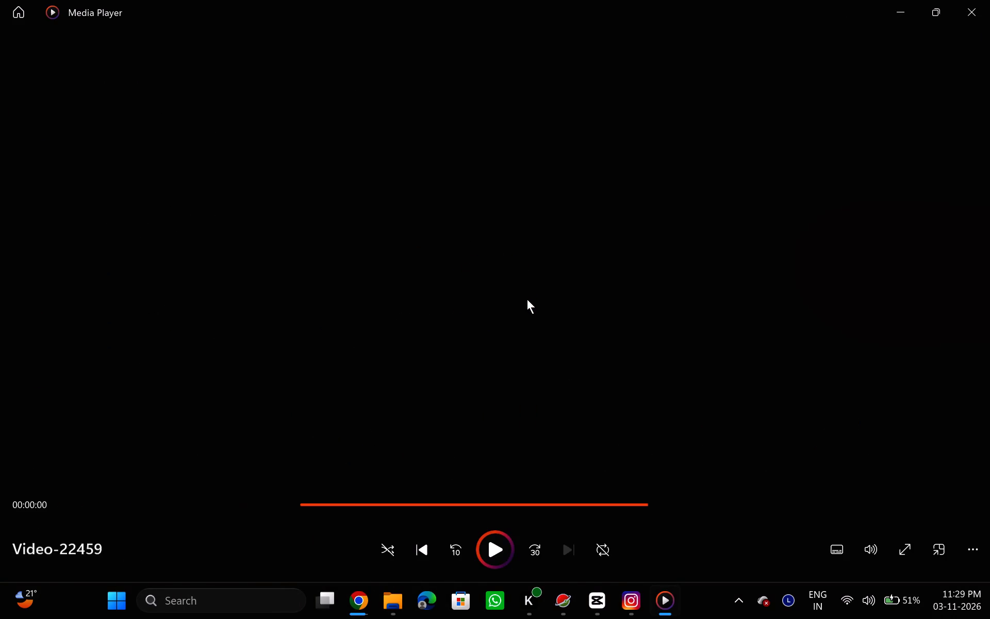
left_click(989, 0)
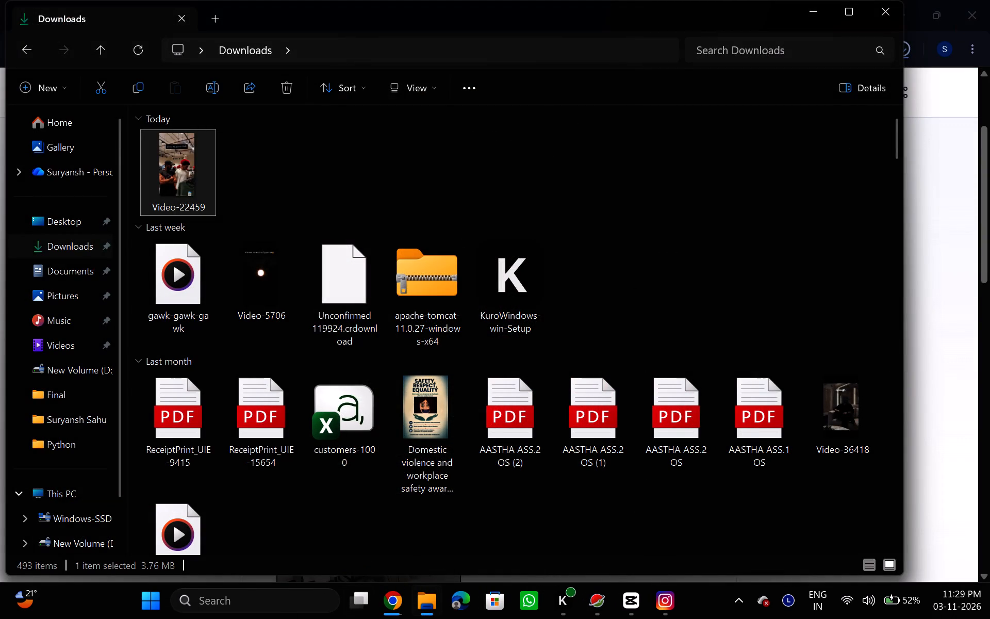
Switch to Chrome and check the download progress of Video-46259.mp4 and the network connection status.
left_click(390, 604)
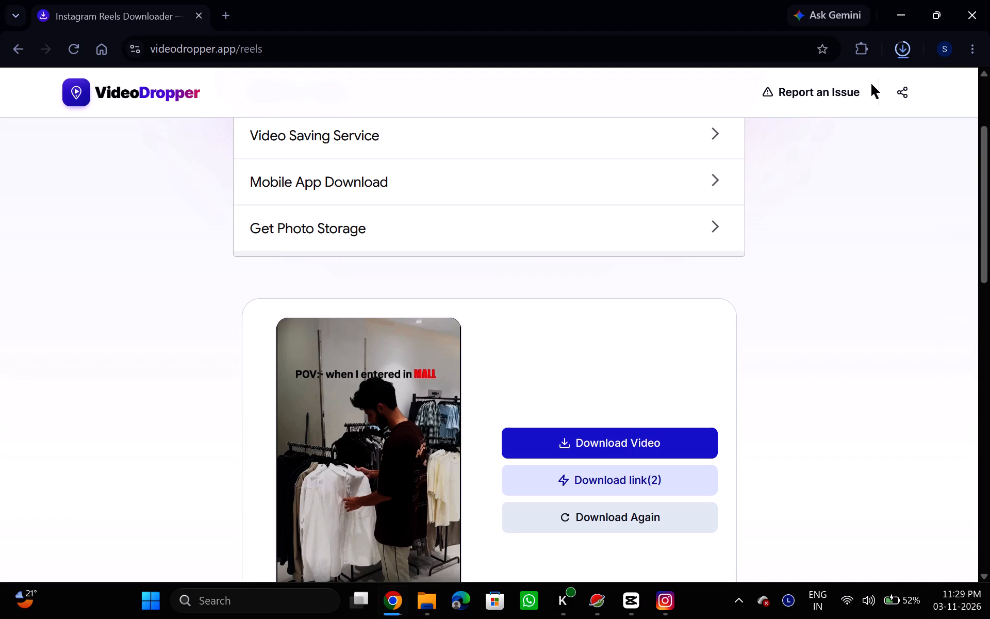
left_click(899, 48)
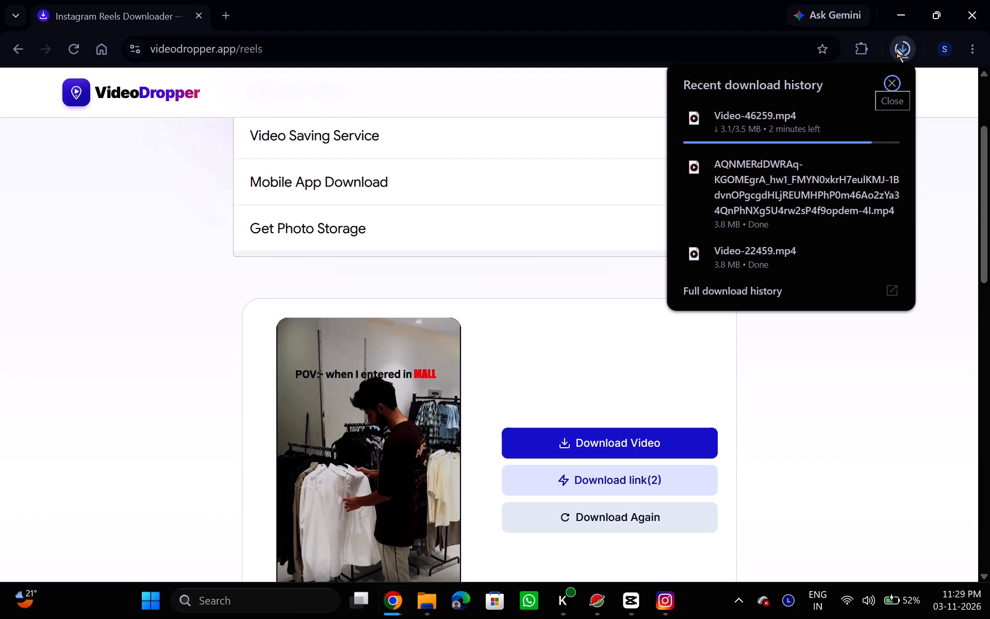
left_click(861, 596)
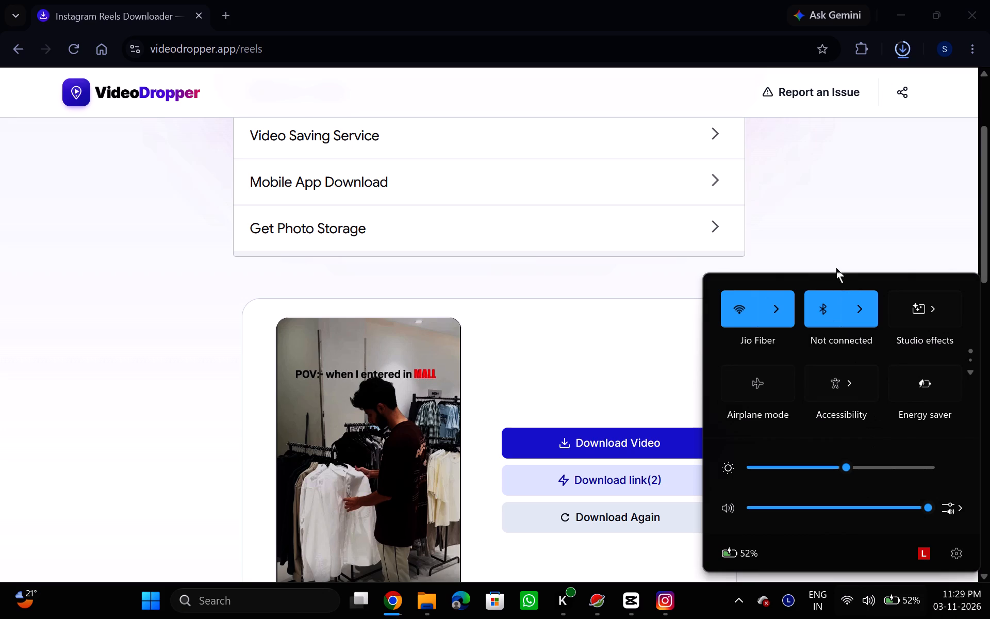
left_click(835, 234)
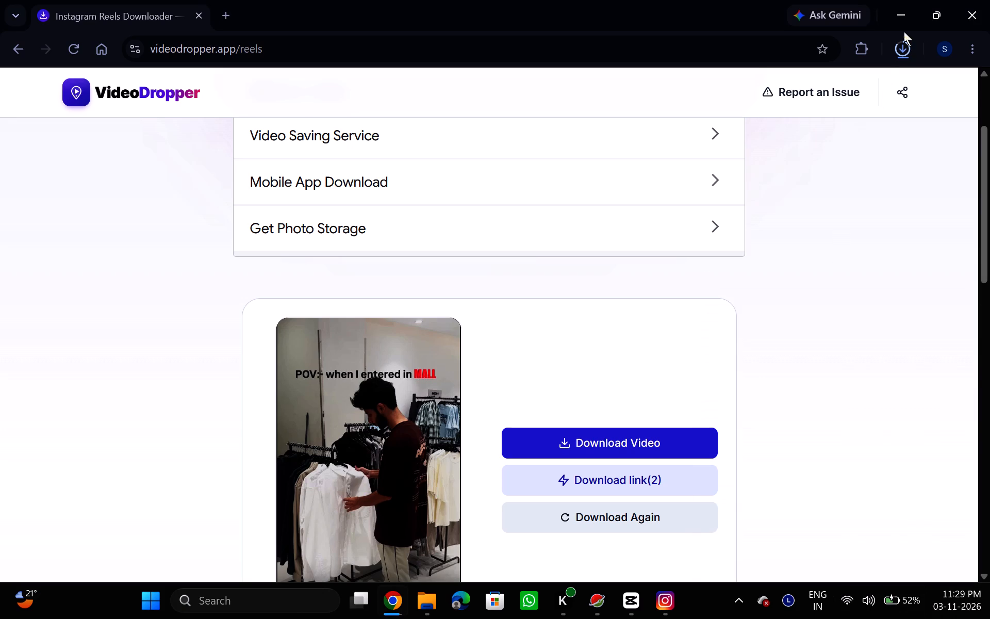
left_click(900, 43)
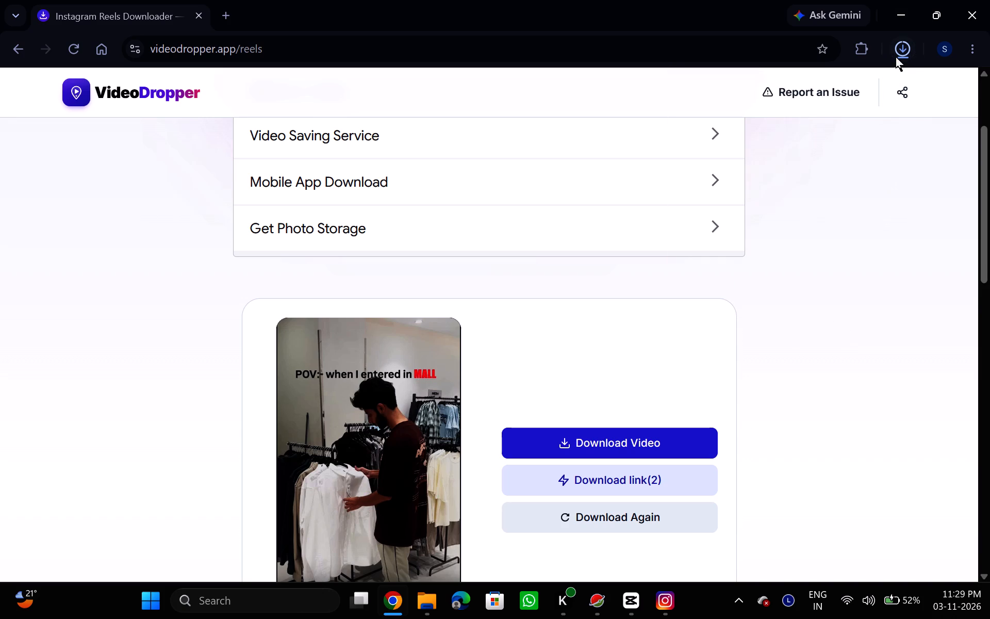
left_click(896, 57)
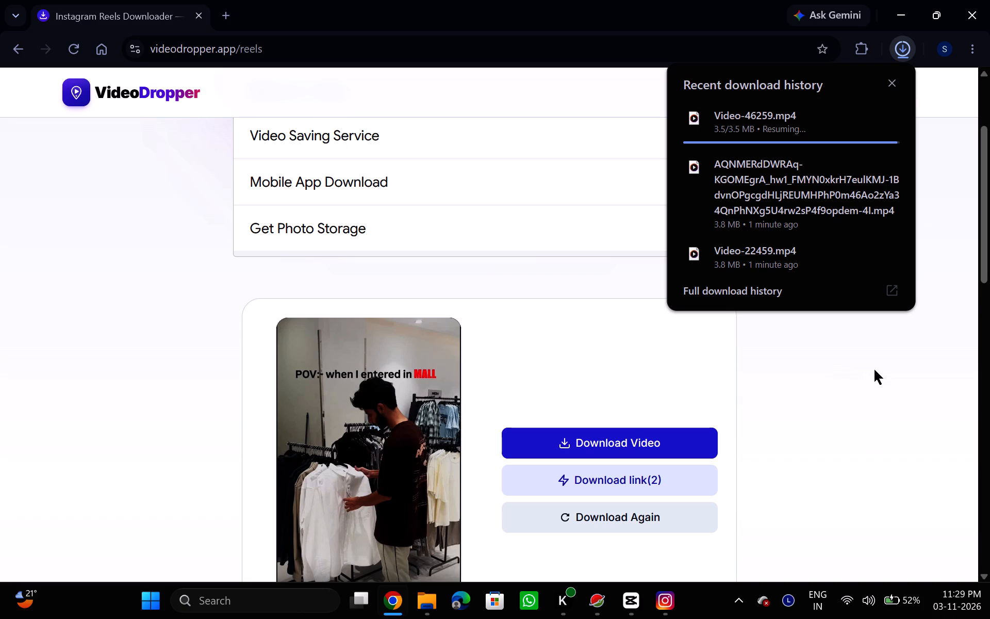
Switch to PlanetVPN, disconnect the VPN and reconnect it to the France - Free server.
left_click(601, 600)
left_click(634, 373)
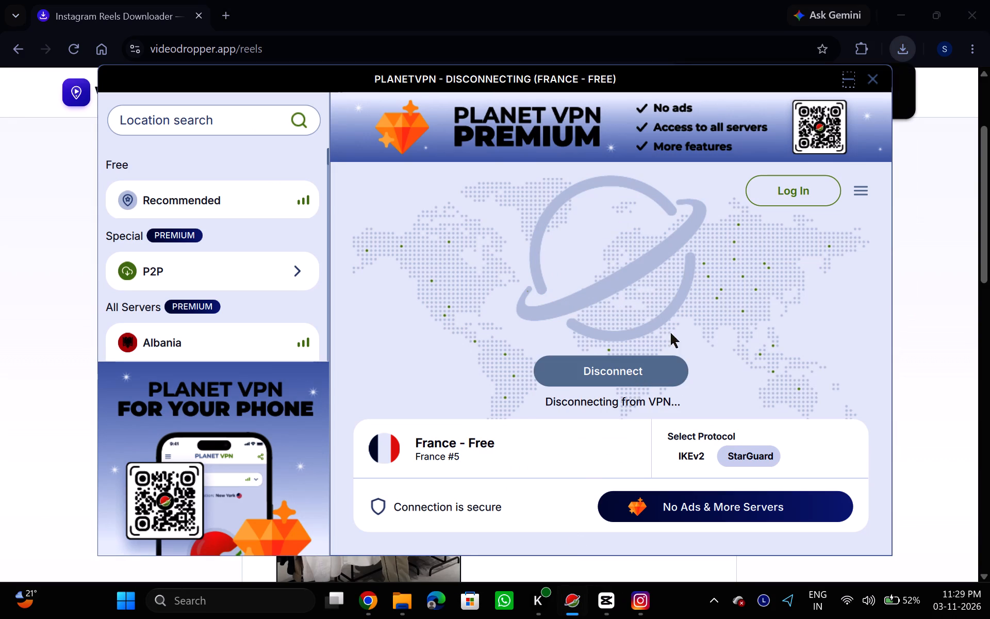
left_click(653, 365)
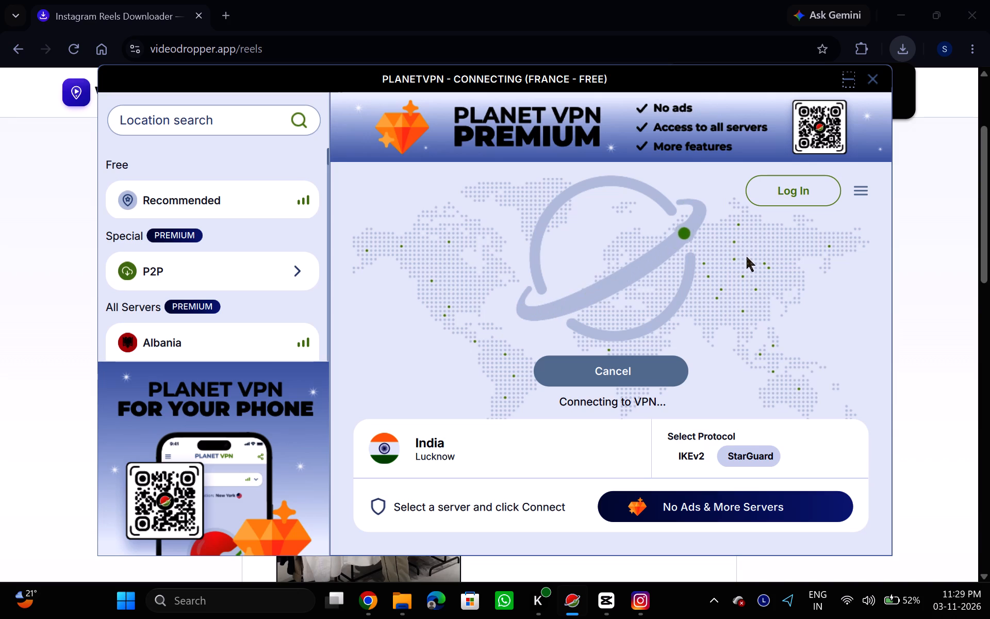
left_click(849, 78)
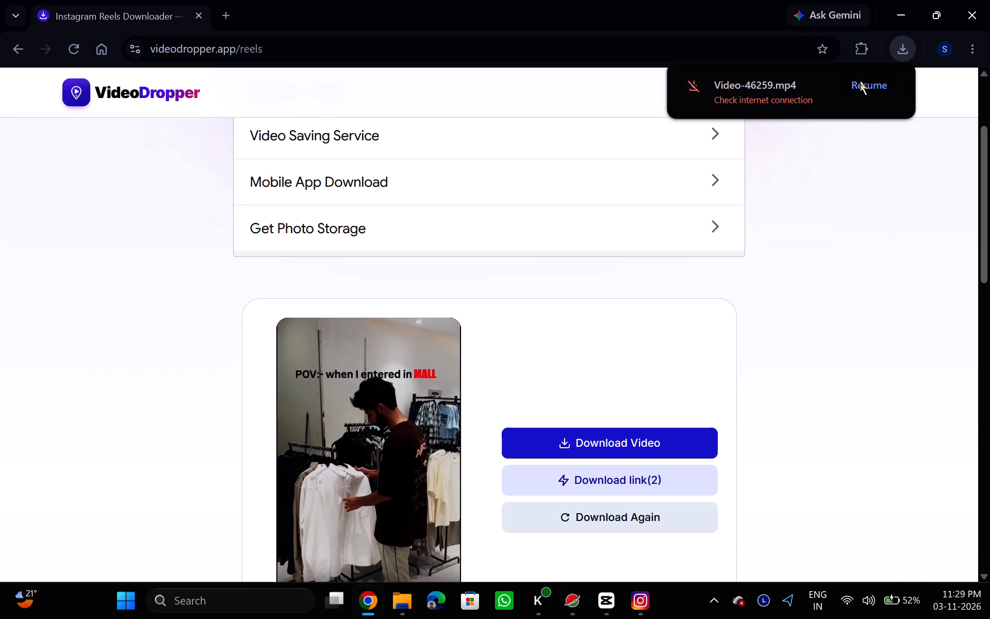
Switch to File Explorer, check the Downloads folder for the reel video and close its window.
left_click(393, 600)
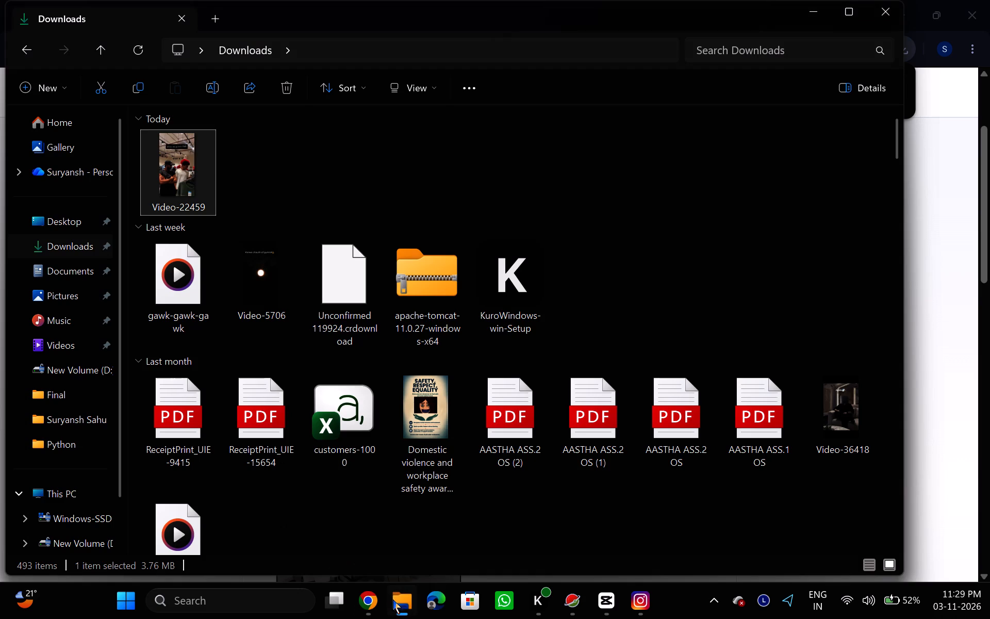
left_click(873, 5)
left_click(893, 52)
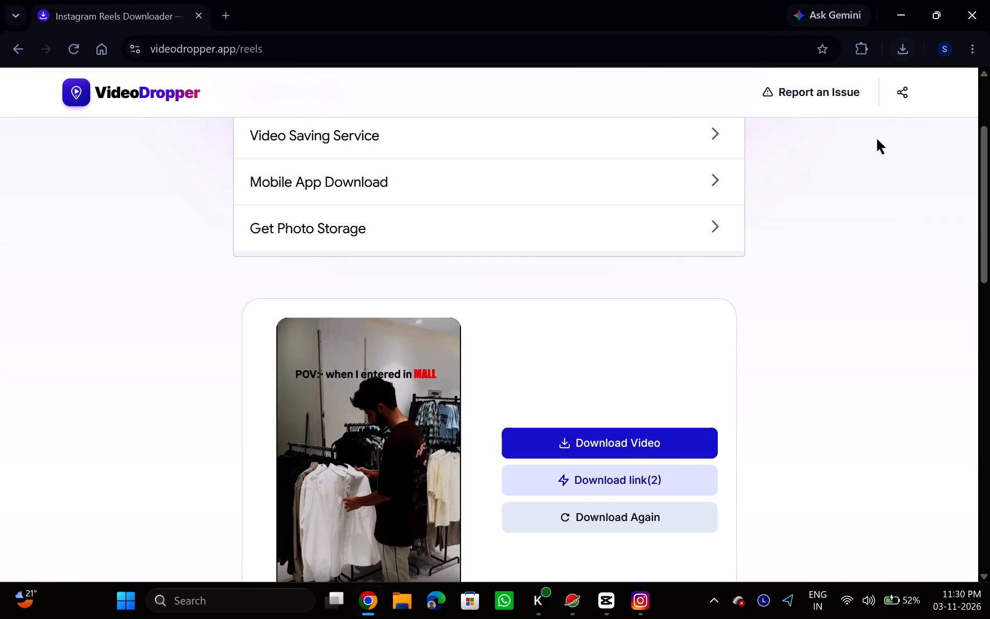
Switch to PlanetVPN, disconnect it from the France - Free server and put its window away.
left_click(564, 599)
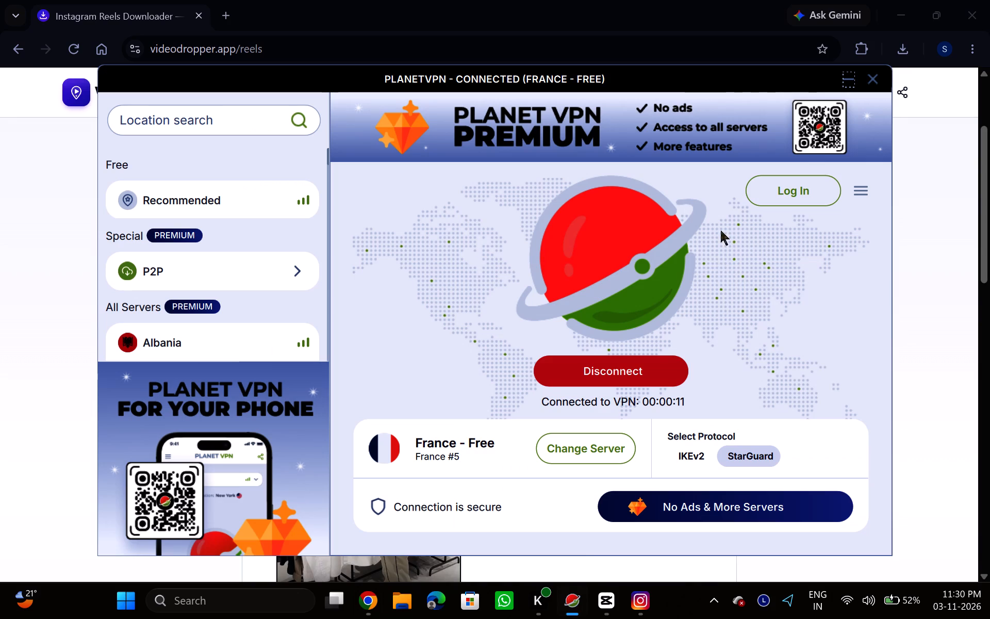
left_click(658, 380)
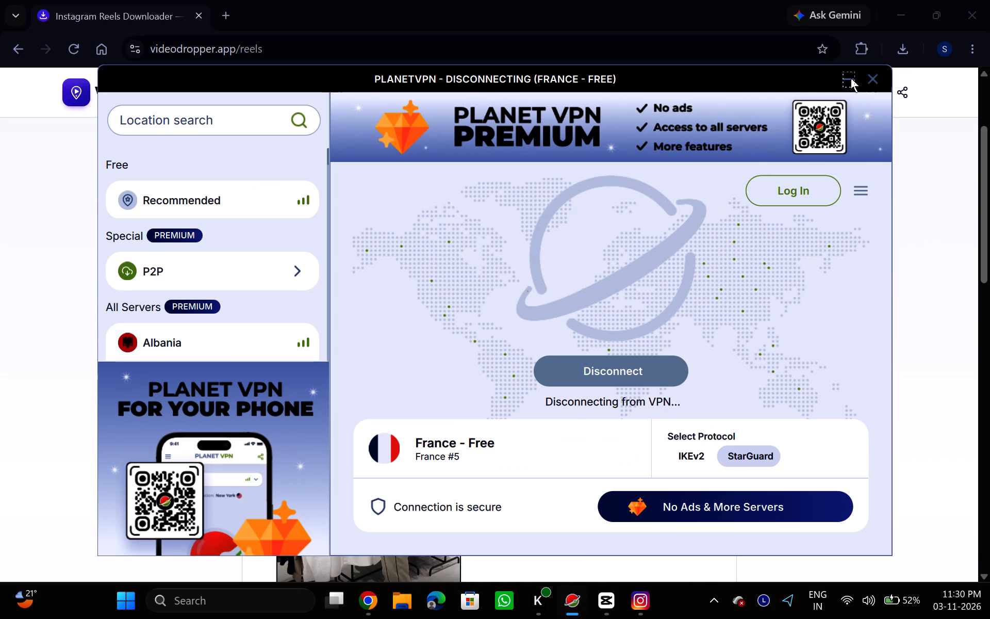
left_click(850, 77)
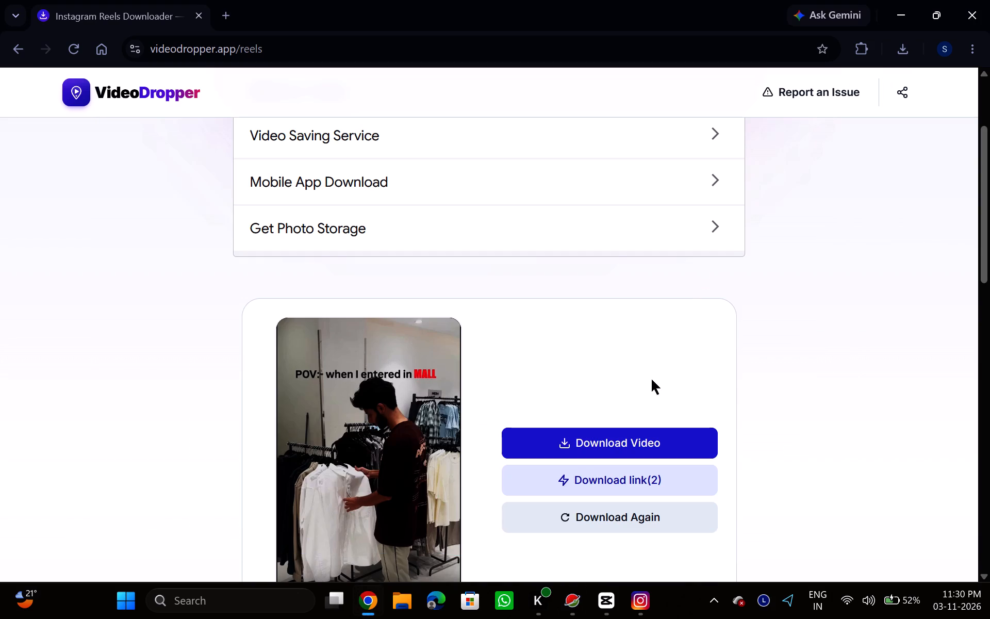
Download the "POV:- when I entered in MALL" reel video again in Chrome and check its progress.
left_click(596, 444)
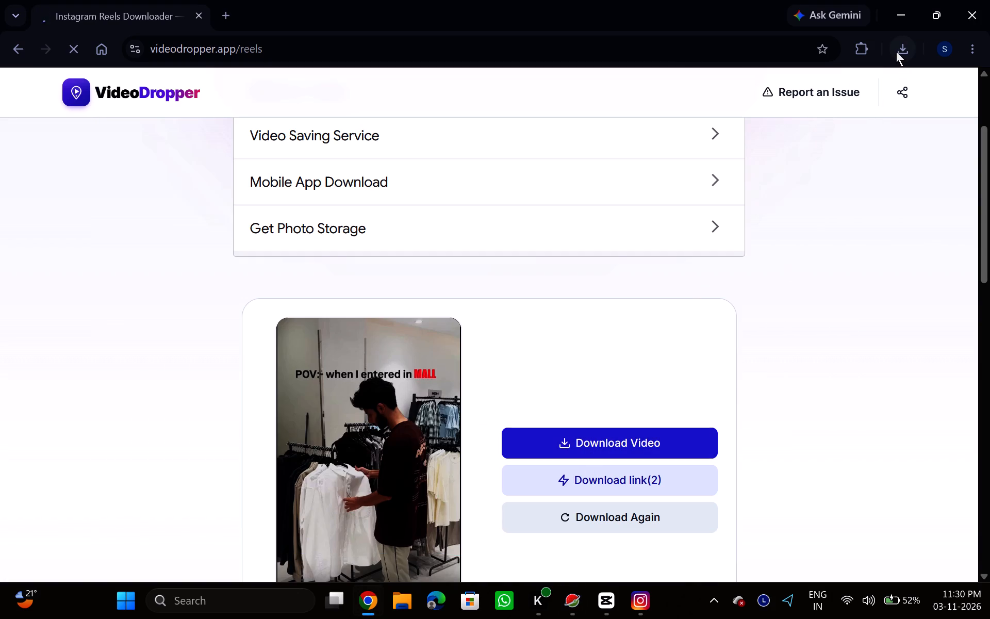
left_click(896, 52)
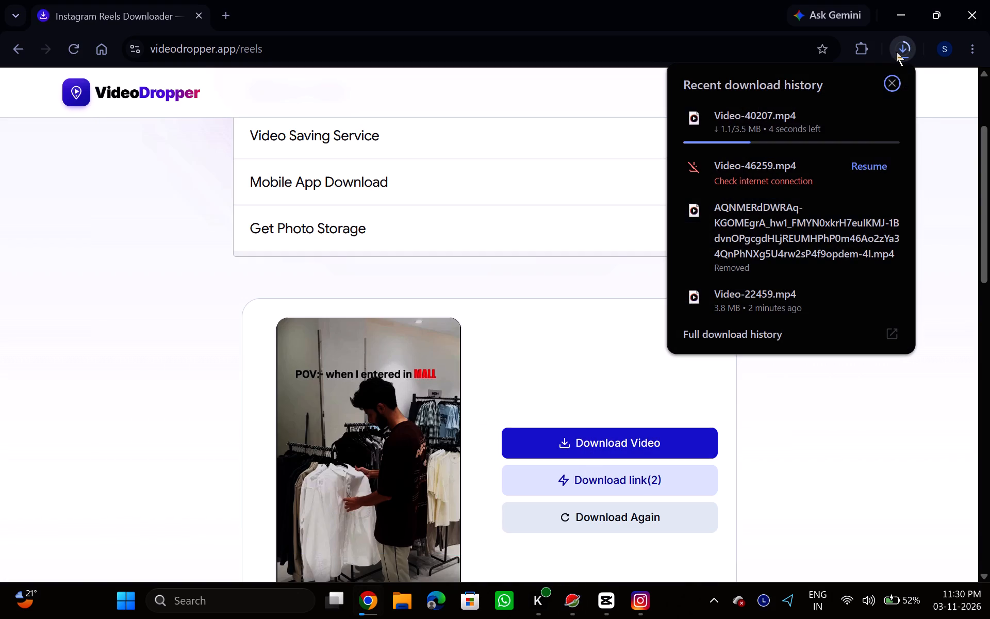
left_click(944, 144)
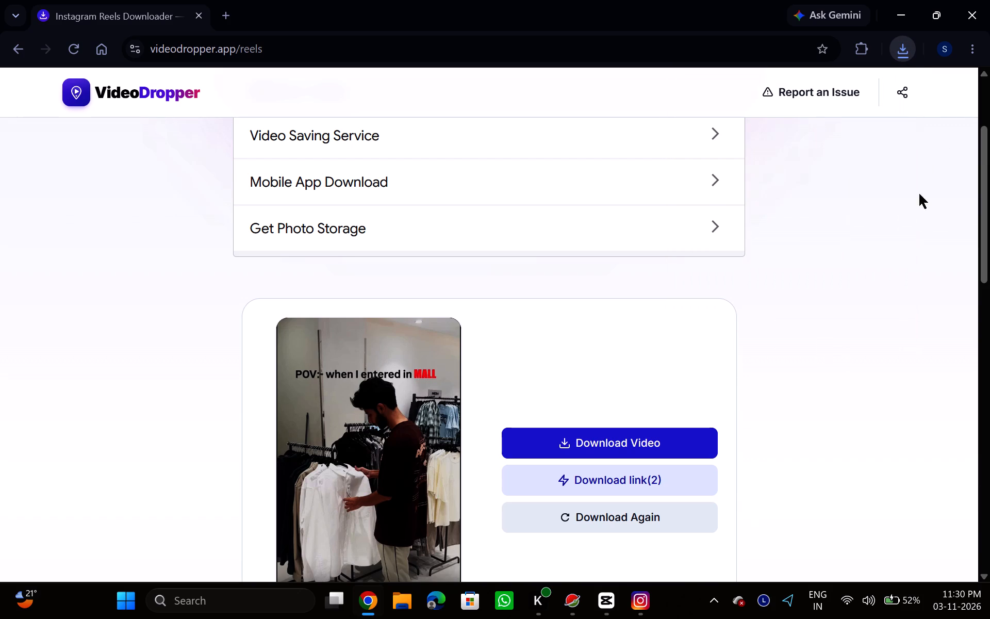
Switch to PlanetVPN and connect the VPN again.
left_click(567, 600)
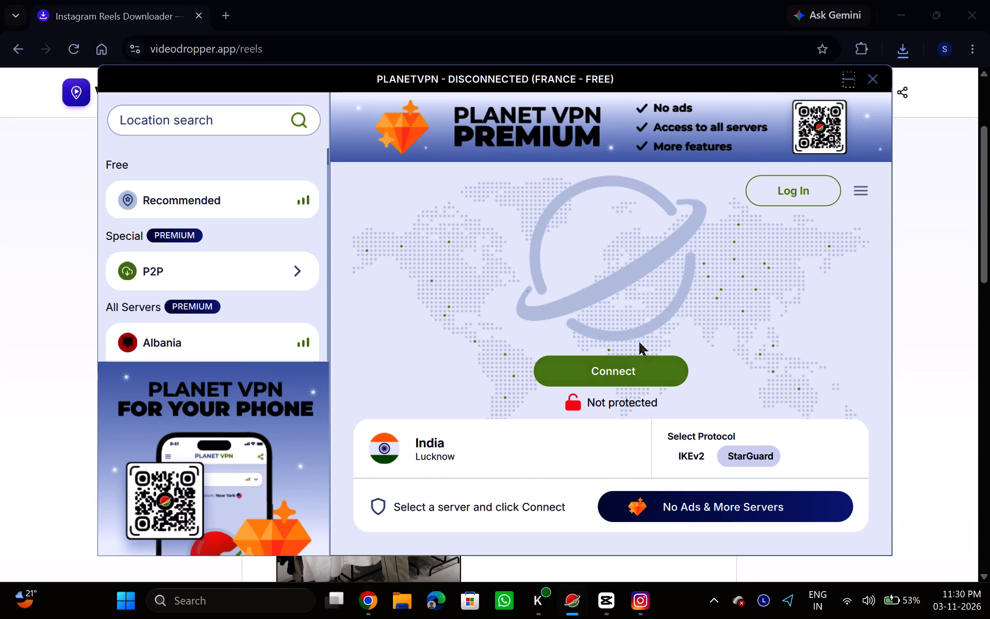
left_click(636, 368)
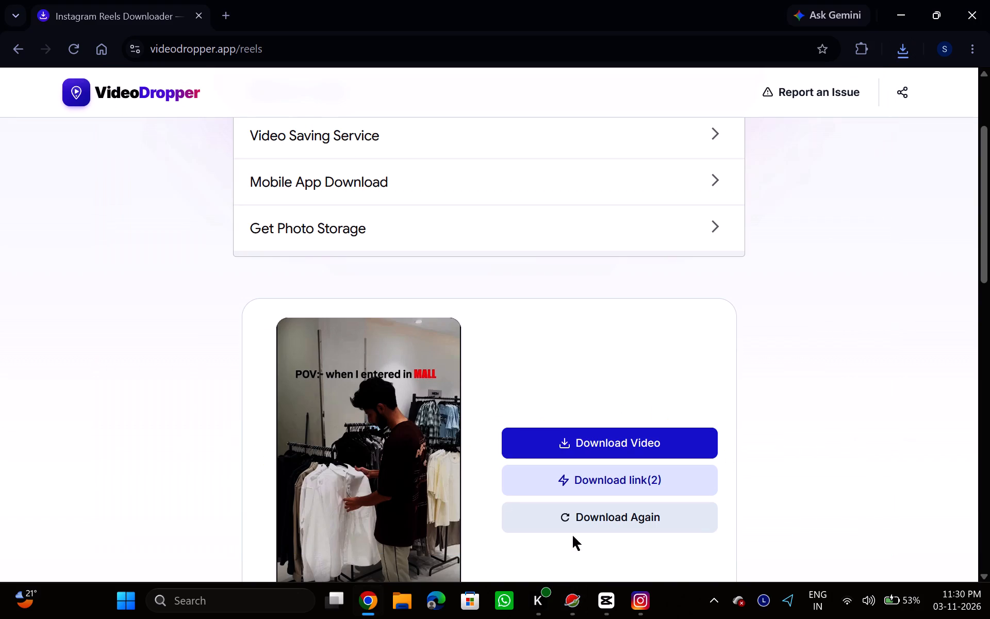
Minimise Chrome to return to CapCut and open the Downloads folder in File Explorer.
scroll(440, 401, "down", 2)
scroll(518, 338, "up", 6)
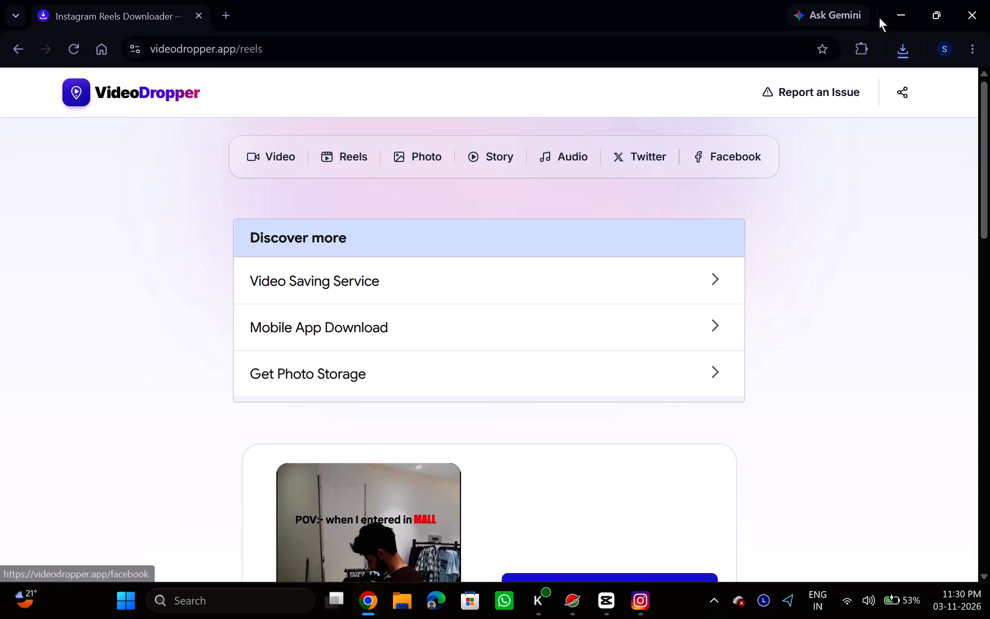
left_click(903, 4)
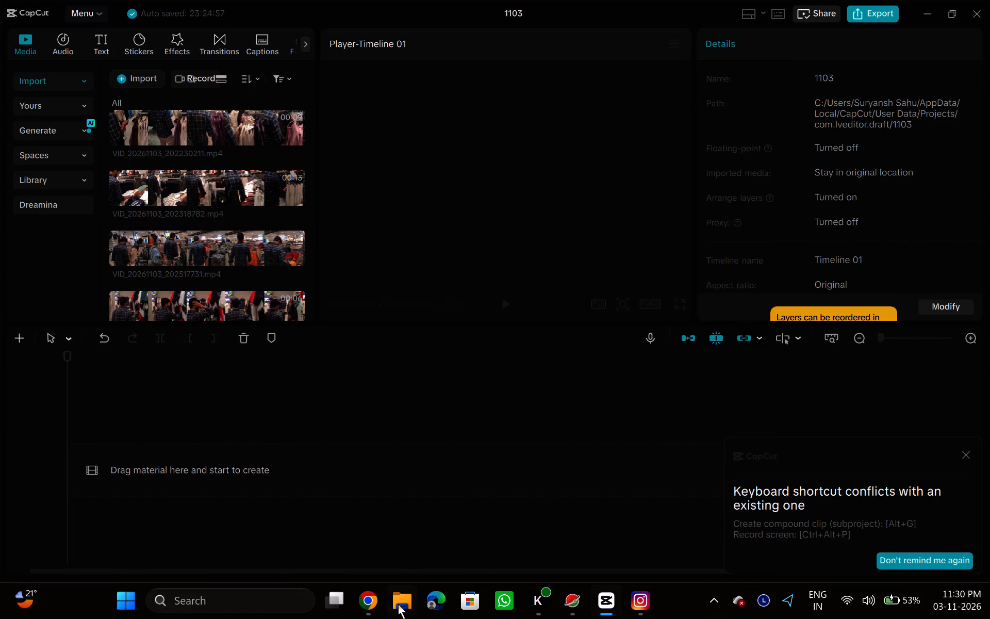
left_click(398, 604)
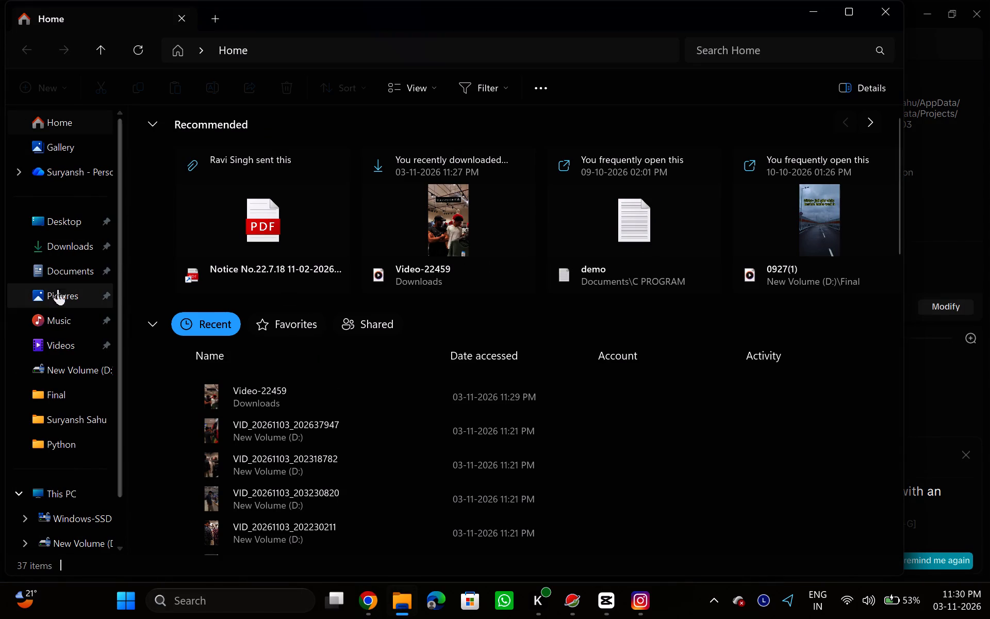
left_click(61, 243)
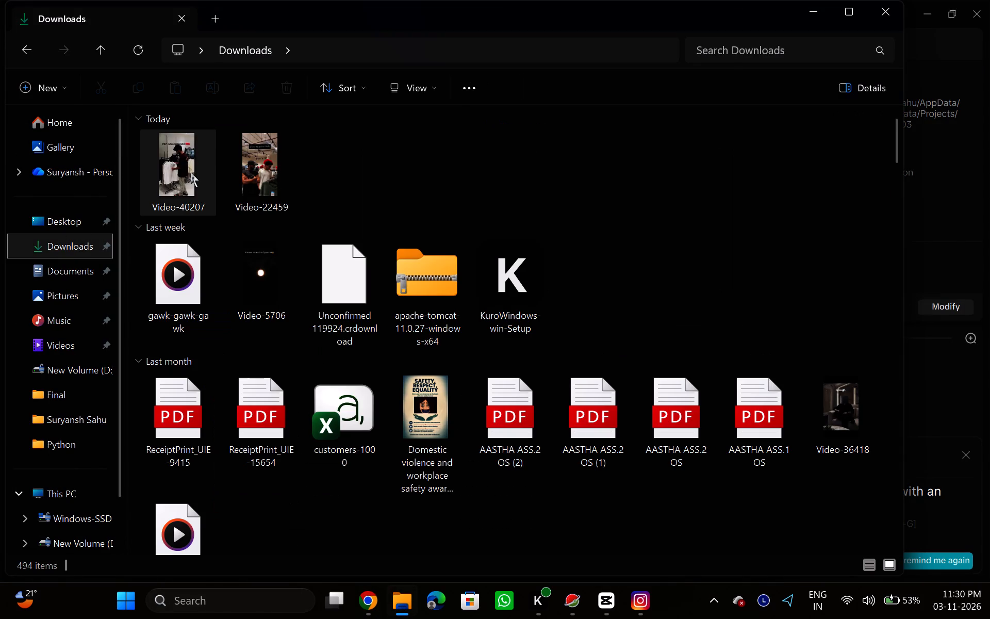
Return to CapCut and extract the audio from the downloaded videos Video-40207 and Video-22459 in the Downloads folder.
left_click(809, 13)
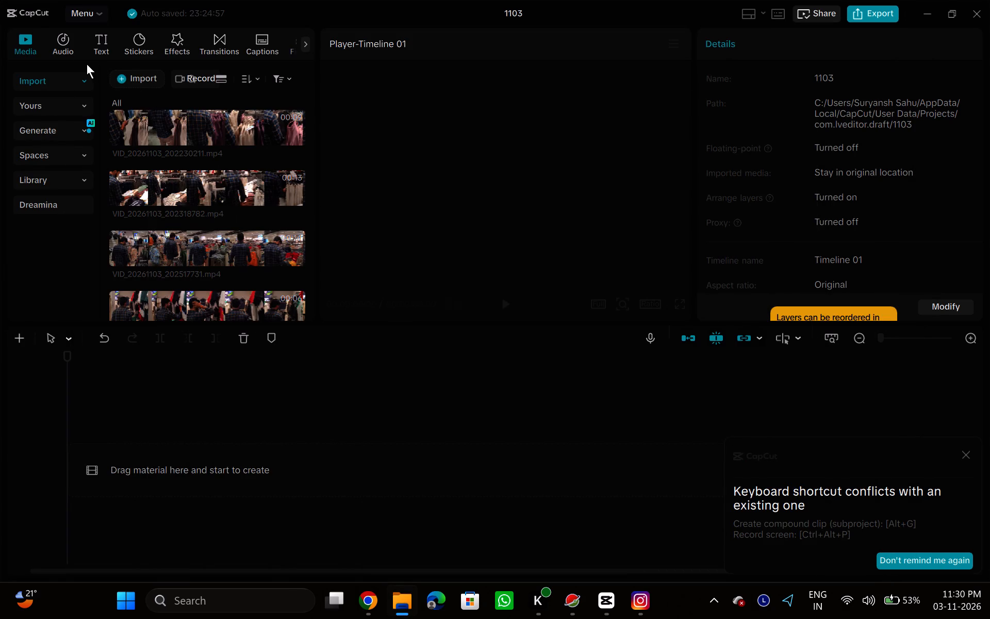
left_click(61, 48)
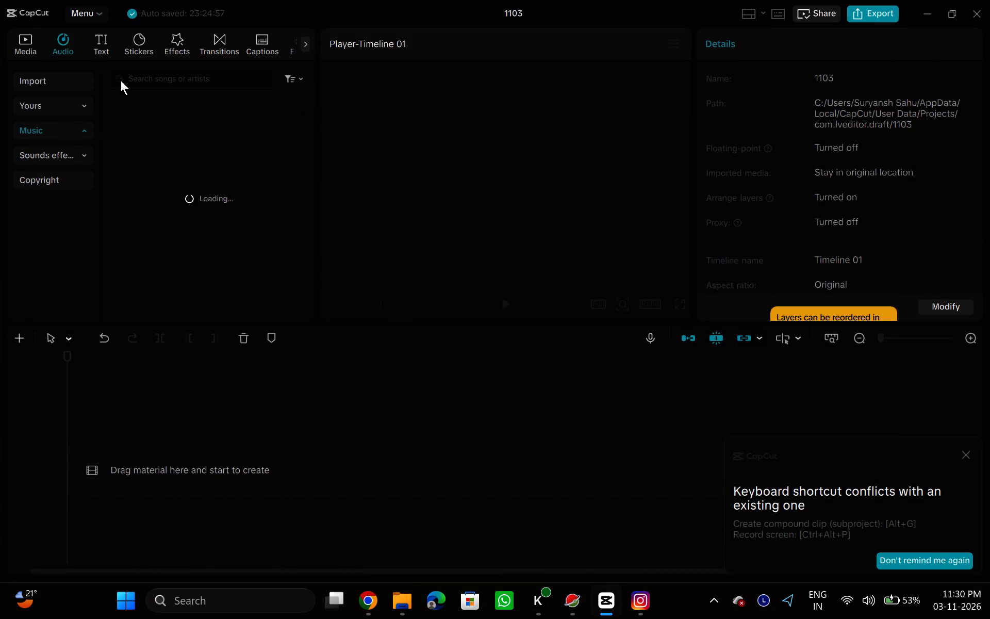
left_click(68, 88)
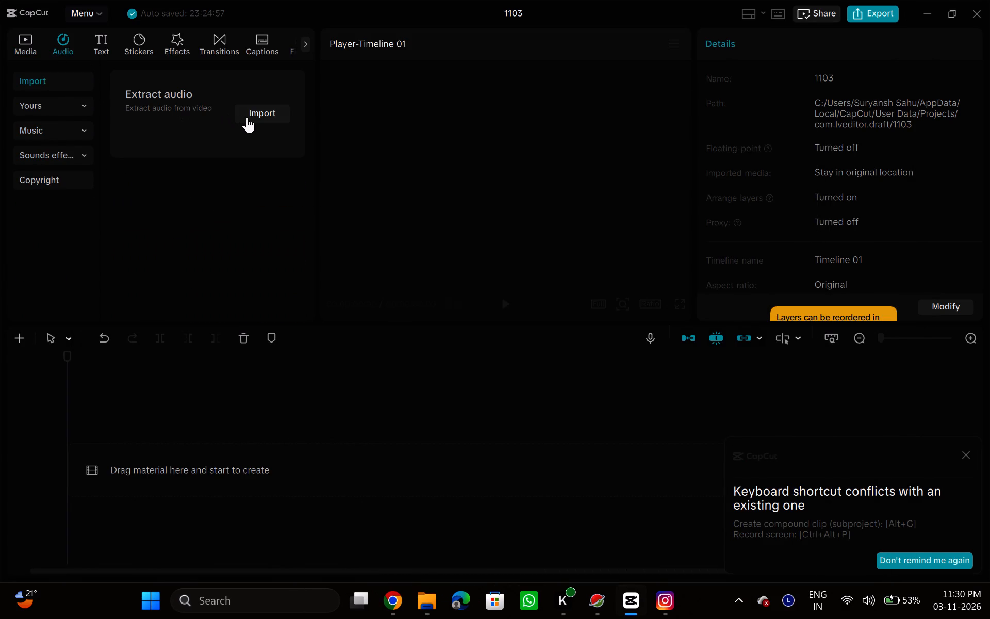
left_click(247, 117)
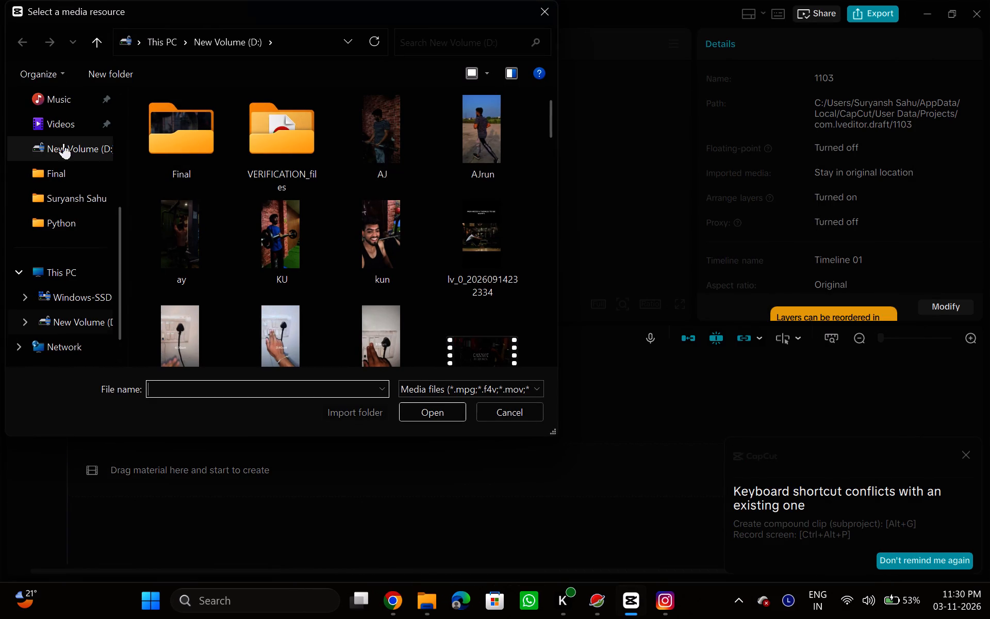
scroll(63, 143, "up", 5)
left_click(51, 223)
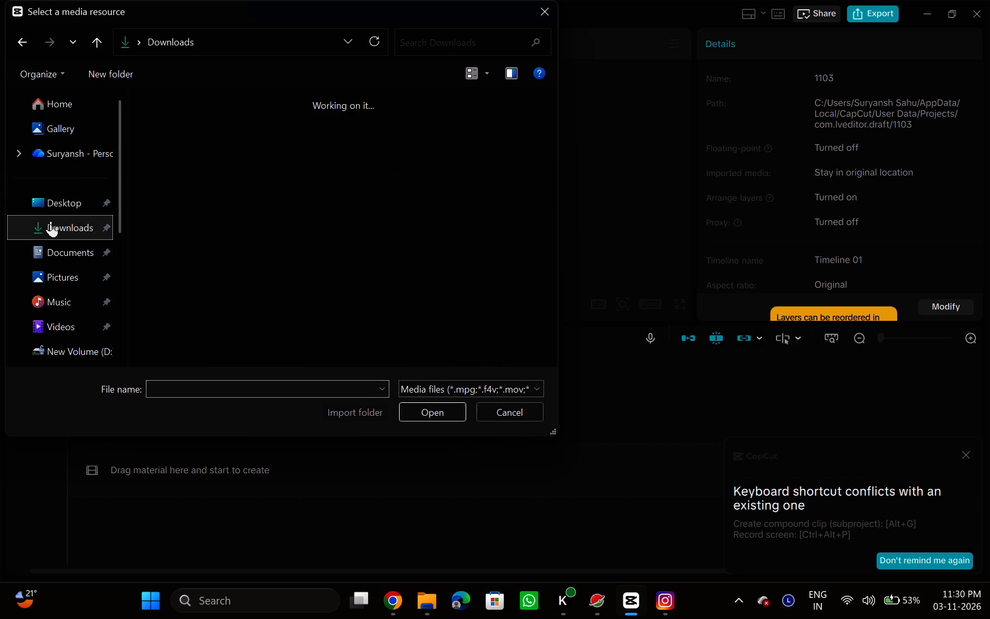
left_click(250, 140)
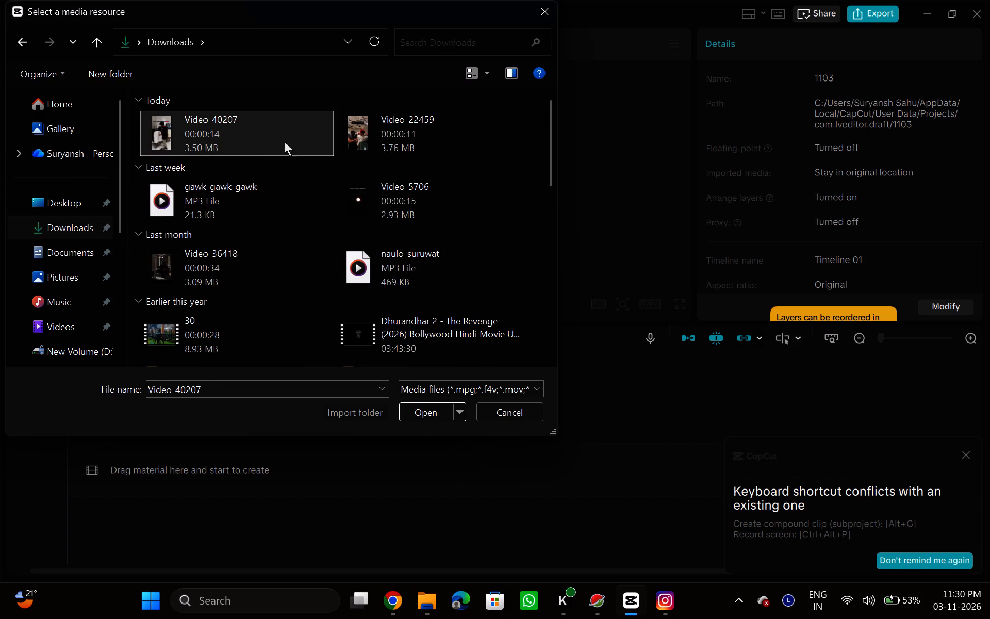
left_click(383, 151, "shift")
left_click(408, 414)
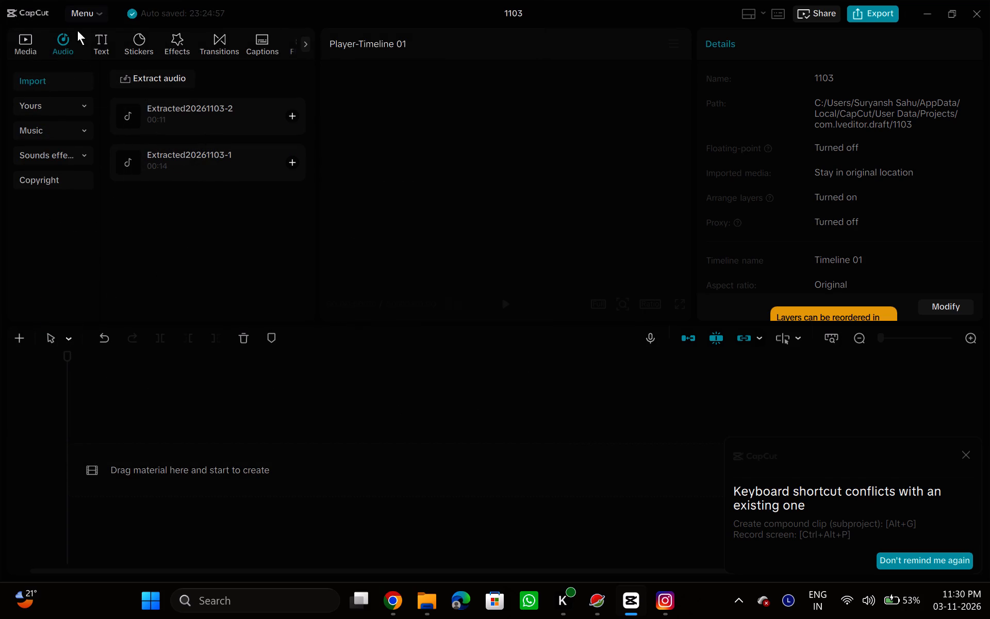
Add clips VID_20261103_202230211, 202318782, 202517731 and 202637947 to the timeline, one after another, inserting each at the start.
left_click(36, 38)
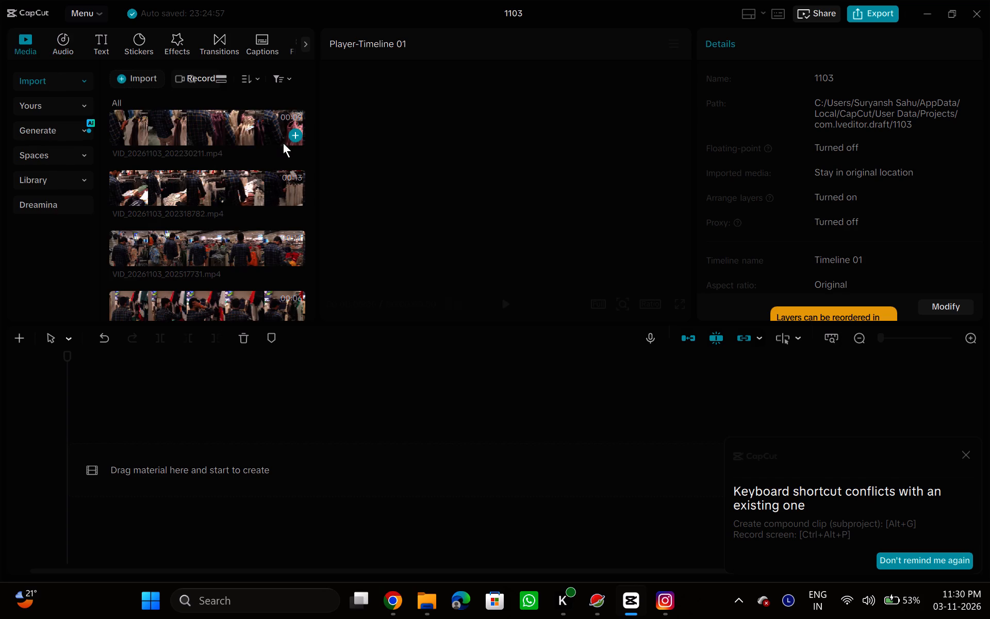
left_click(291, 135)
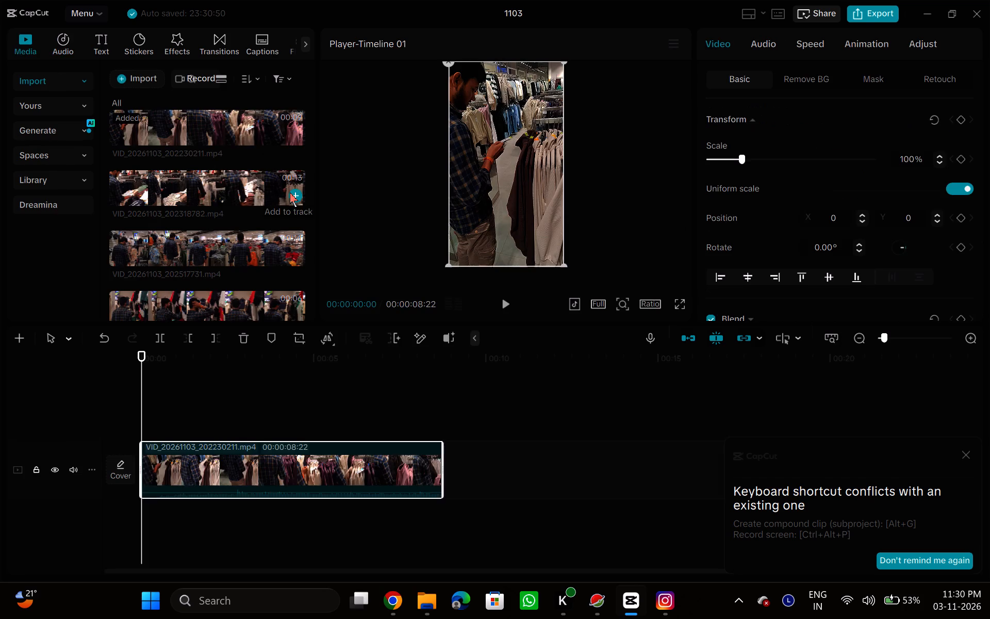
left_click(290, 194)
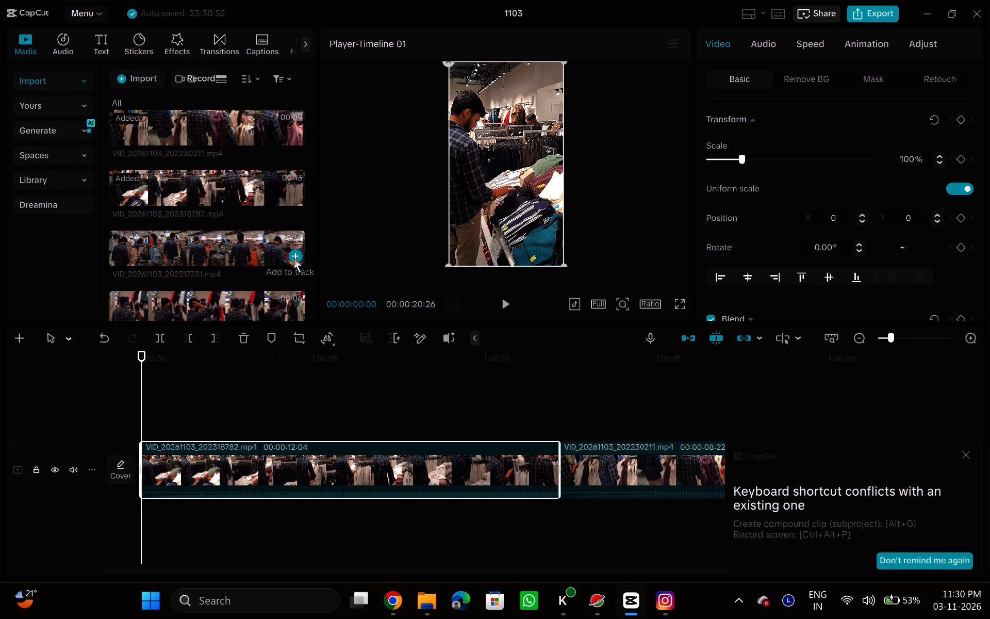
left_click(294, 258)
scroll(291, 256, "down", 2)
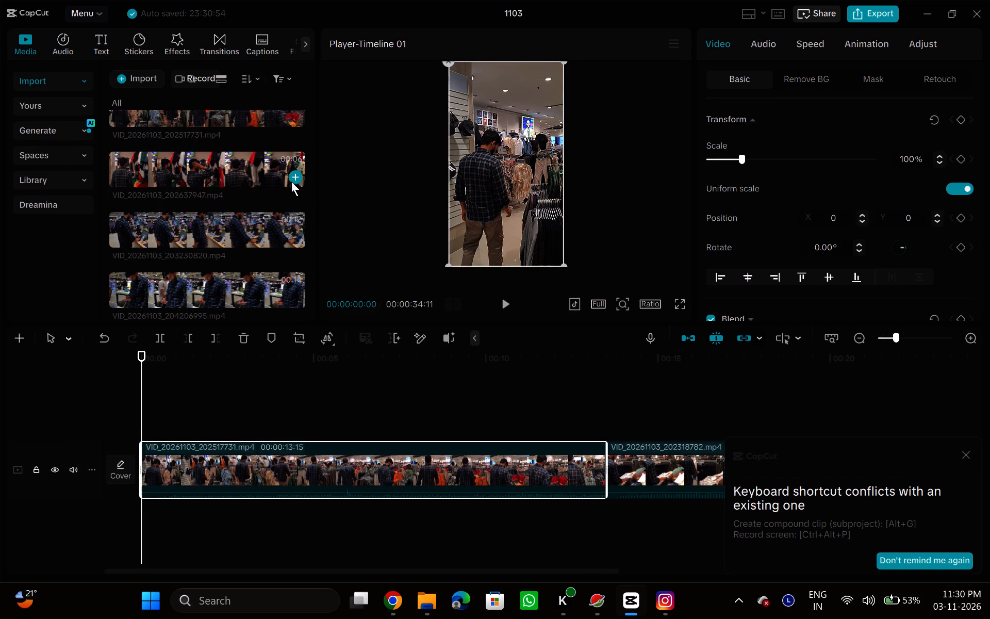
left_click(293, 175)
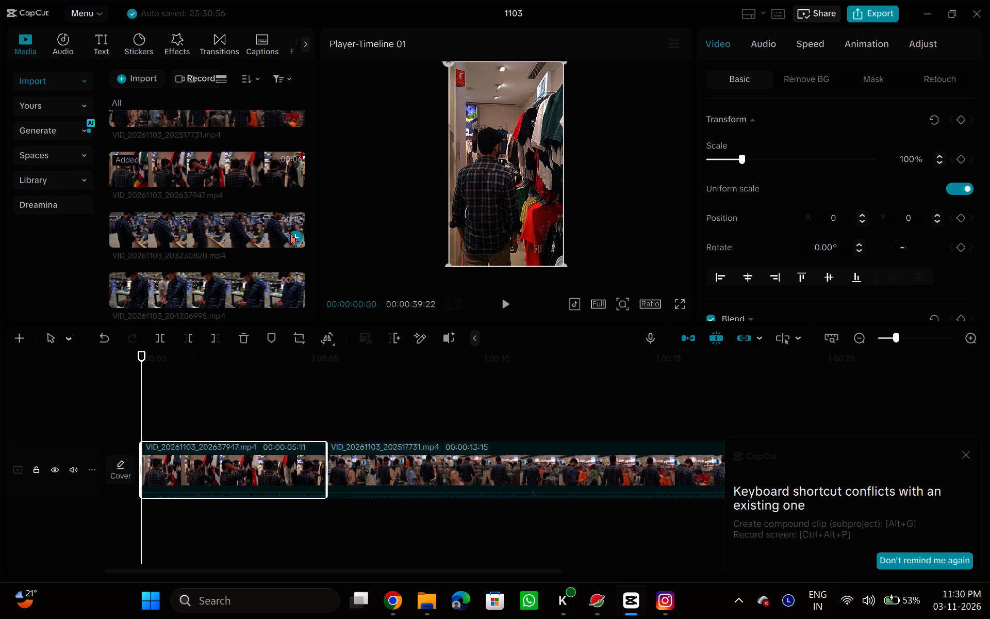
scroll(280, 234, "down", 3)
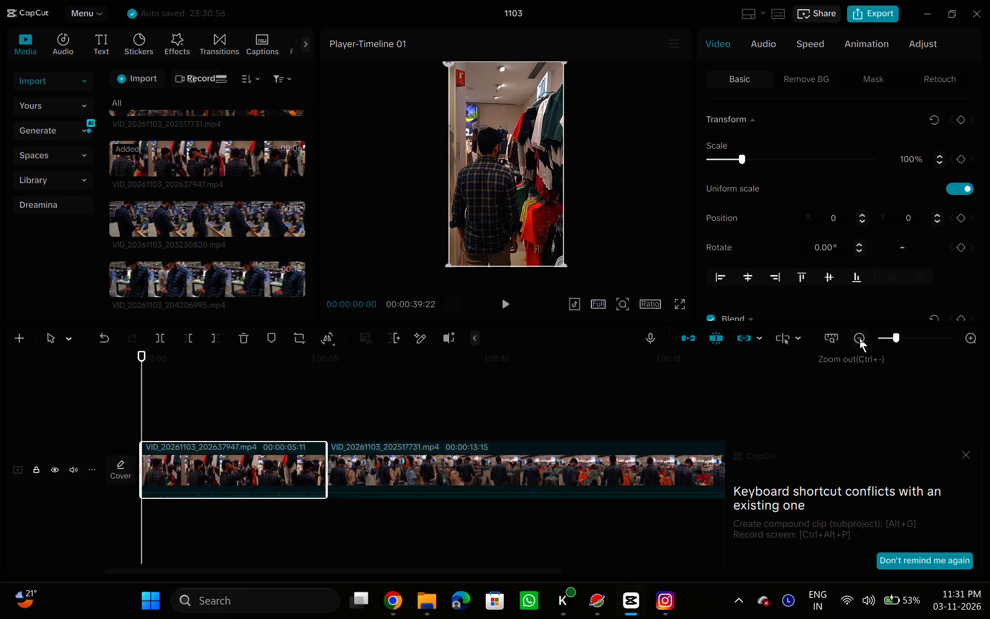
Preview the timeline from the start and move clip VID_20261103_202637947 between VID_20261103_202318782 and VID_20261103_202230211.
left_click(861, 338)
left_click(964, 453)
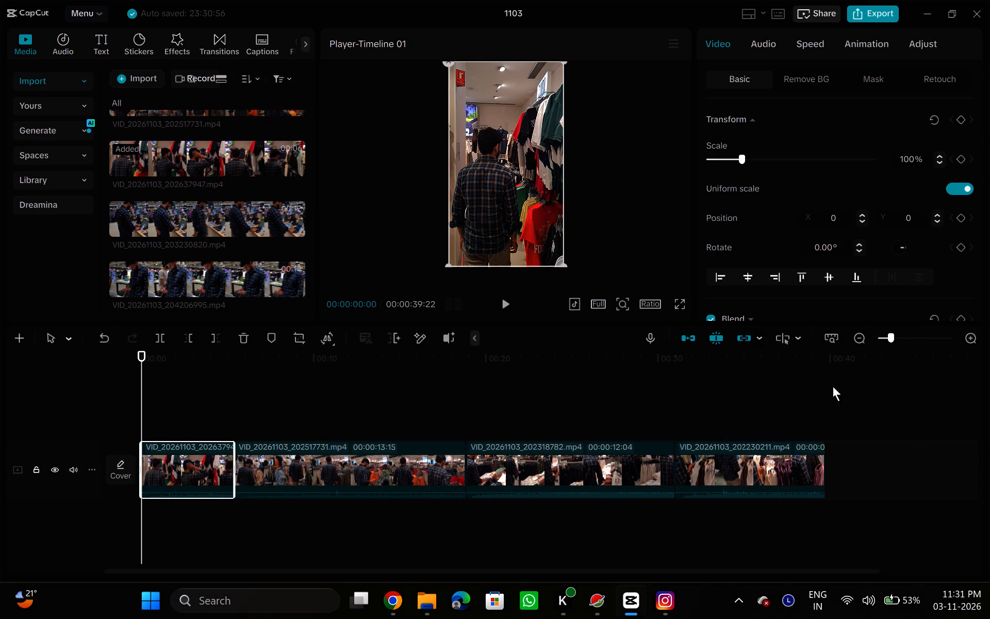
left_click(515, 398)
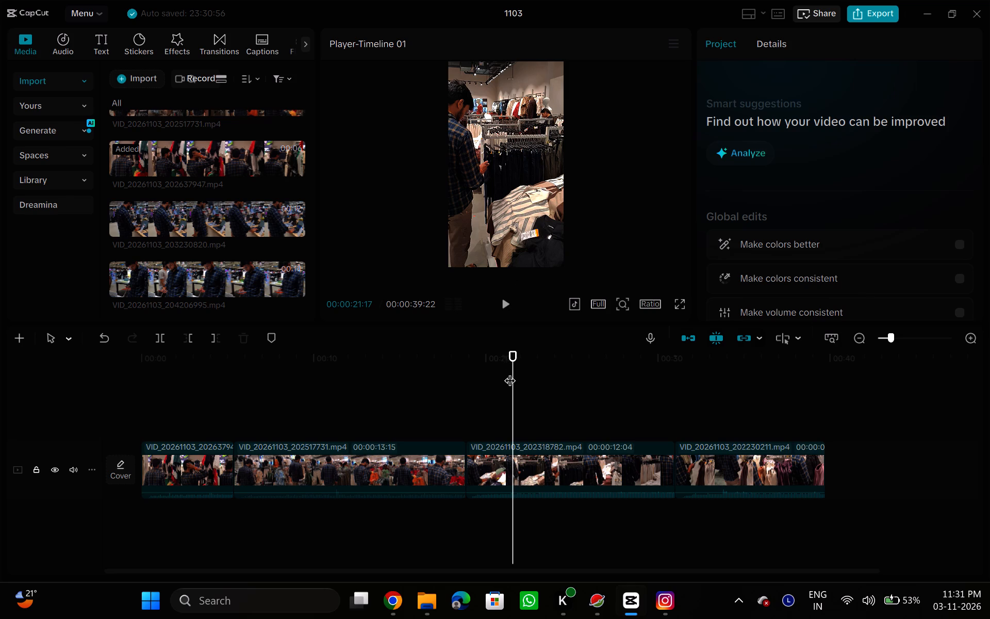
left_click_drag(511, 376, 4, 364)
left_click(501, 300)
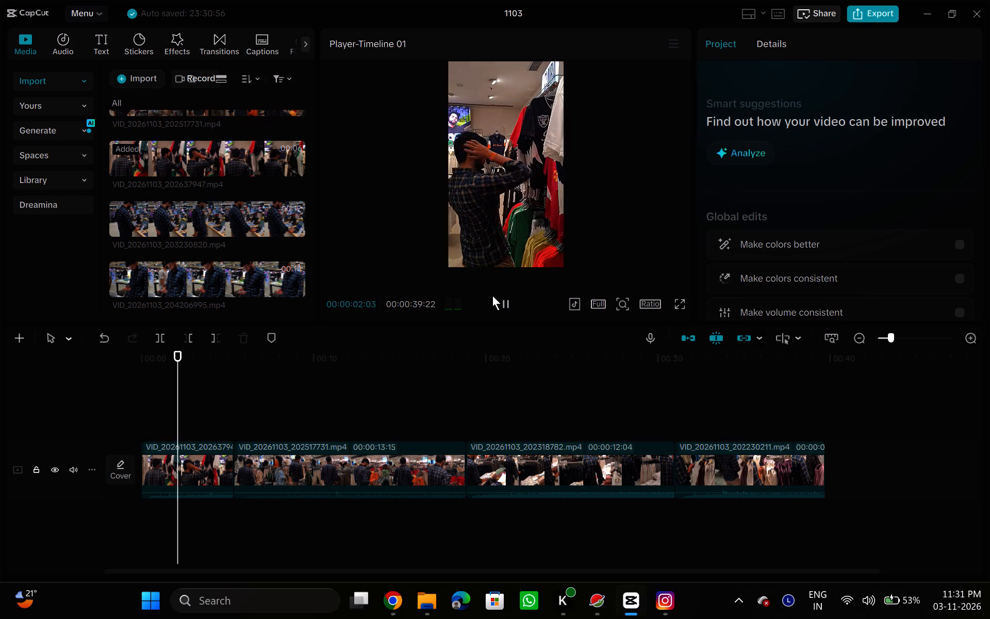
left_click_drag(194, 455, 346, 470)
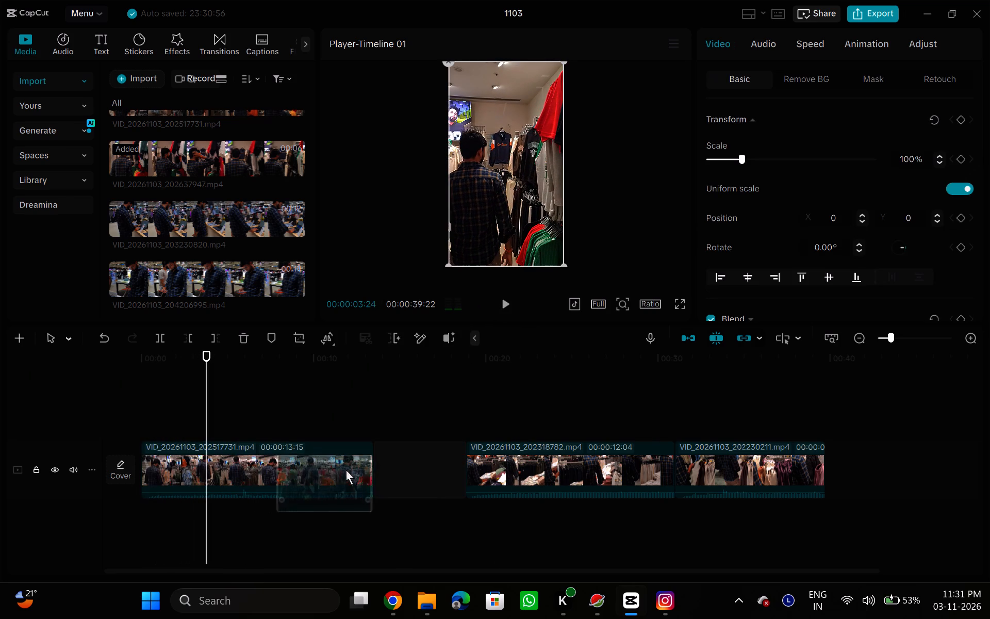
left_click_drag(346, 470, 618, 459)
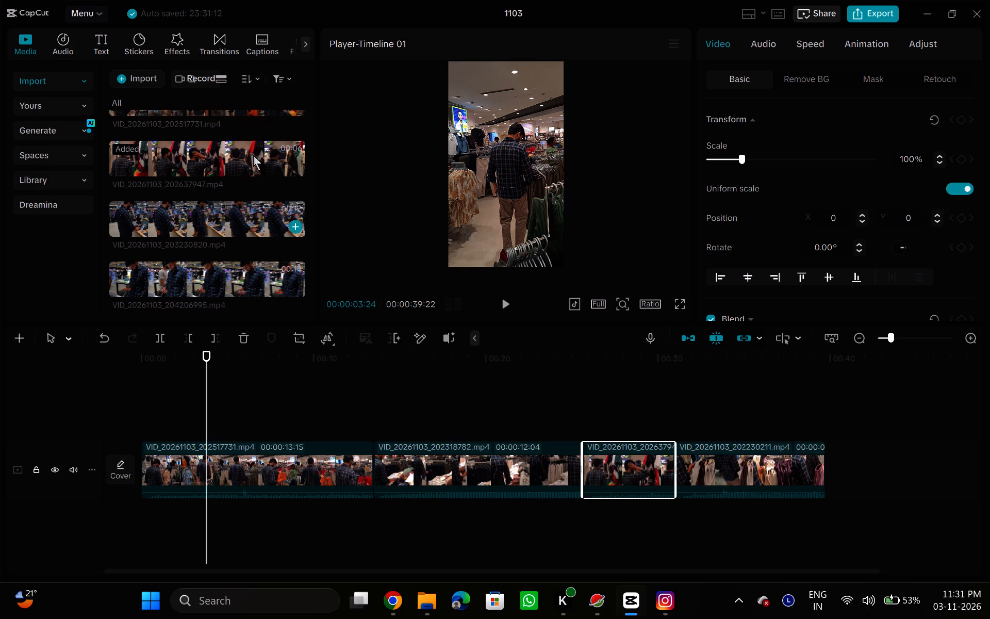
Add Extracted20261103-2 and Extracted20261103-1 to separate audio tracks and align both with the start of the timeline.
left_click(64, 42)
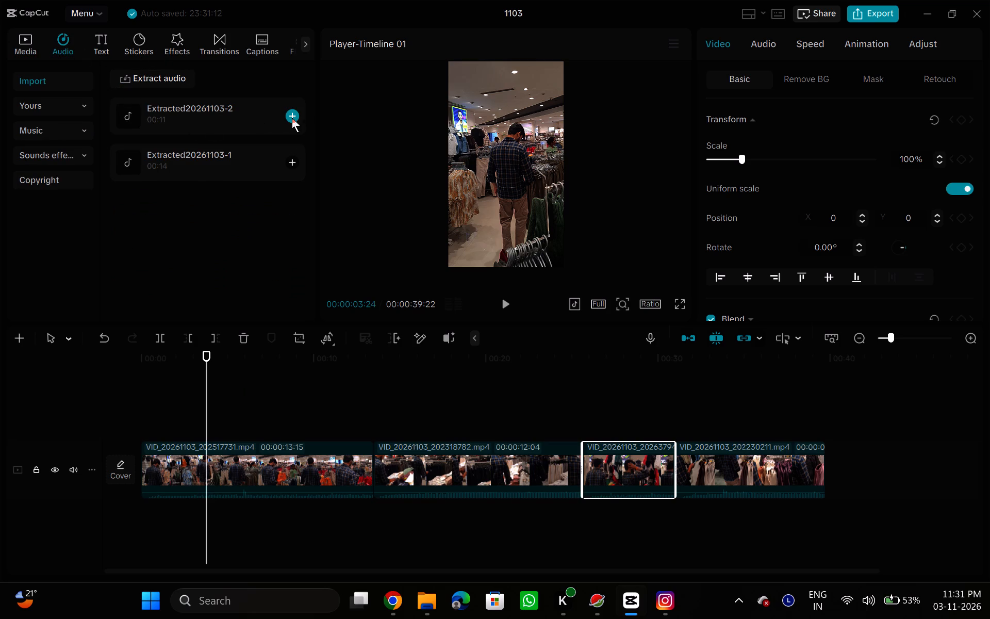
left_click(297, 117)
left_click(290, 159)
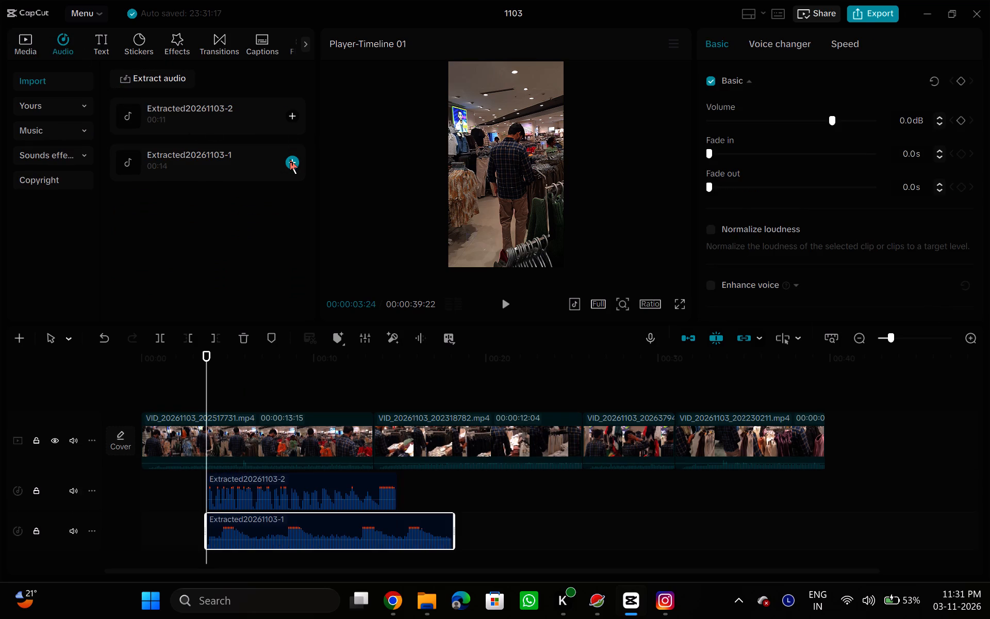
left_click_drag(225, 496, 187, 497)
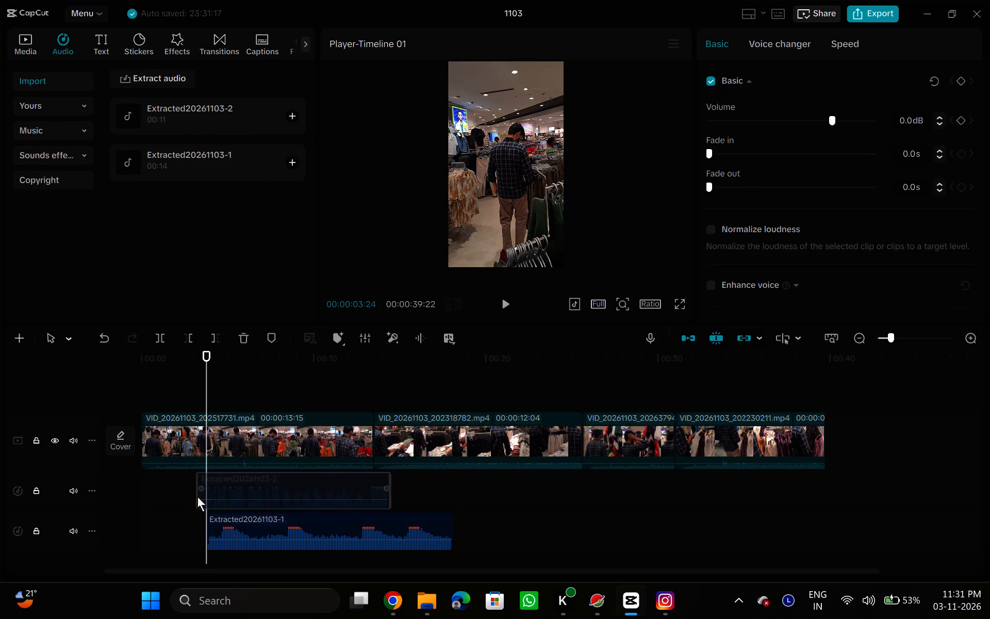
left_click_drag(187, 497, 162, 494)
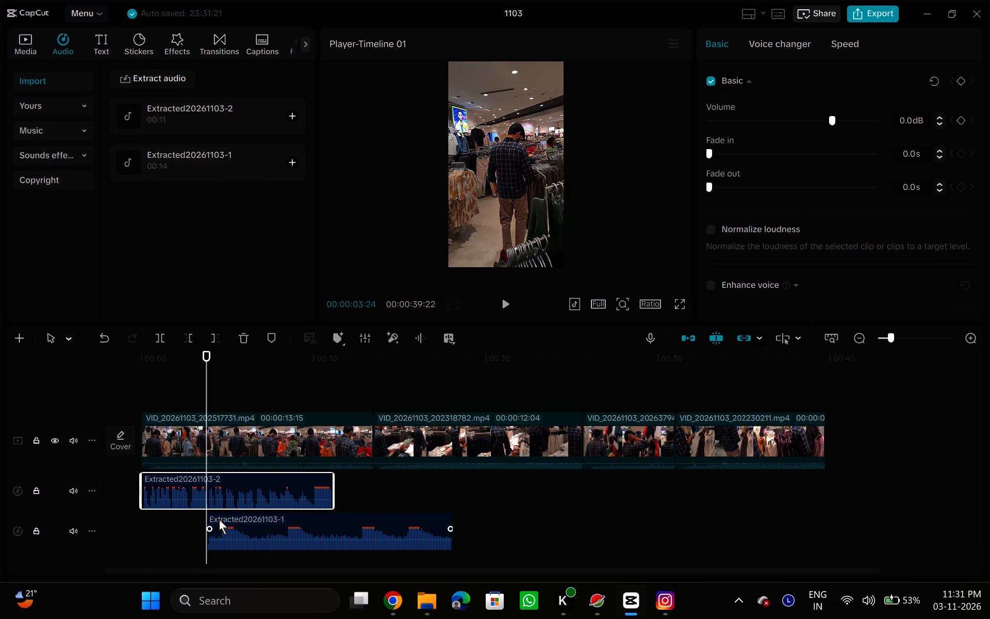
left_click_drag(241, 526, 180, 521)
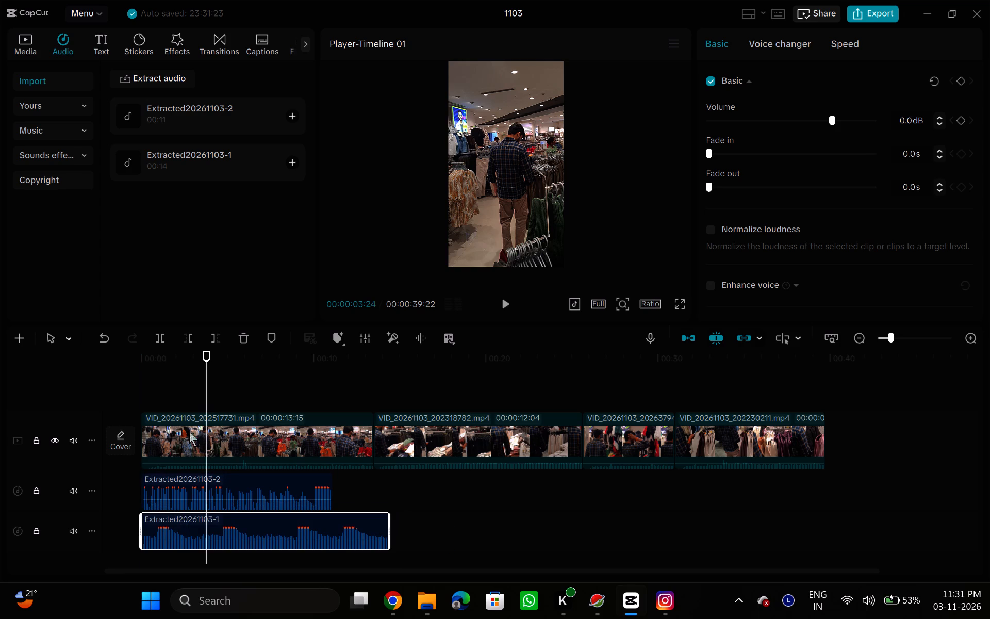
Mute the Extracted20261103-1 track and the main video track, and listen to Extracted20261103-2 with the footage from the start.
left_click_drag(205, 393, 129, 395)
left_click(505, 297)
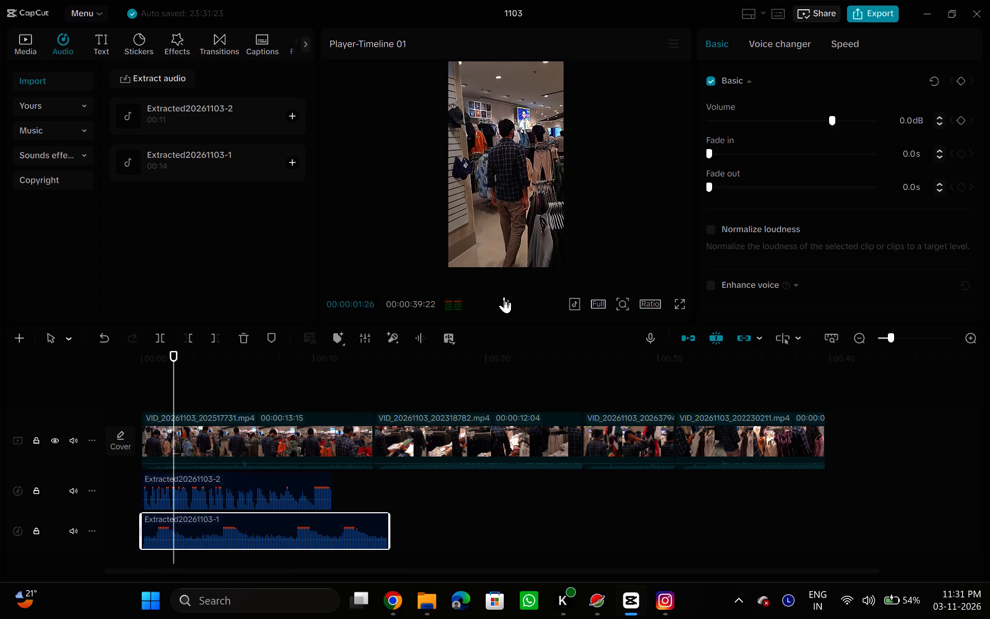
left_click(504, 297)
left_click(73, 533)
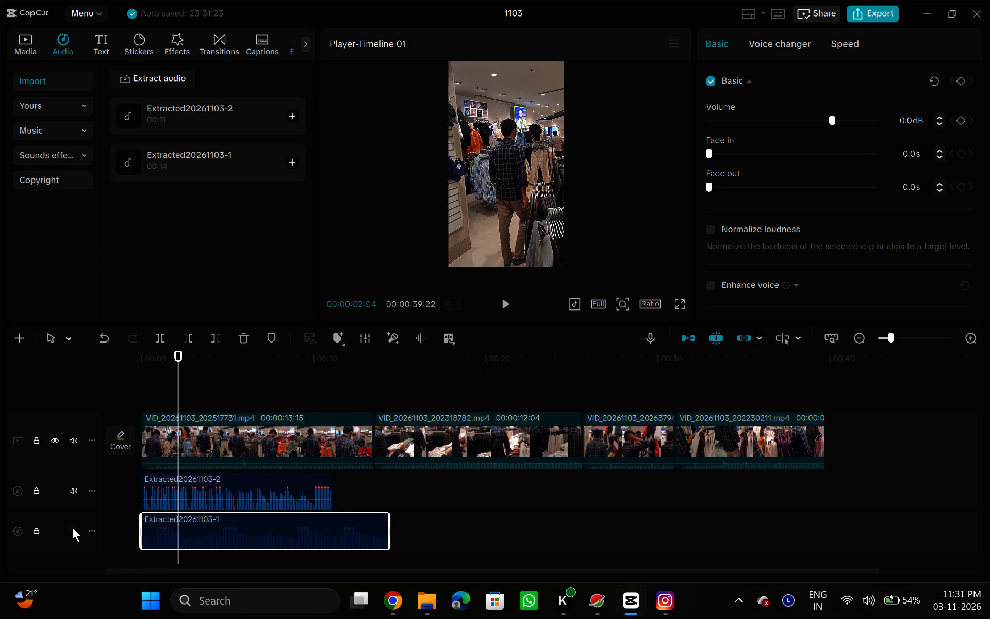
left_click(79, 439)
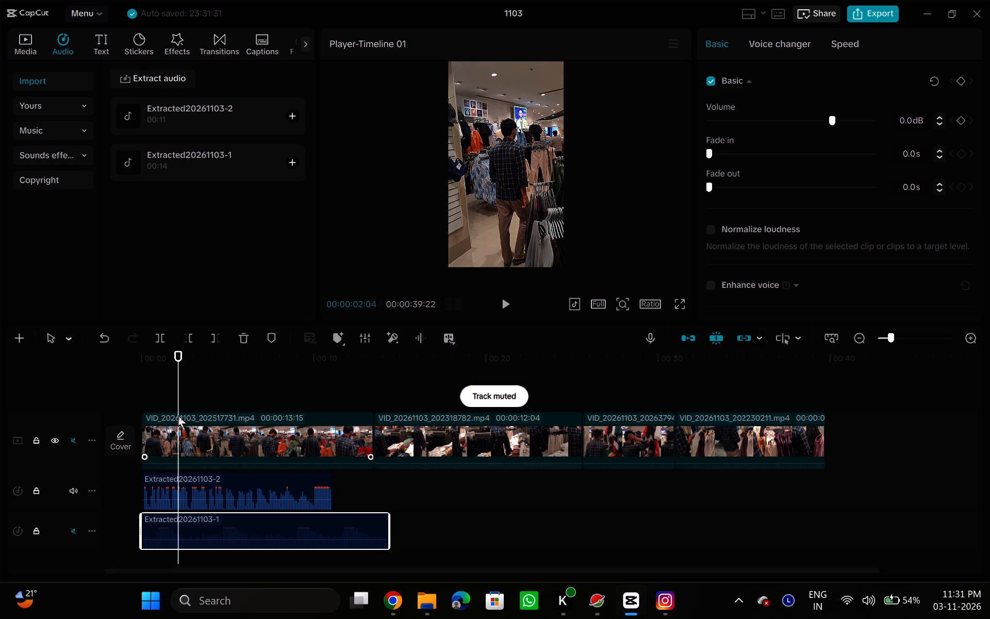
left_click_drag(181, 397, 137, 397)
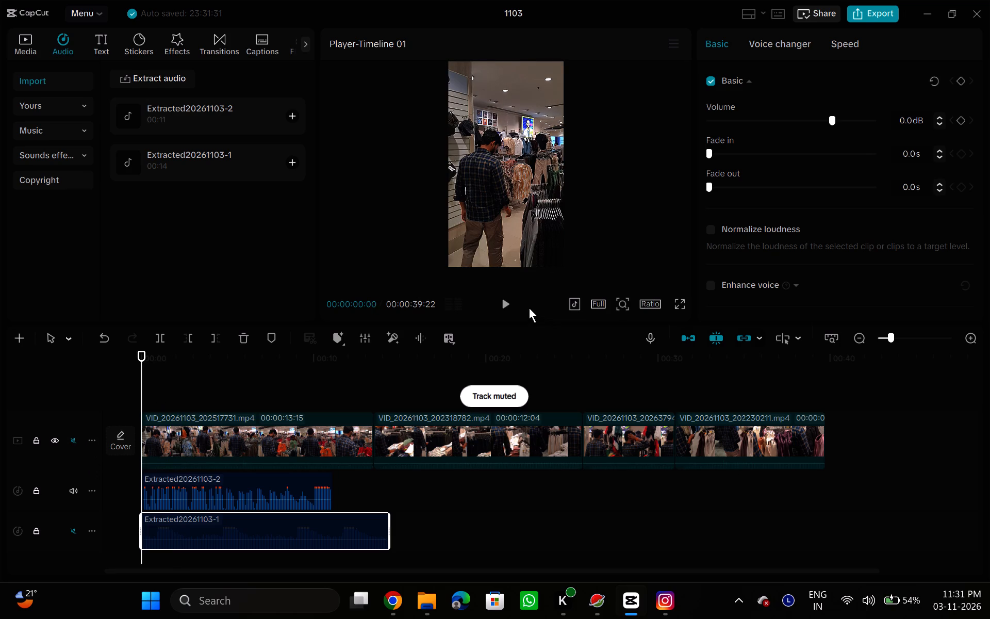
left_click(508, 303)
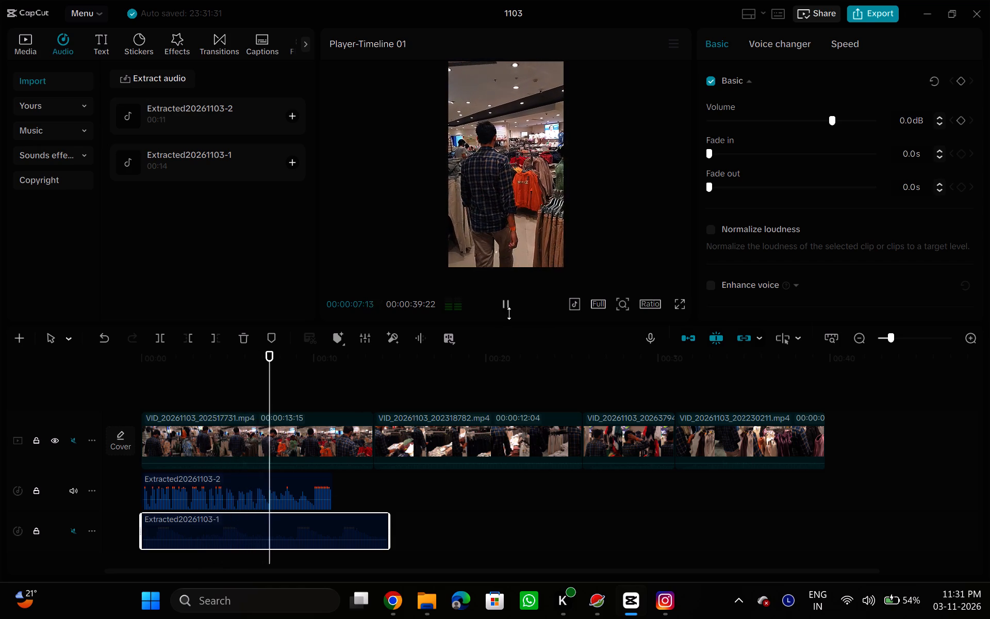
left_click(507, 305)
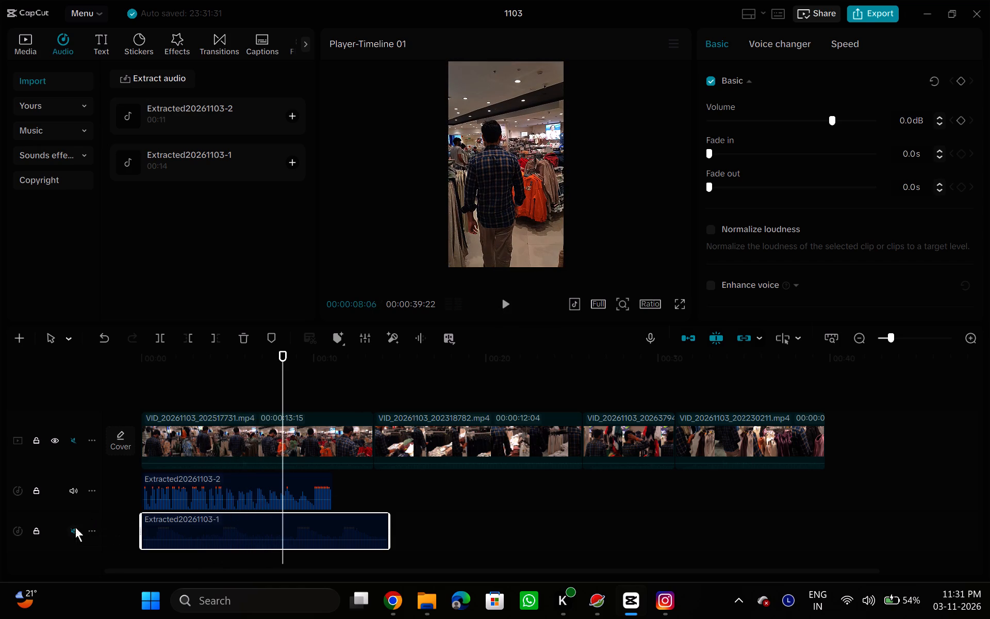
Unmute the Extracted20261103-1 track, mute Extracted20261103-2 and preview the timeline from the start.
left_click(75, 527)
left_click(74, 486)
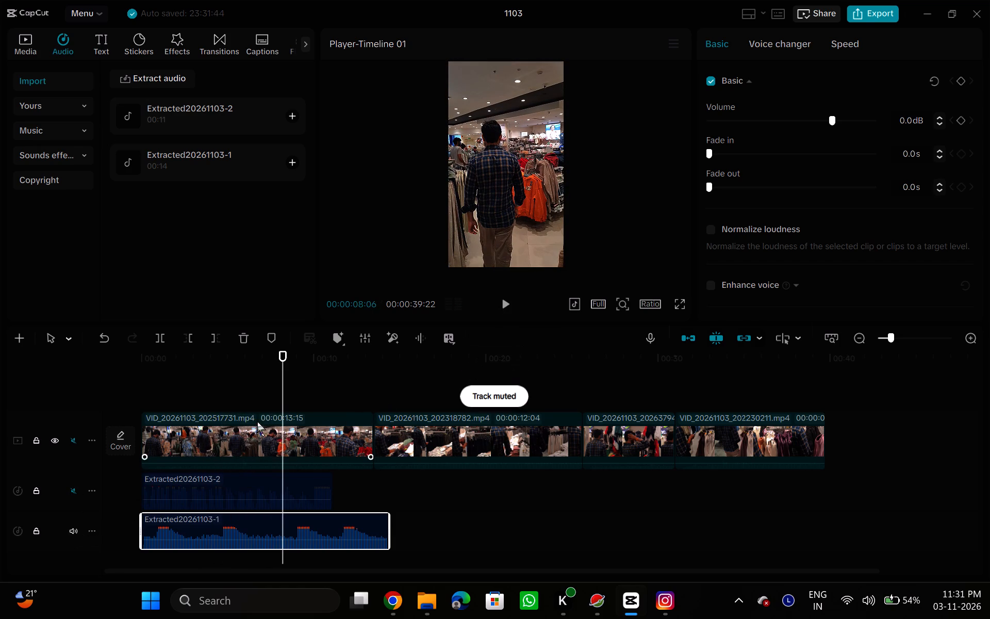
left_click_drag(279, 395, 0, 388)
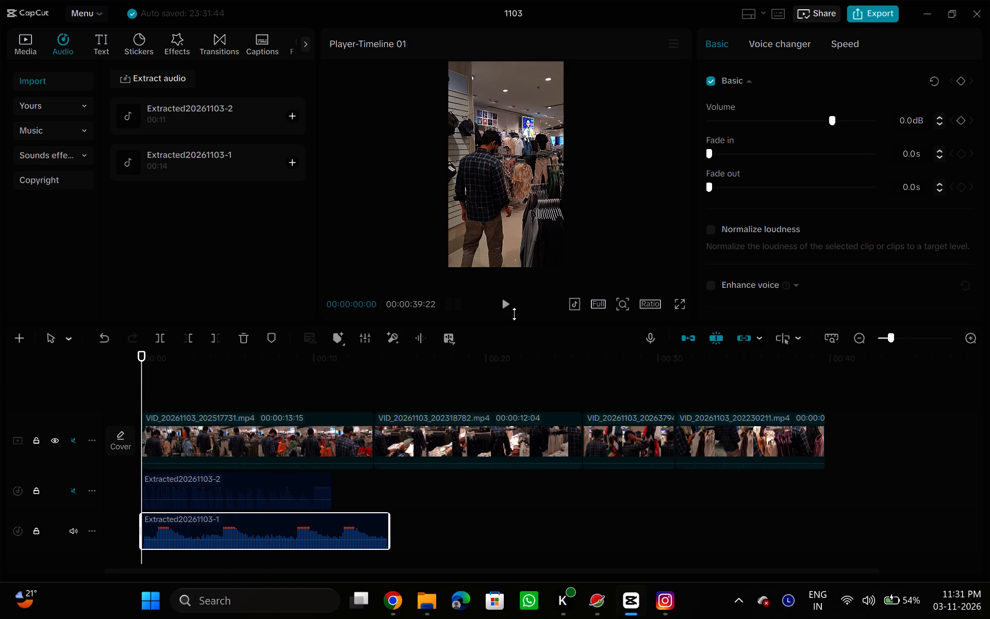
left_click(503, 300)
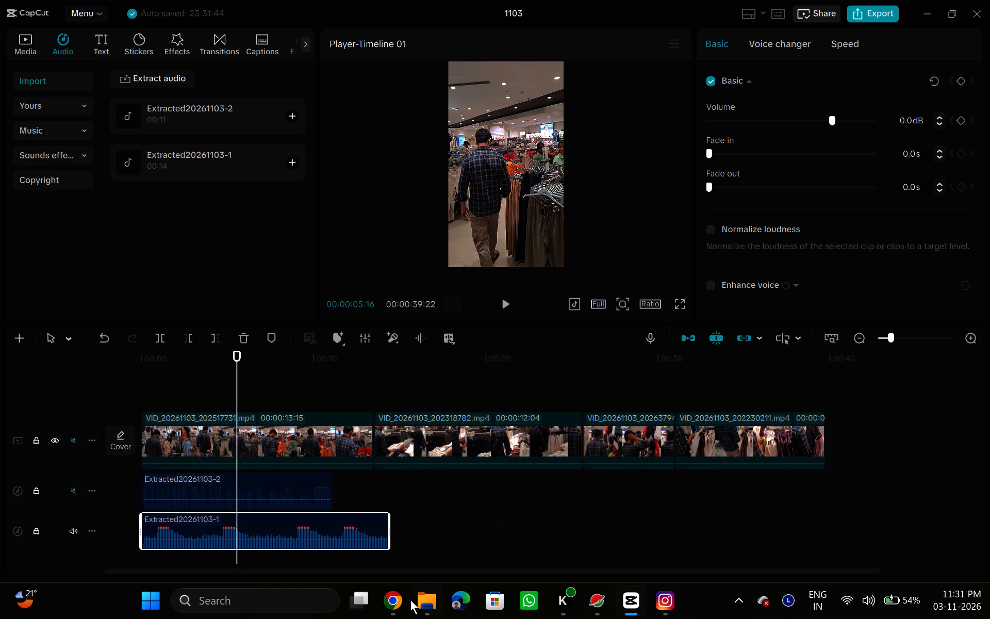
Switch to Chrome, open a new tab and close the VideoDropper reels tab.
left_click(394, 597)
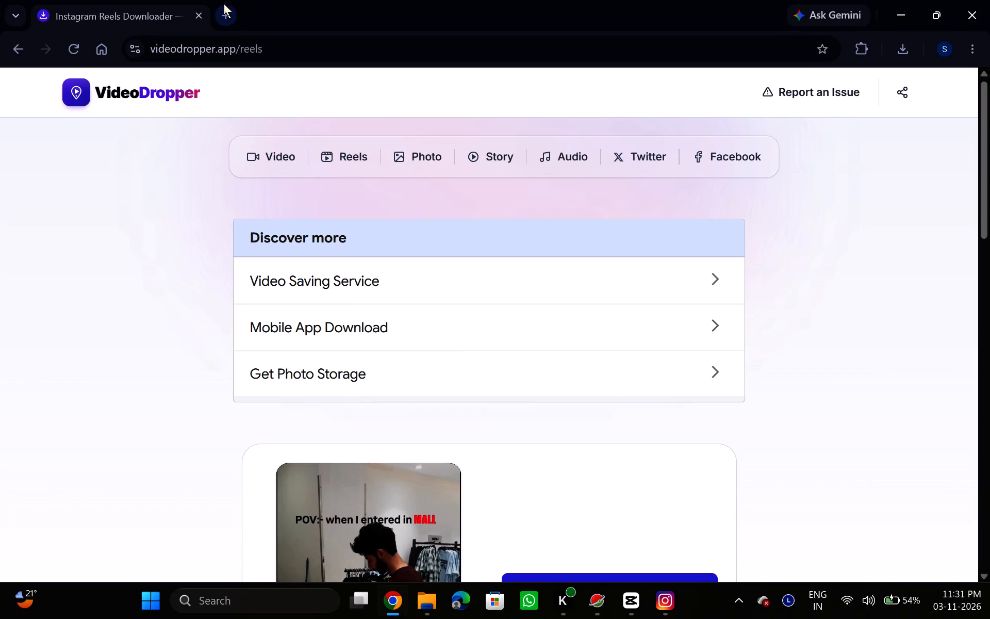
left_click(222, 10)
left_click(204, 13)
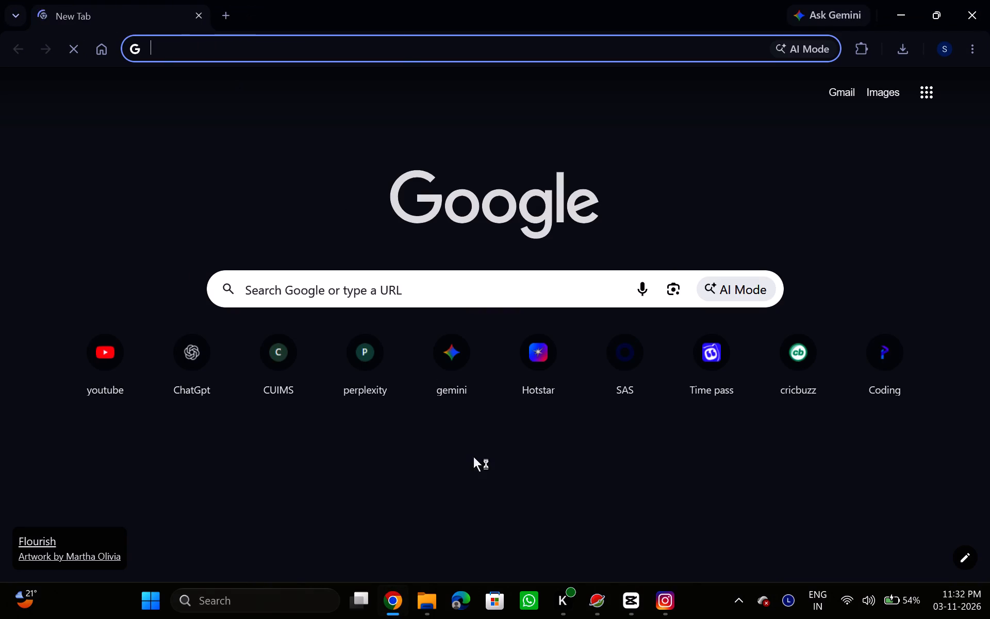
Switch to PlanetVPN and toggle the VPN connection.
left_click(591, 594)
left_click(584, 364)
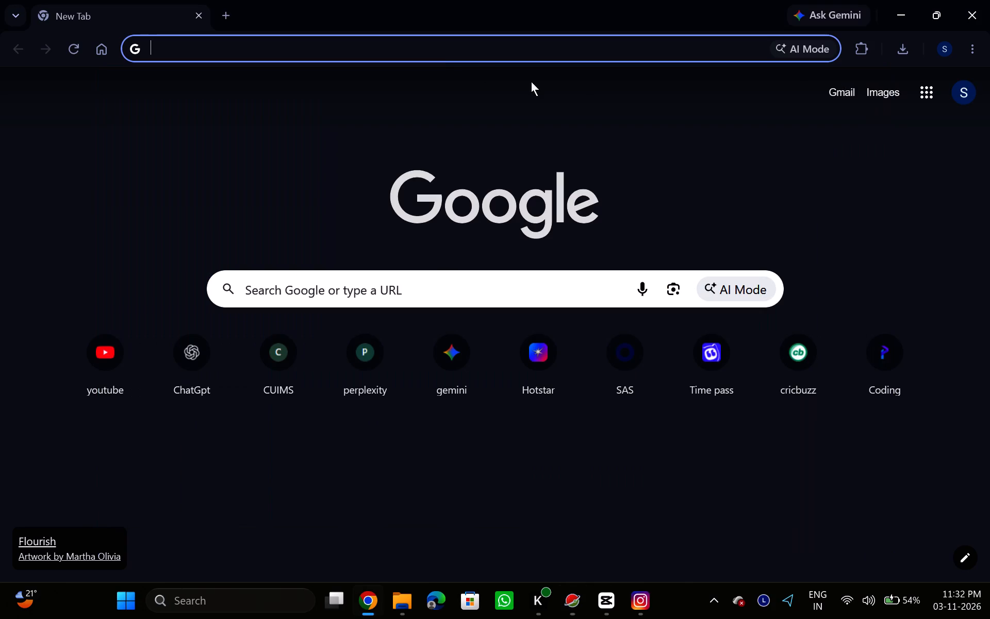
Search Google for "myinstants" and open the Myinstants sound buttons website.
left_click(431, 286)
key("m")
key("y")
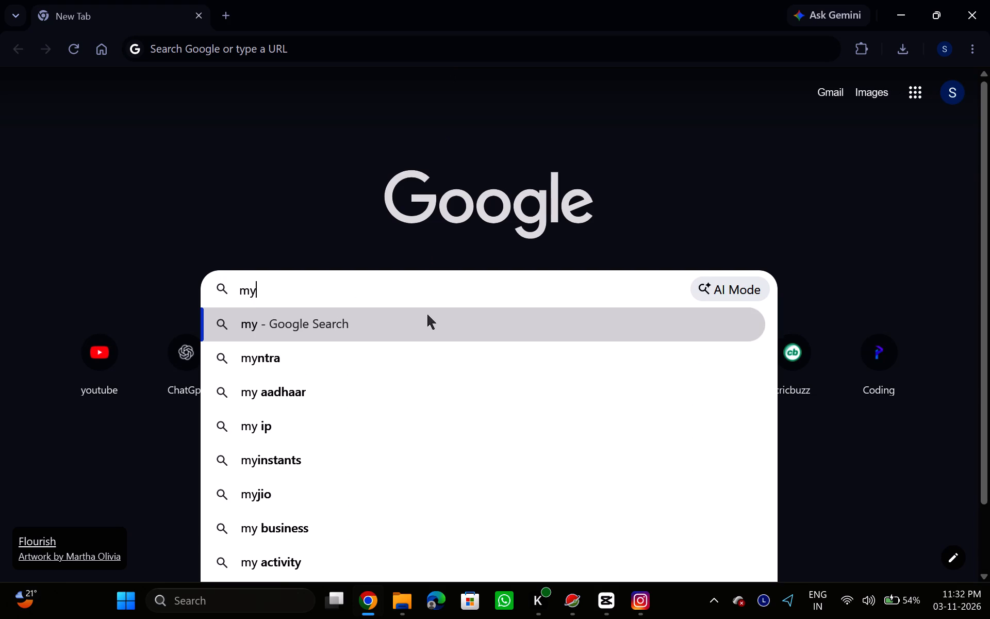
left_click(313, 473)
left_click(214, 248)
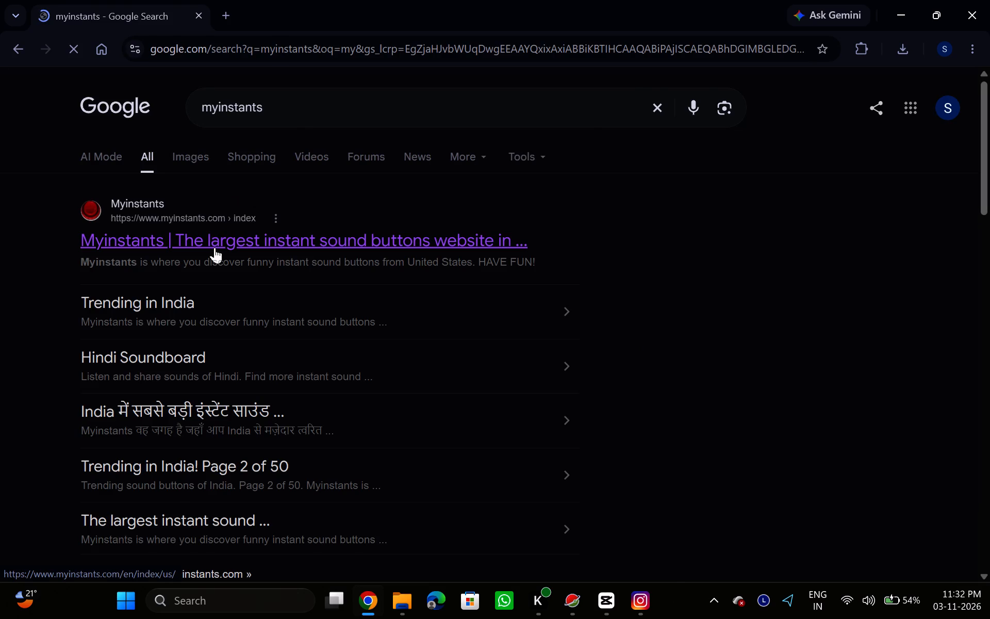
Search Myinstants for "gareeb" and listen to each of the resulting sound buttons in turn.
left_click(240, 94)
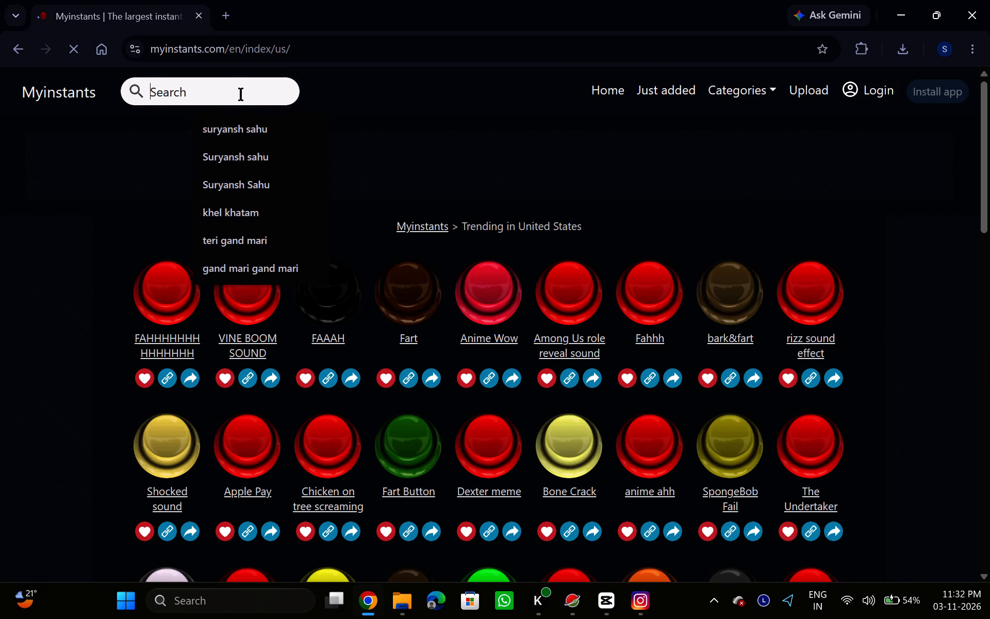
key("g")
key("a")
type("reeb")
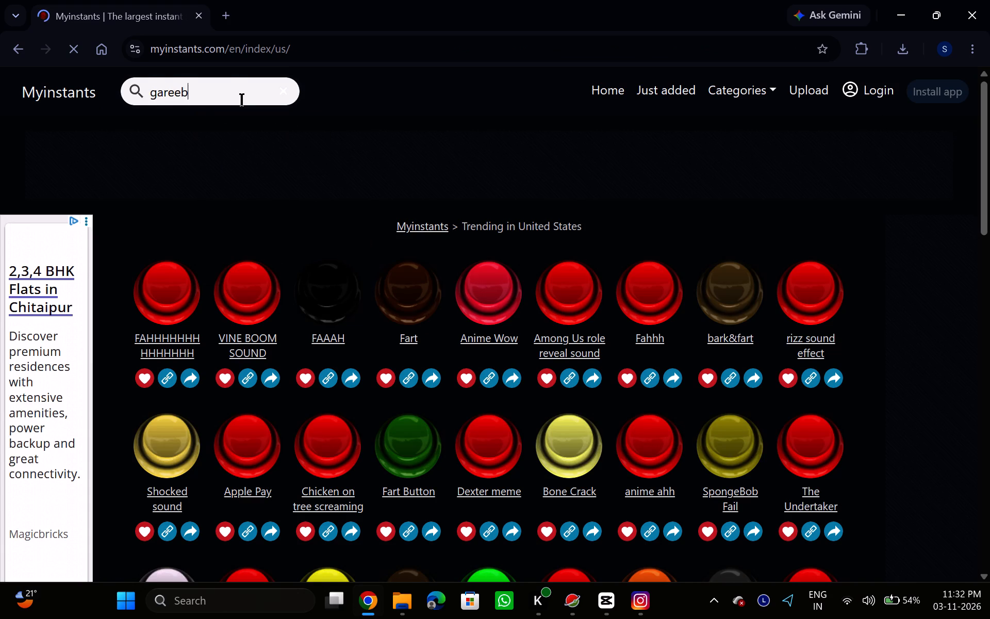
key("Return")
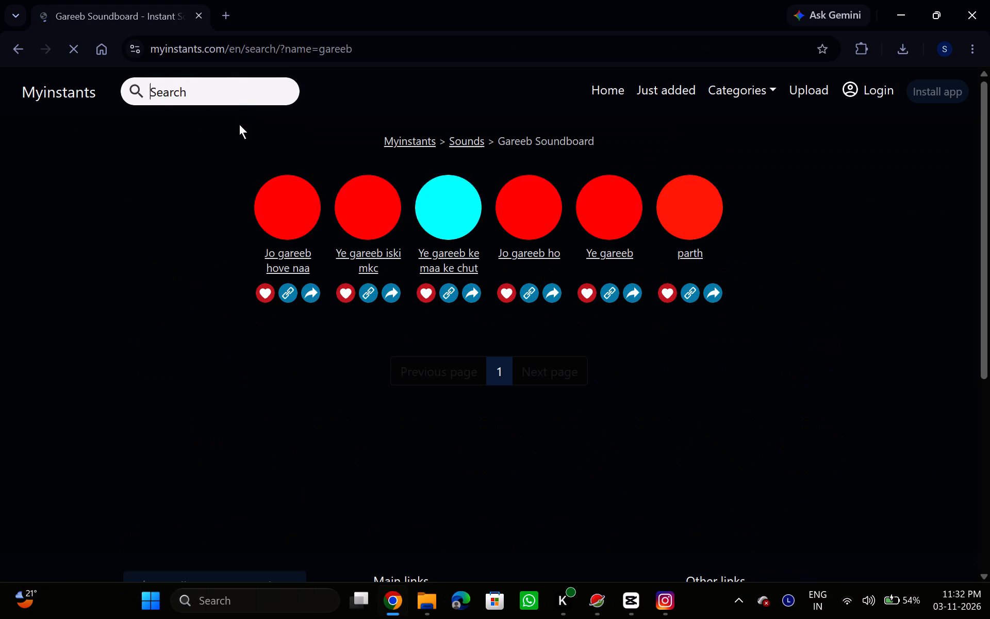
left_click(295, 213)
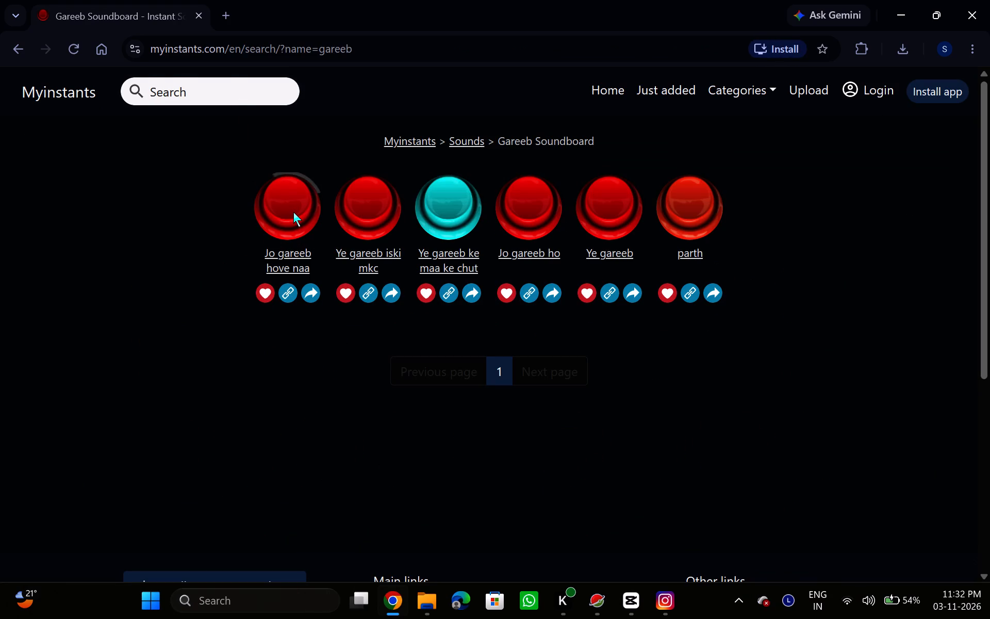
left_click(365, 216)
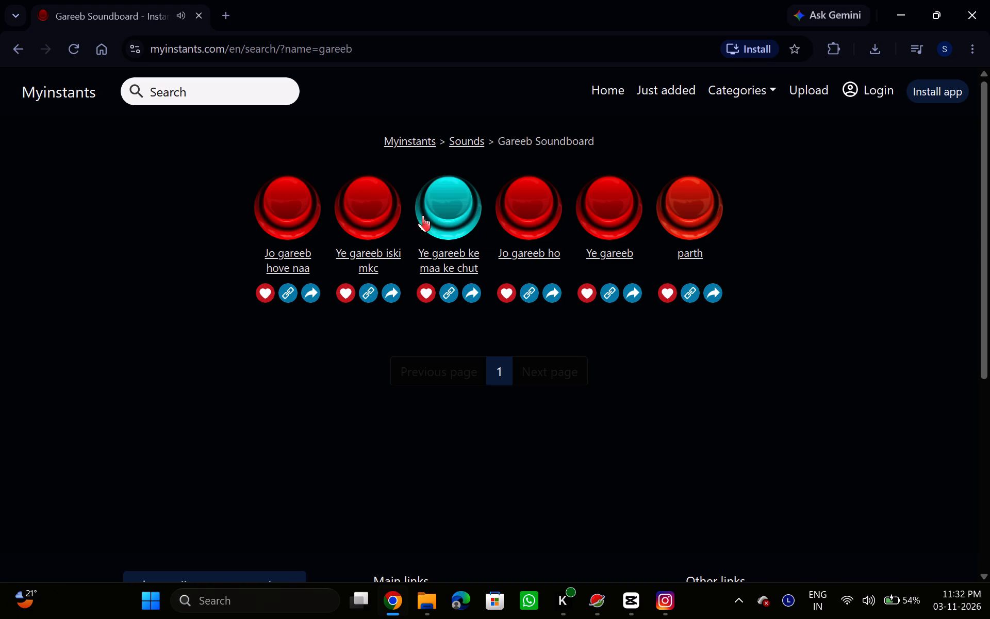
left_click(447, 213)
left_click(539, 194)
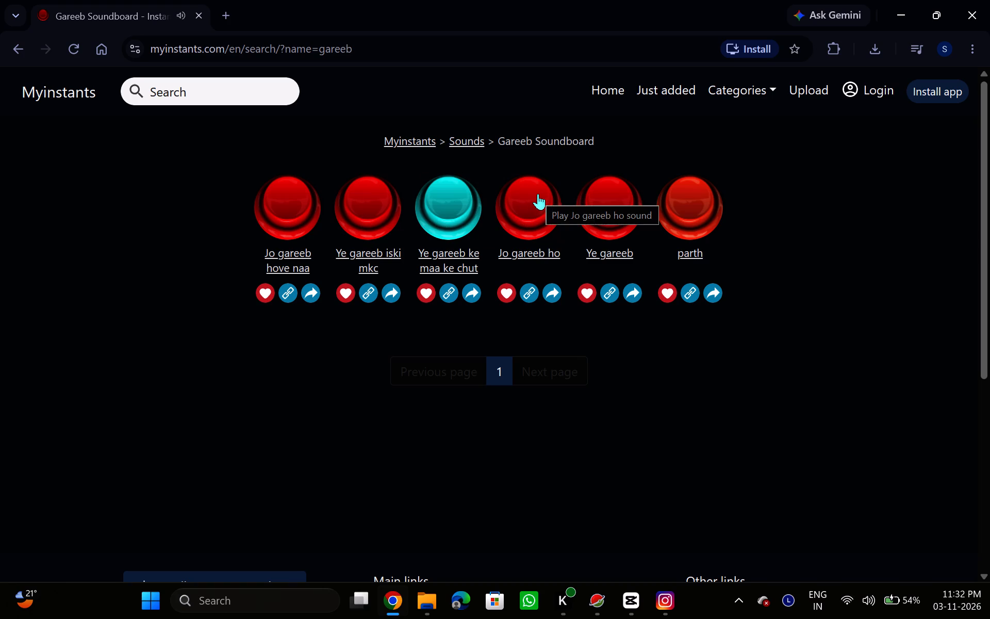
left_click(612, 203)
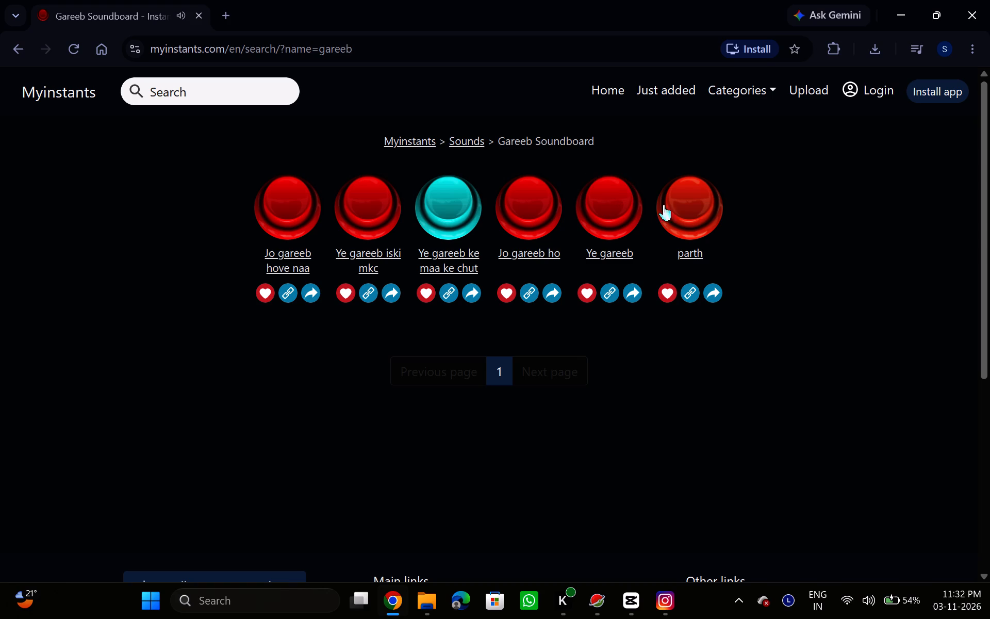
left_click(694, 206)
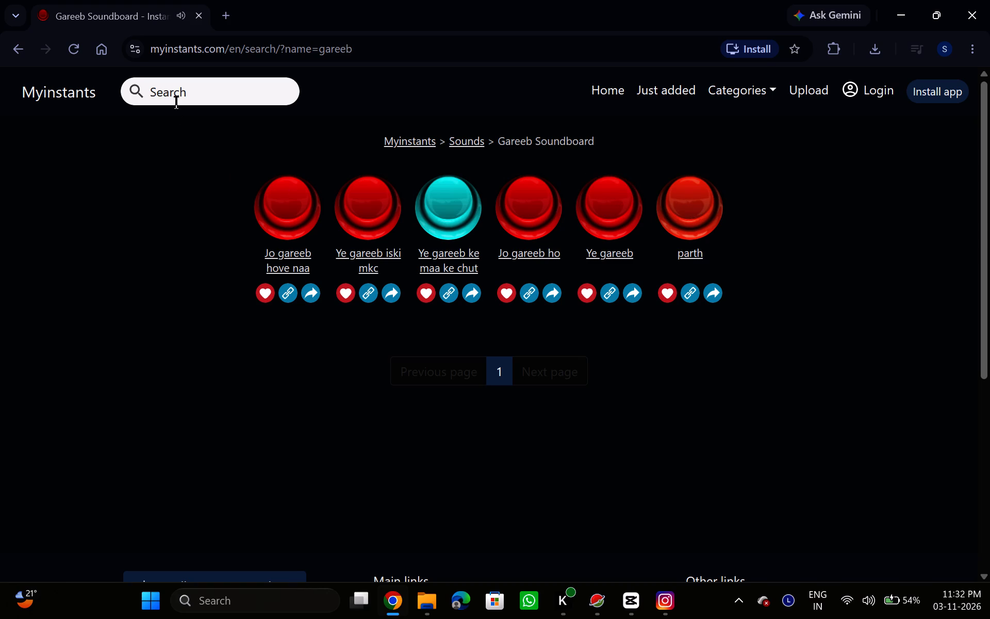
Search Myinstants for "garib" and listen to the resulting sounds, ending with Admi garib hona.
left_click(176, 99)
type("garib")
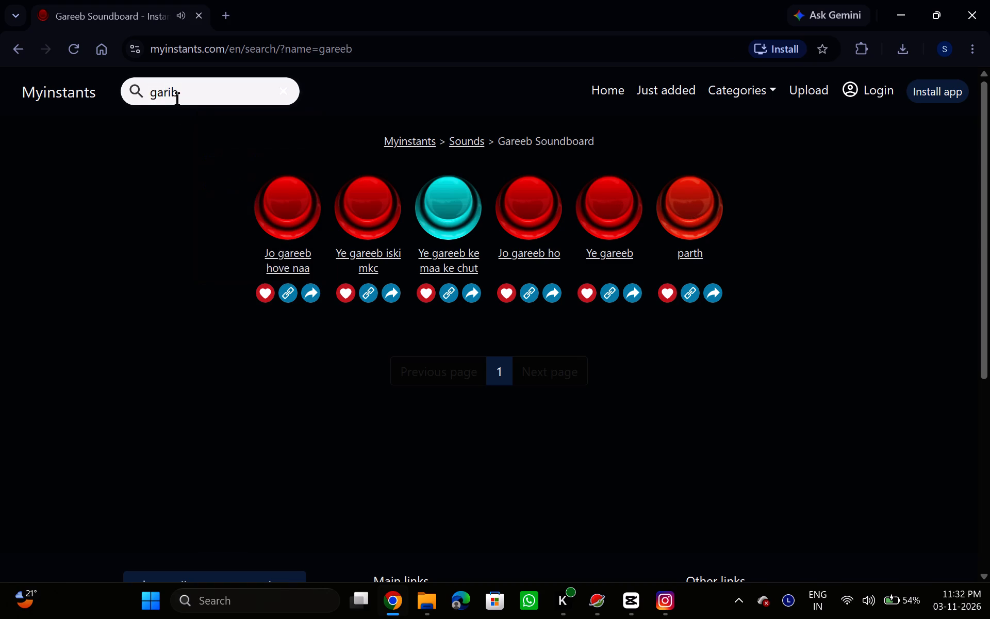
key("Return")
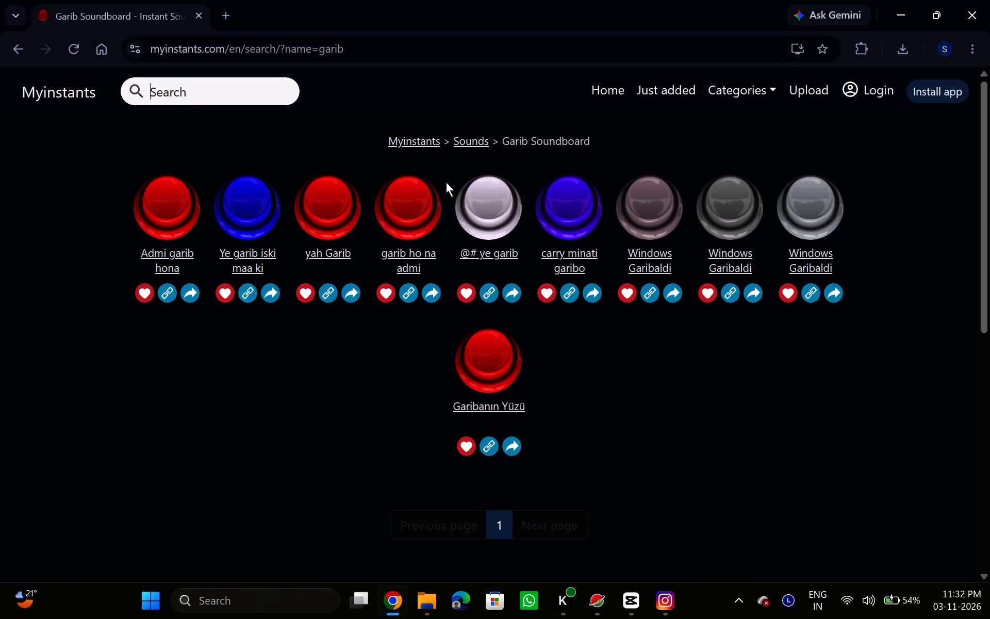
left_click(468, 192)
left_click(587, 199)
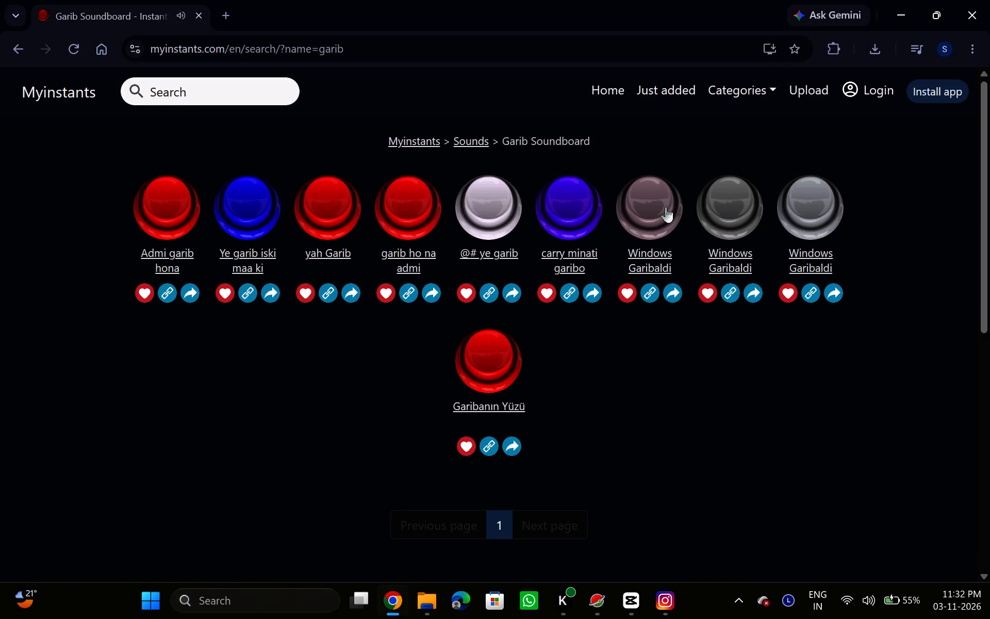
left_click(661, 207)
left_click(743, 196)
left_click(822, 196)
left_click(491, 205)
left_click(393, 216)
left_click(313, 221)
left_click(266, 218)
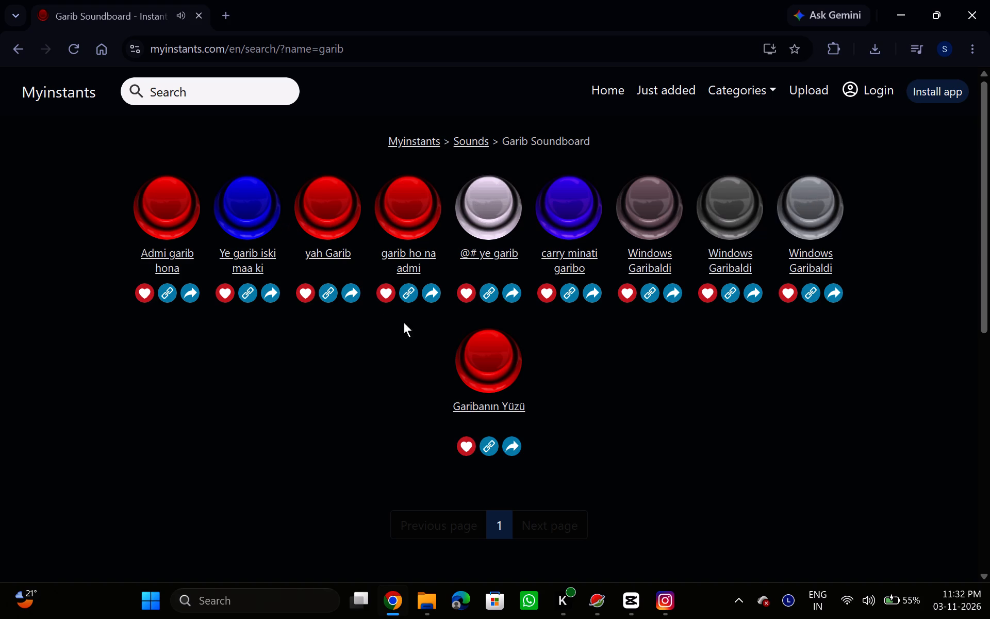
left_click(465, 336)
left_click(184, 210)
Search Myinstants for "poor" and play the Poor springtrap sound.
left_click(202, 85)
type("poor")
key("Return")
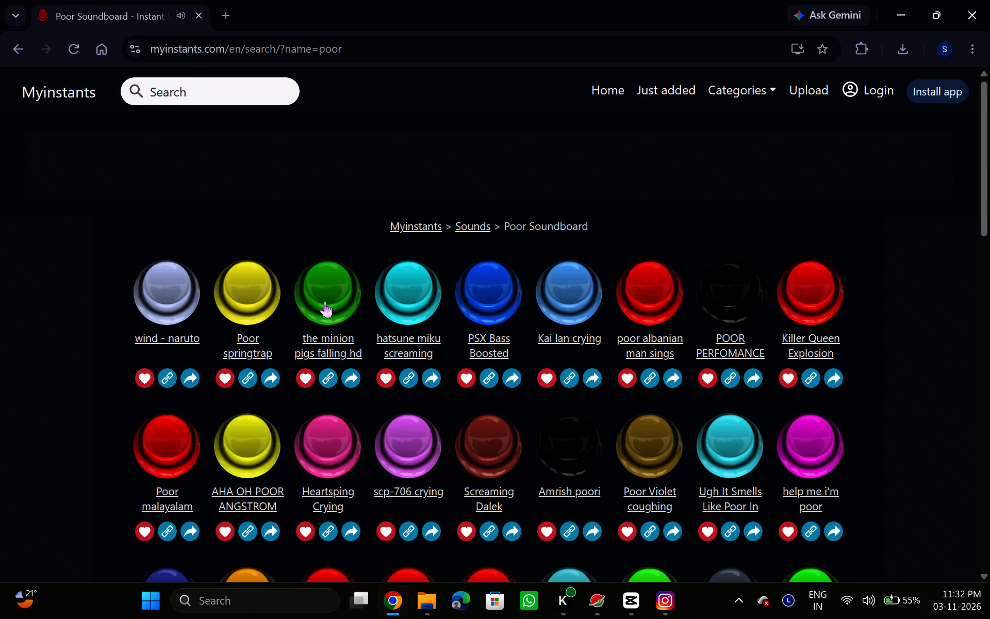
left_click(260, 297)
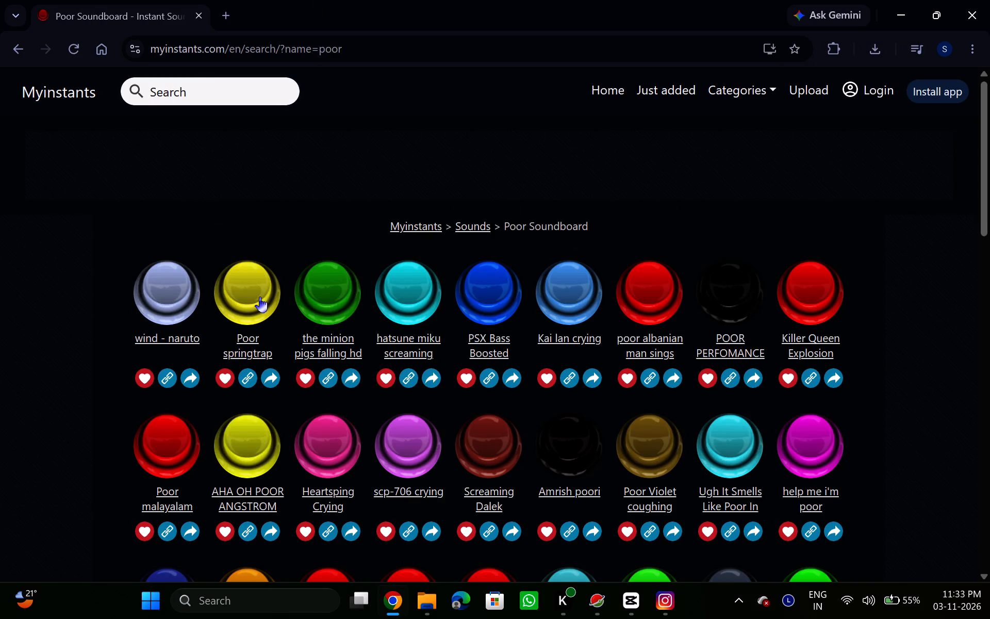
Search Myinstants for "only garreb", play the 'What'meme sound, and repeat the search as "only gareeb".
left_click(209, 88)
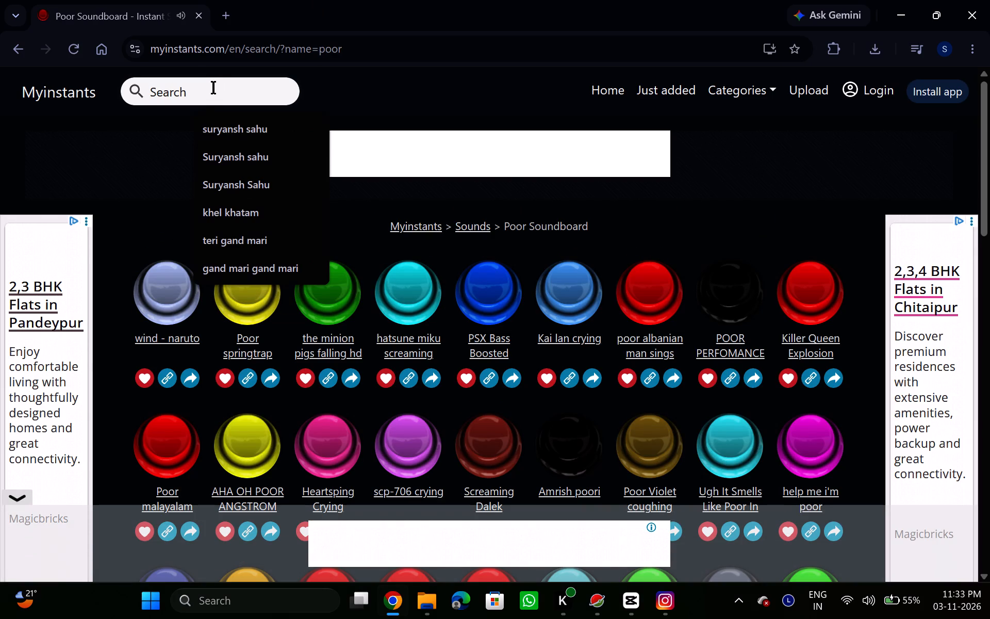
type("only garreb")
key("Return")
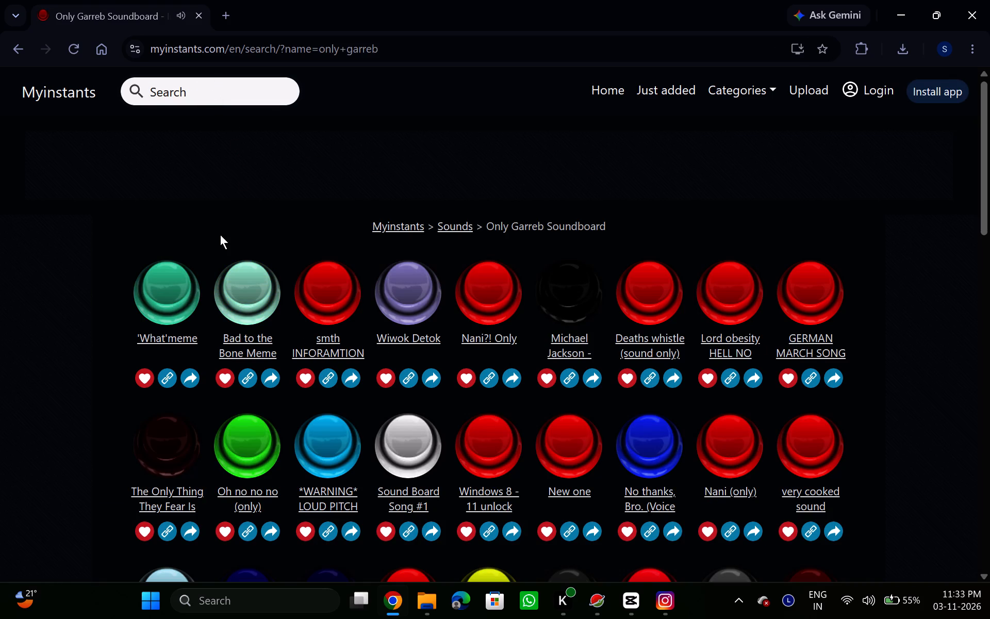
left_click(187, 296)
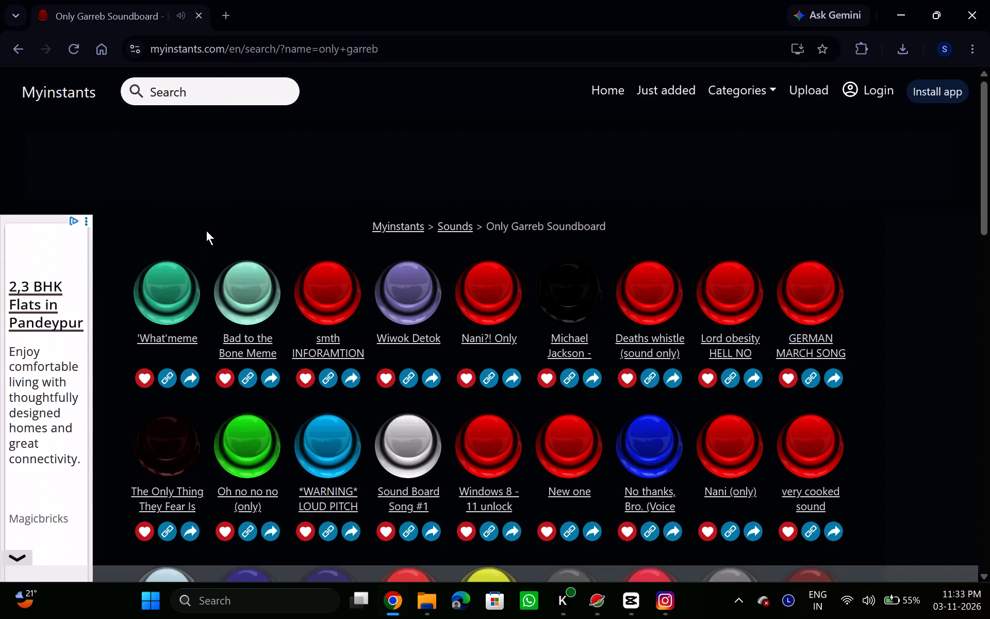
left_click(203, 96)
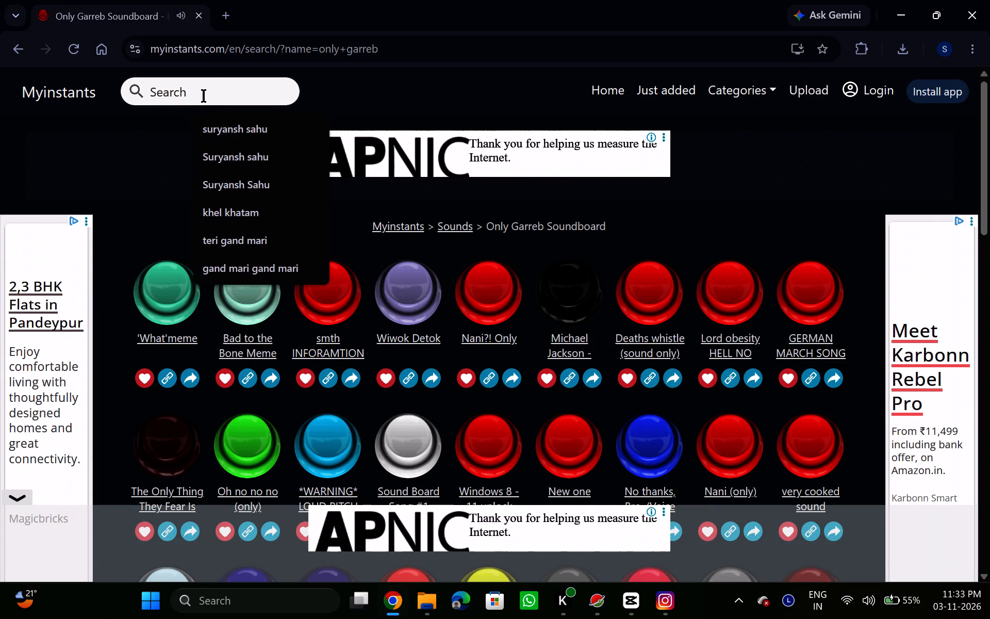
type("only gareeb")
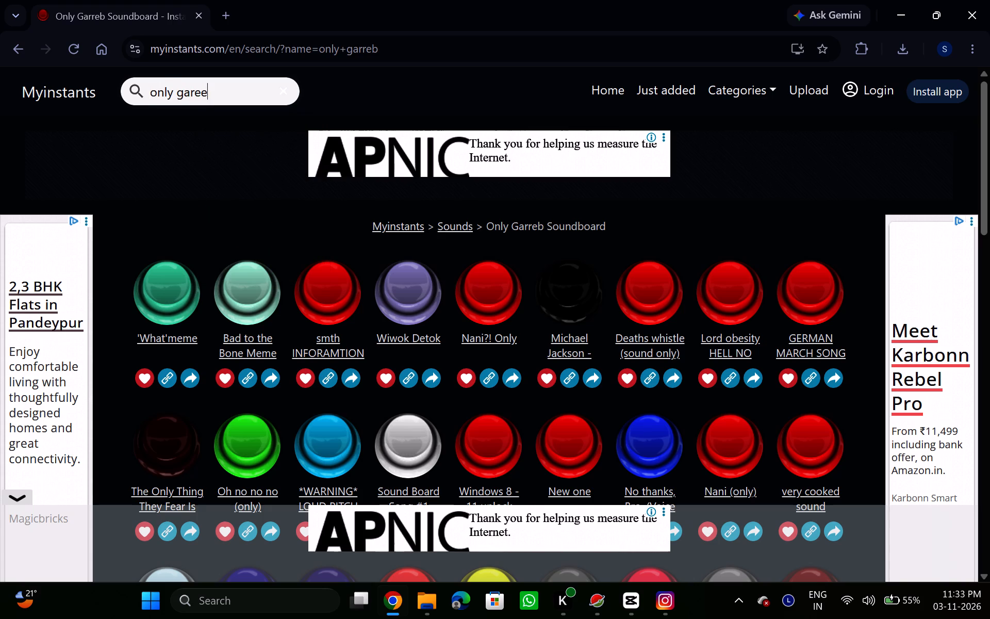
key("Return")
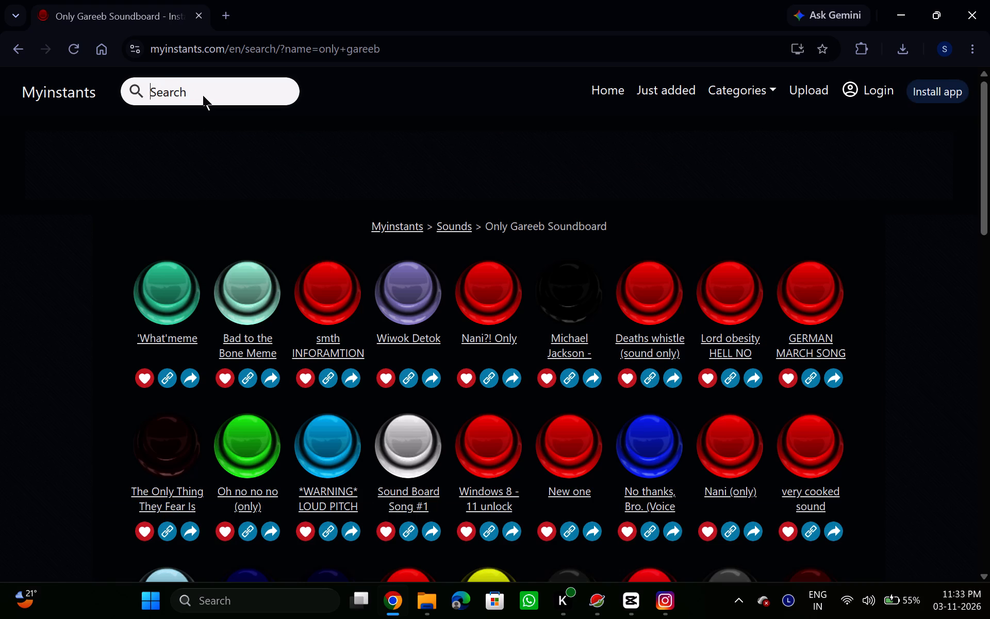
Search Myinstants for "gareeb echo".
left_click(203, 96)
type("gareeb")
key("space")
type("echo")
key("Return")
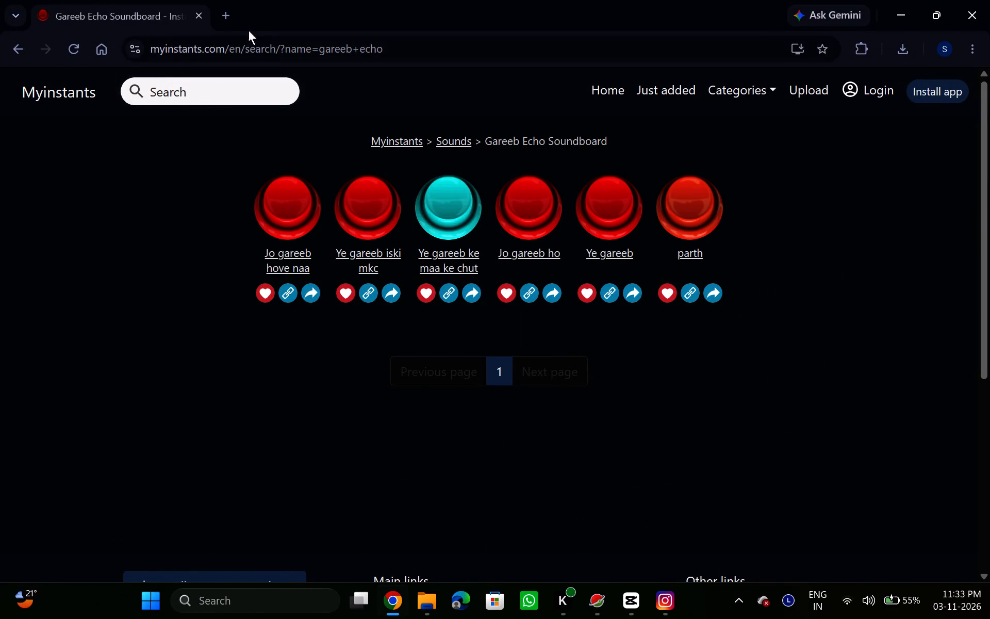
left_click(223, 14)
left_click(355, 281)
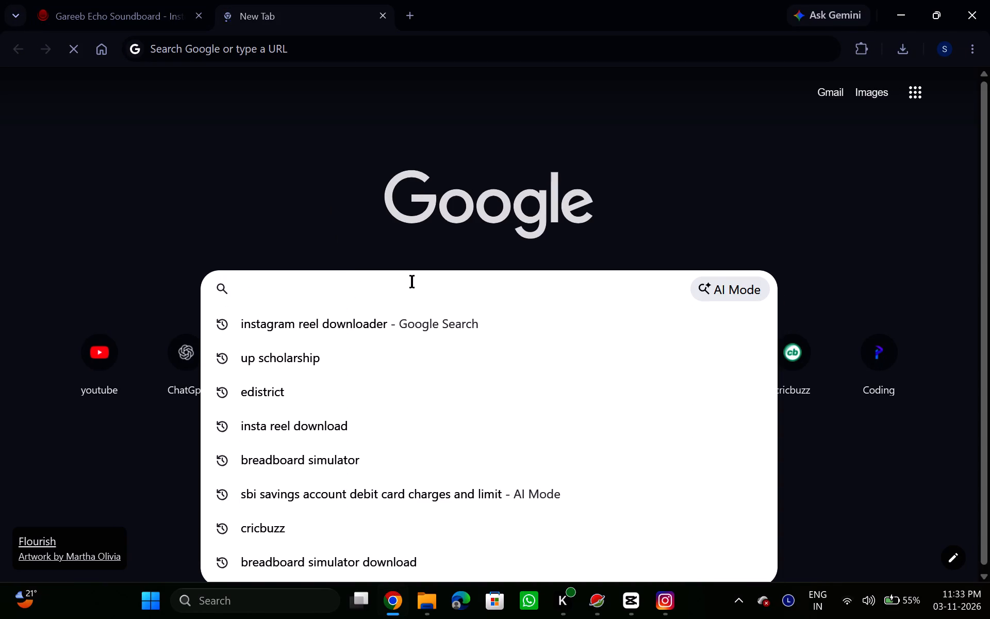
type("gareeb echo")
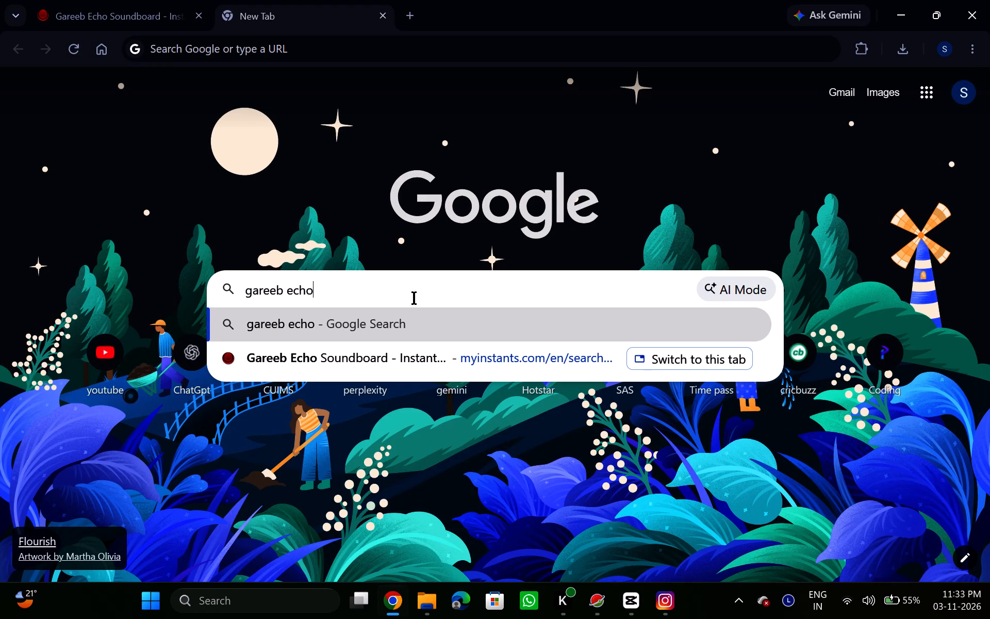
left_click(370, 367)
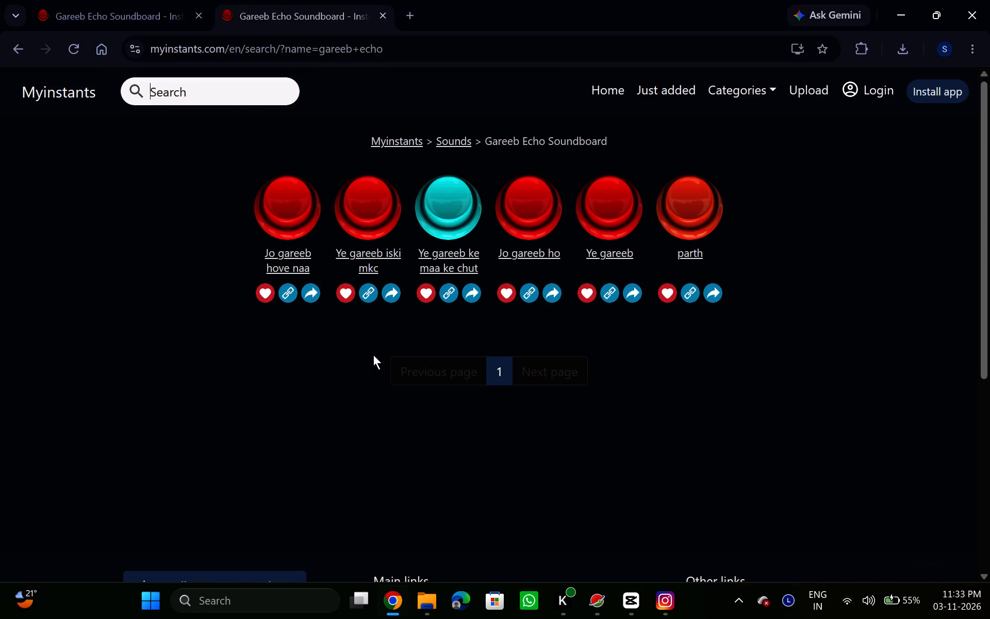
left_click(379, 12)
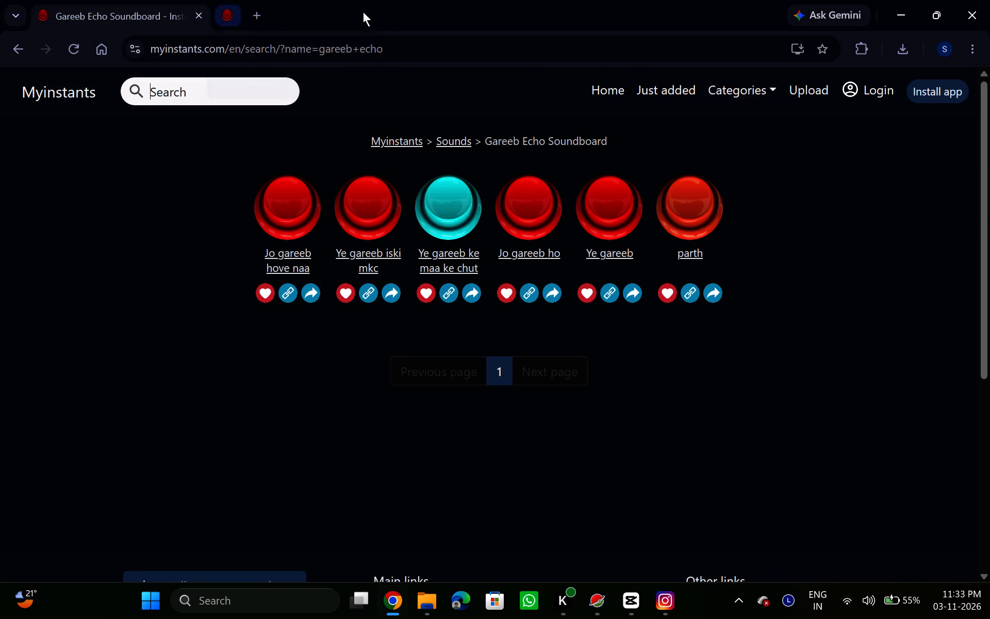
Search Google for "gareeb echo sound" in a new tab, look through the results, and return to CapCut.
left_click(230, 21)
left_click(332, 296)
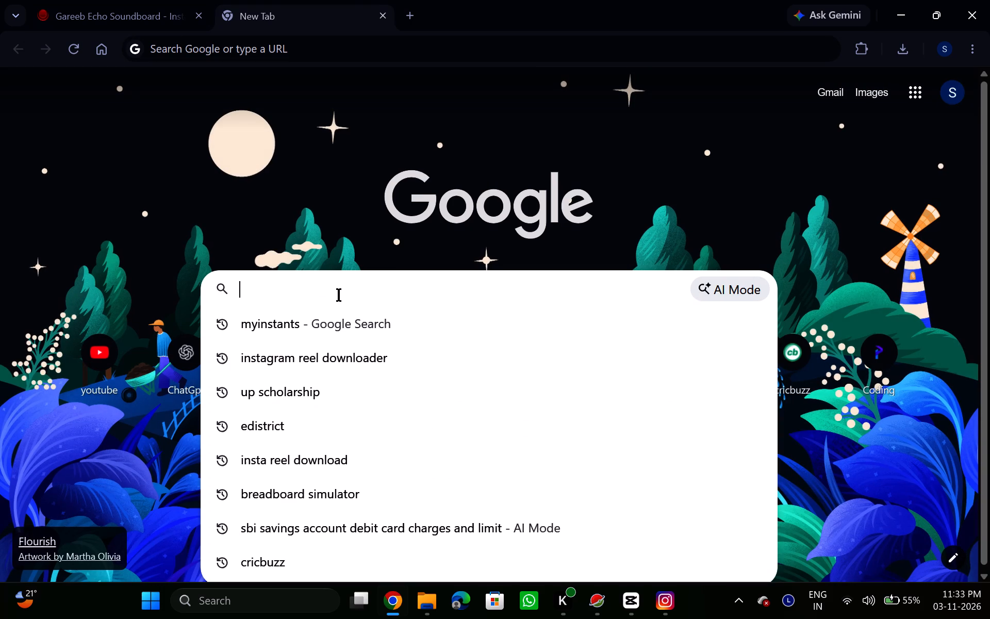
type("gareeb echo sound")
key("Return")
scroll(315, 296, "down", 2)
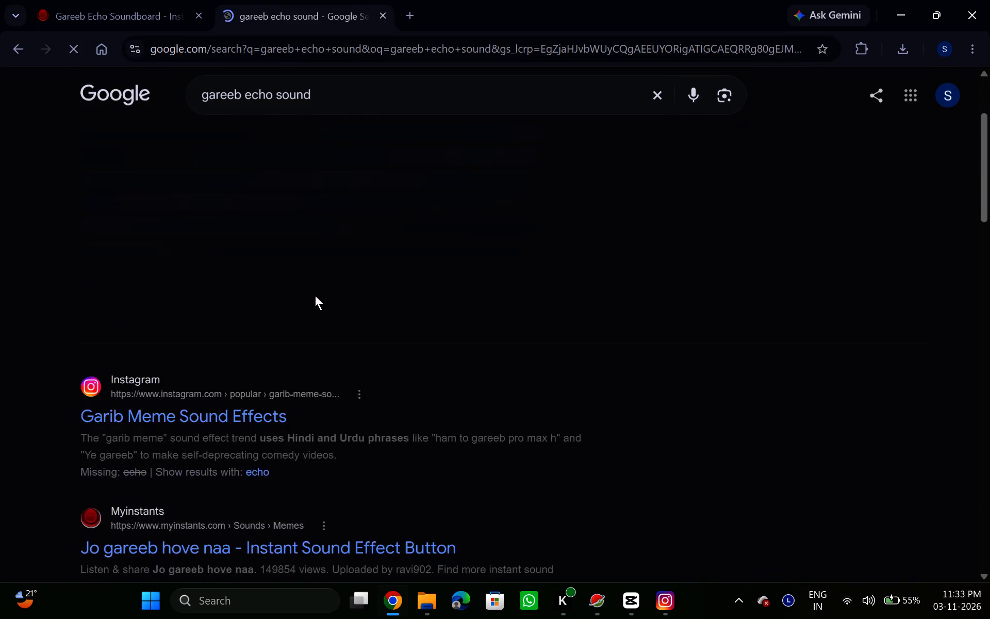
scroll(315, 296, "down", 7)
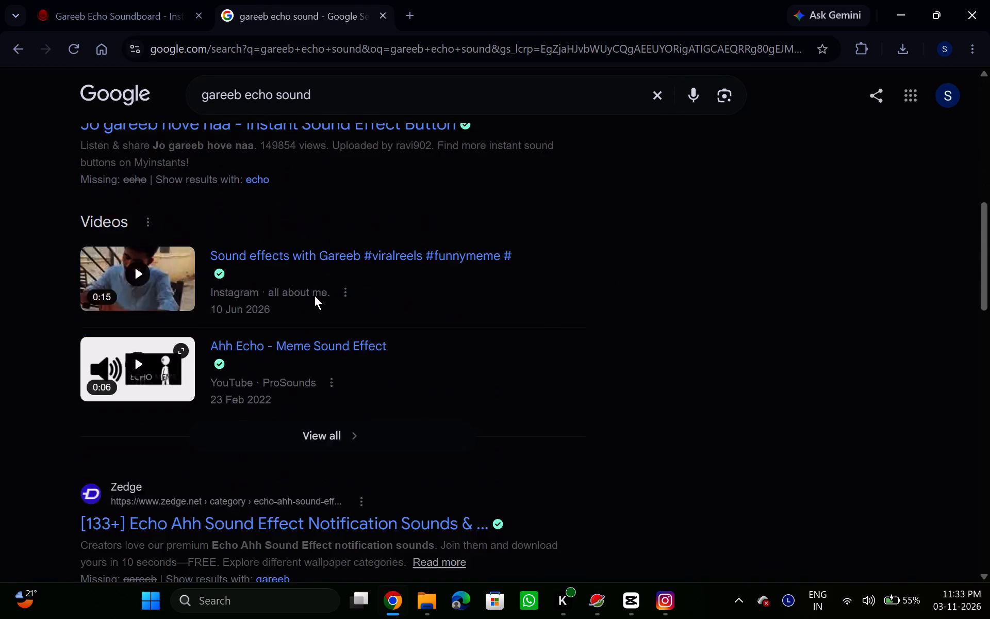
scroll(315, 296, "down", 1)
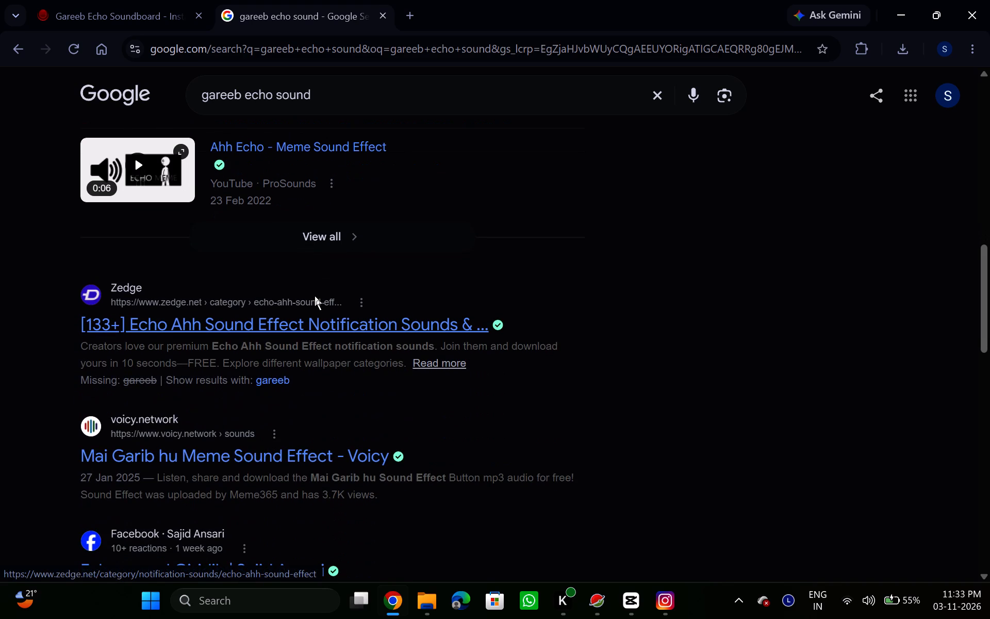
scroll(315, 296, "down", 3)
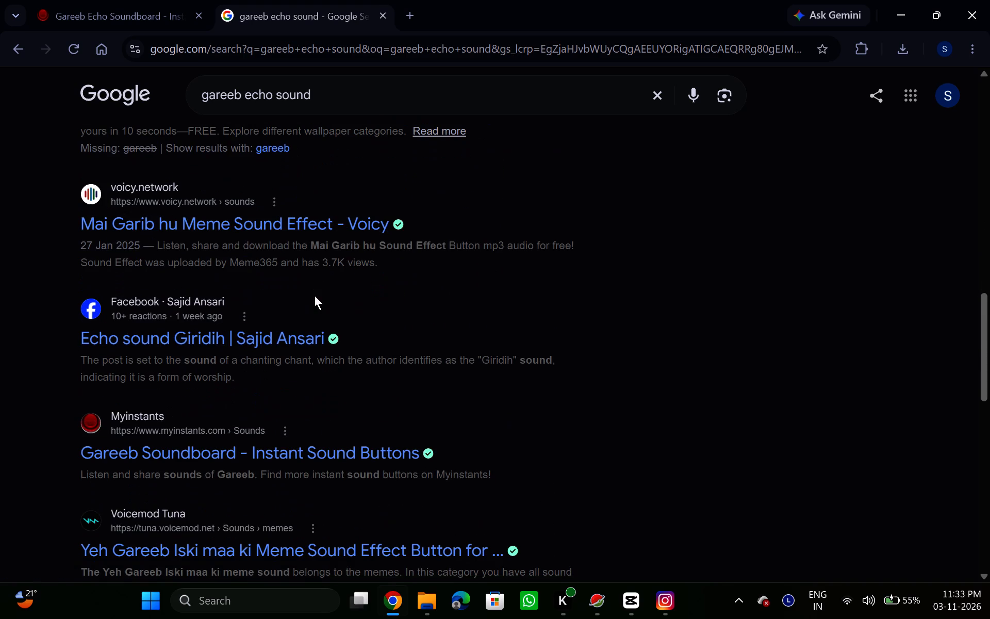
scroll(315, 296, "down", 4)
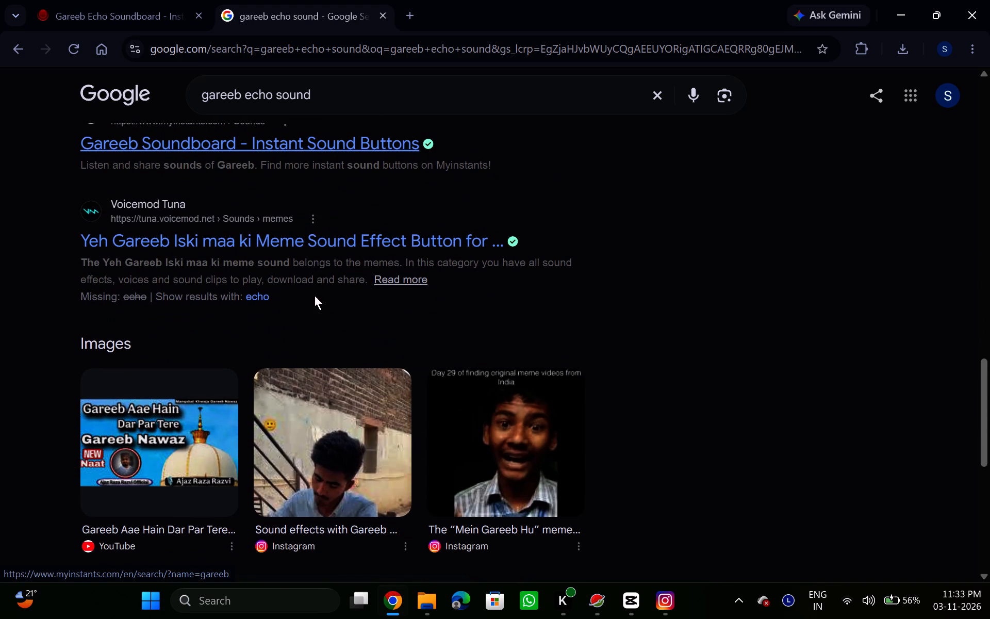
scroll(315, 296, "up", 4)
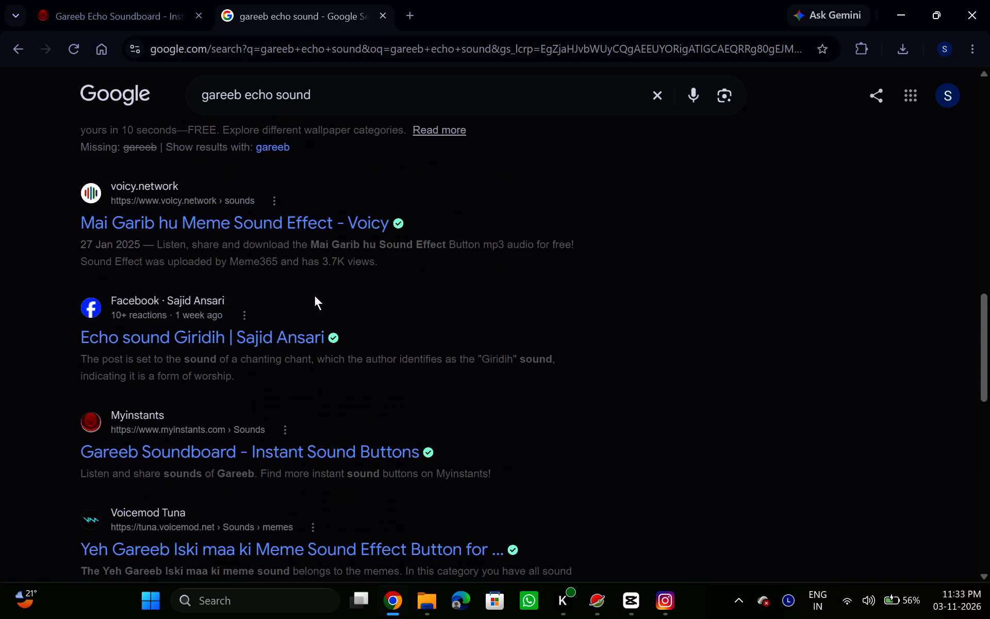
scroll(315, 296, "up", 5)
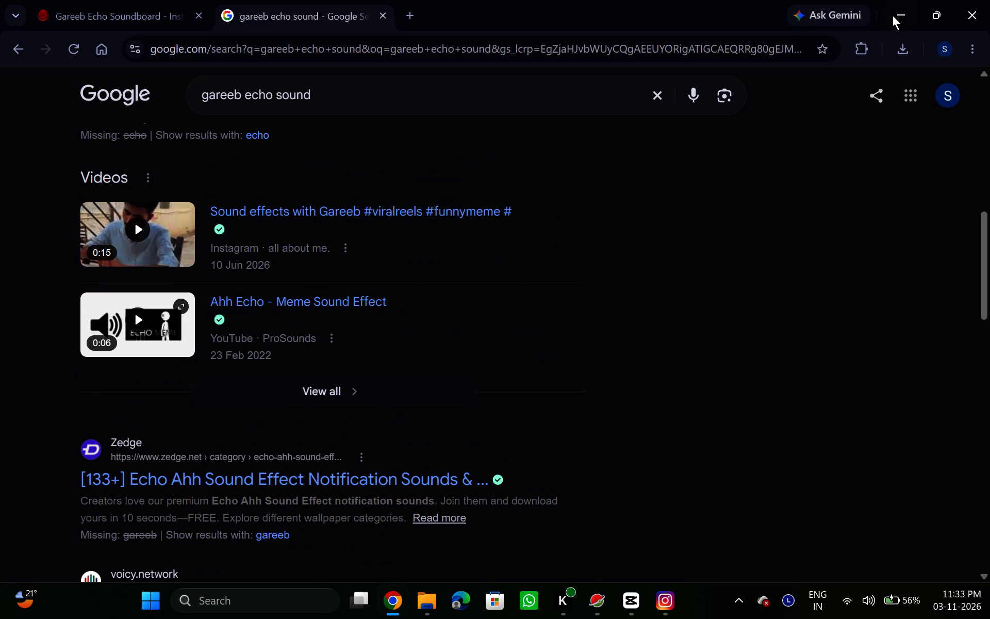
left_click(893, 15)
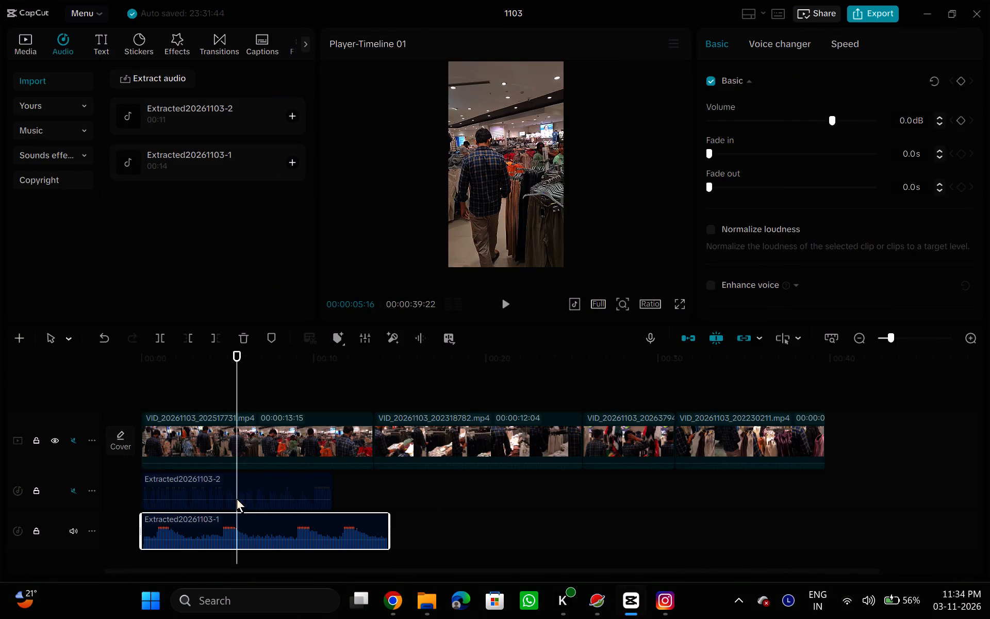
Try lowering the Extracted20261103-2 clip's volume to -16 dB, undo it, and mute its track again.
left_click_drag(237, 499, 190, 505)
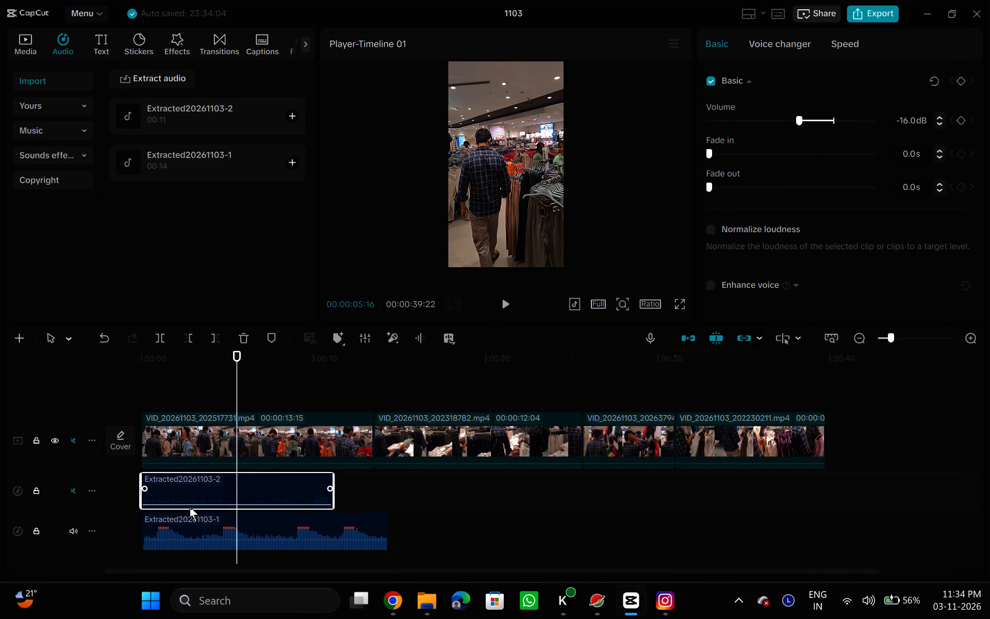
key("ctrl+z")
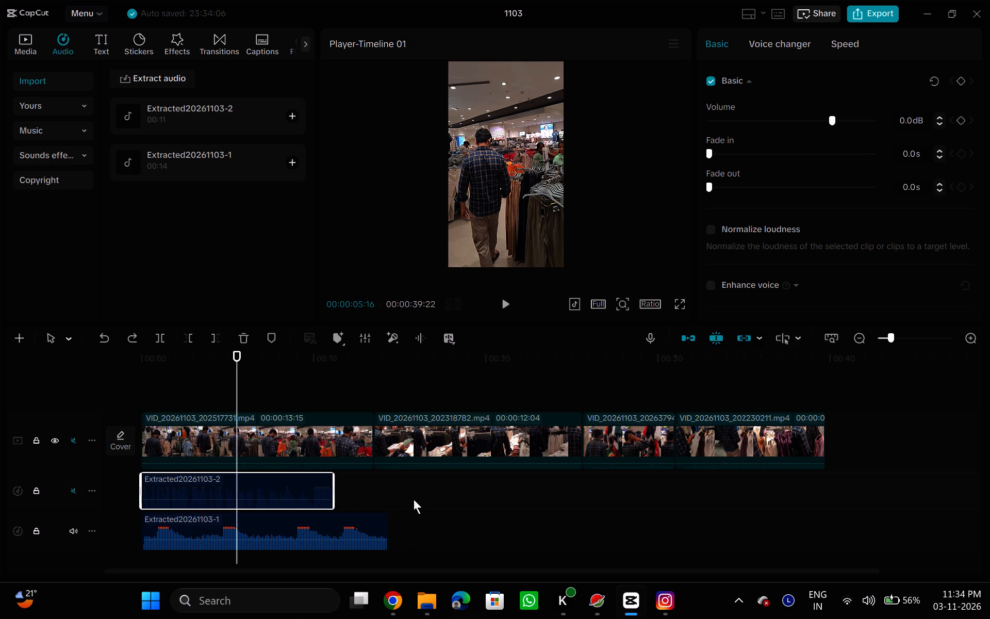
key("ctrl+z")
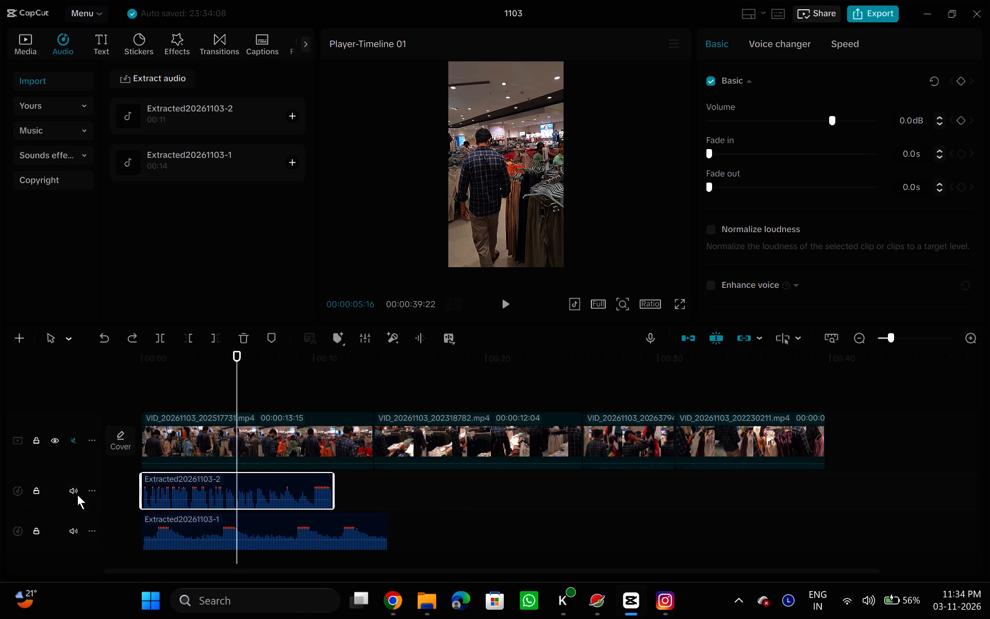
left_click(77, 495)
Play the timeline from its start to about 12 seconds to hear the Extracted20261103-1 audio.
left_click_drag(232, 384, 139, 395)
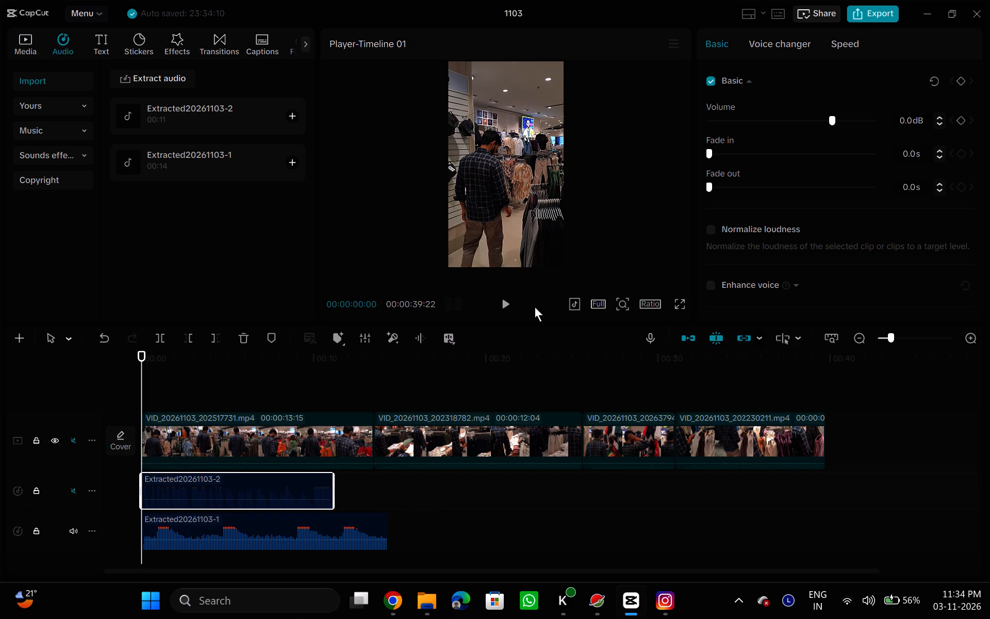
left_click(505, 302)
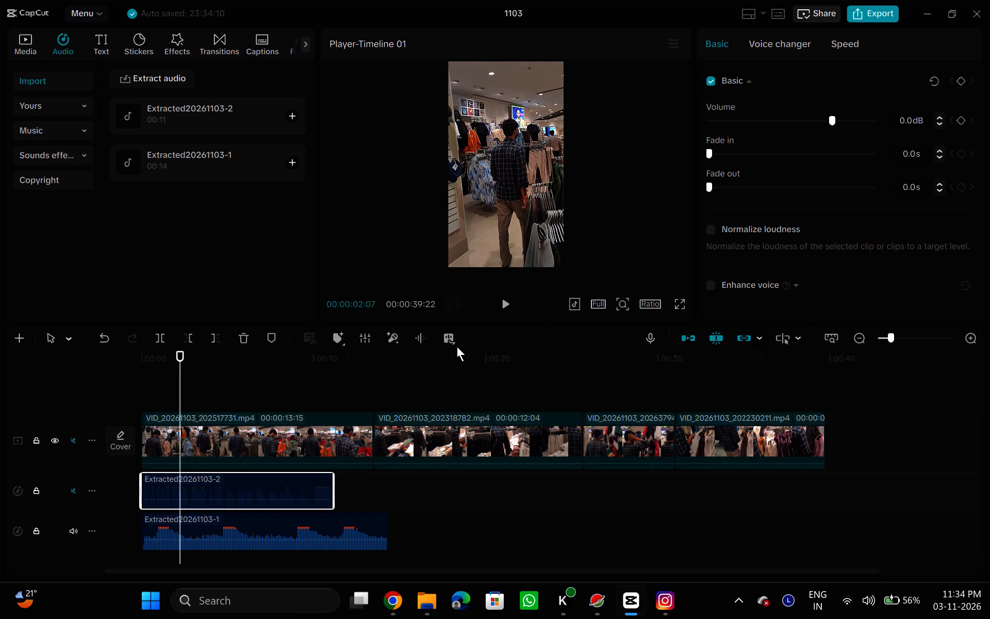
left_click(505, 306)
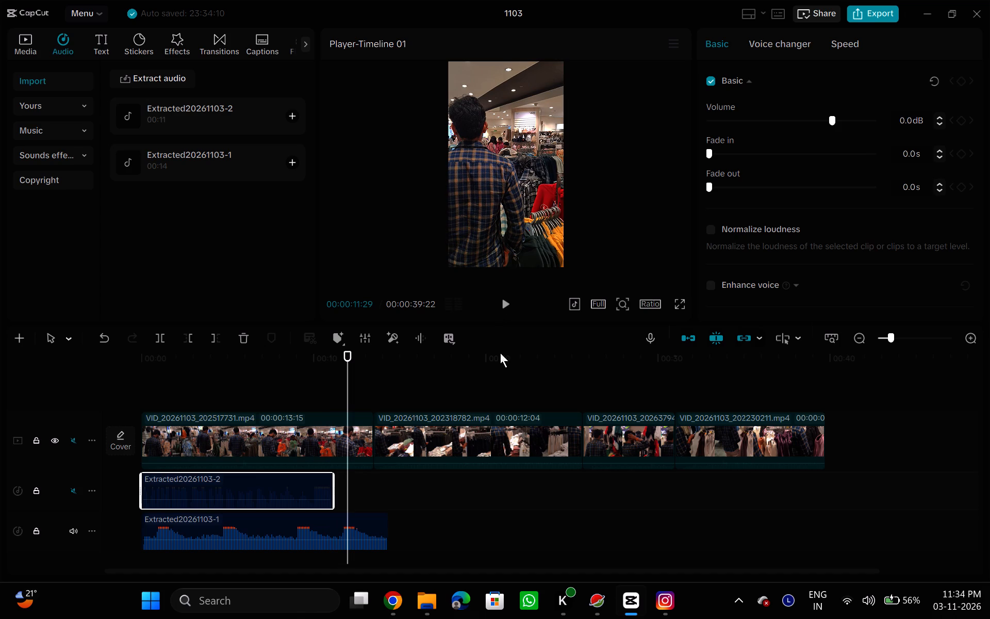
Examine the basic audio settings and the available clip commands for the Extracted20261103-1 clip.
left_click(244, 519)
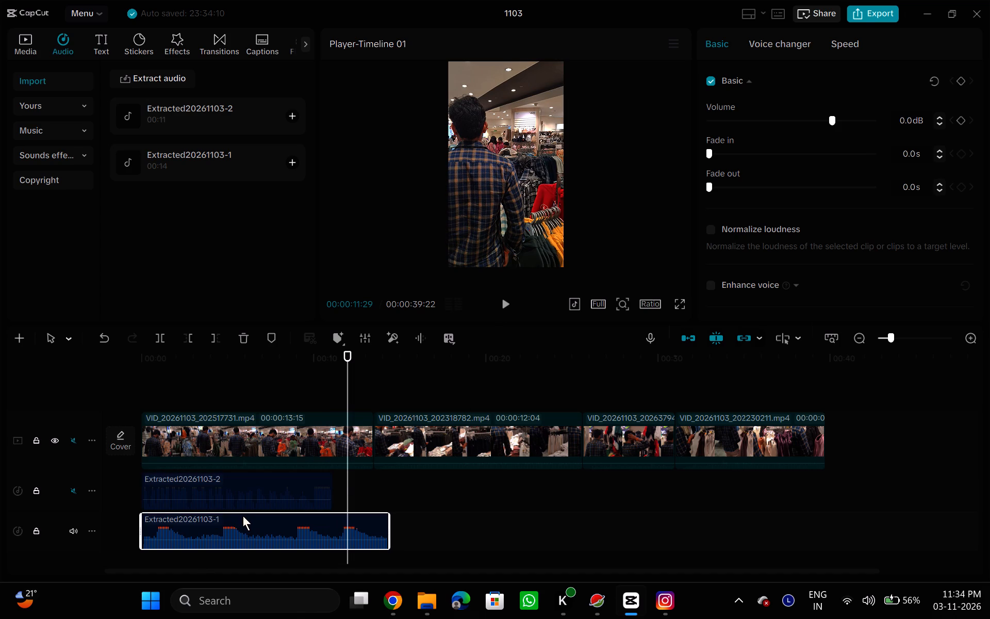
scroll(883, 210, "down", 4)
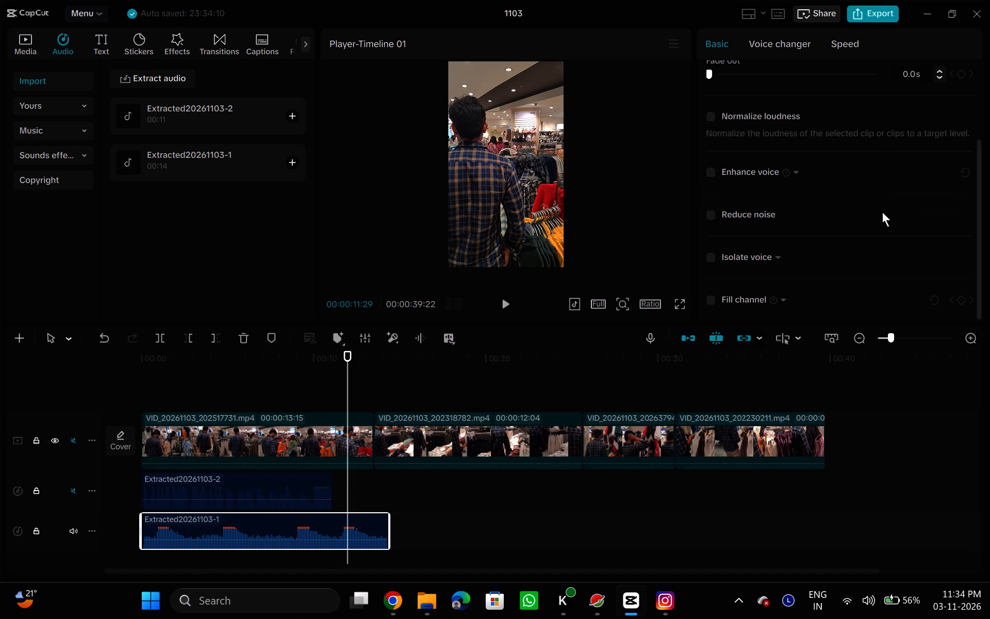
scroll(882, 212, "down", 1)
scroll(882, 212, "up", 2)
scroll(882, 212, "down", 3)
right_click(280, 517)
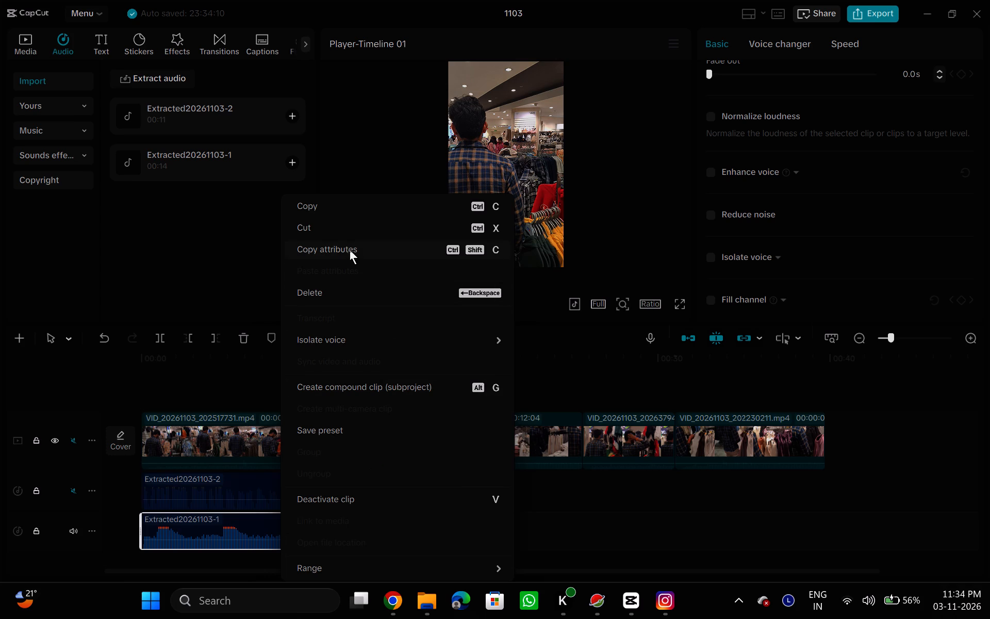
left_click(634, 499)
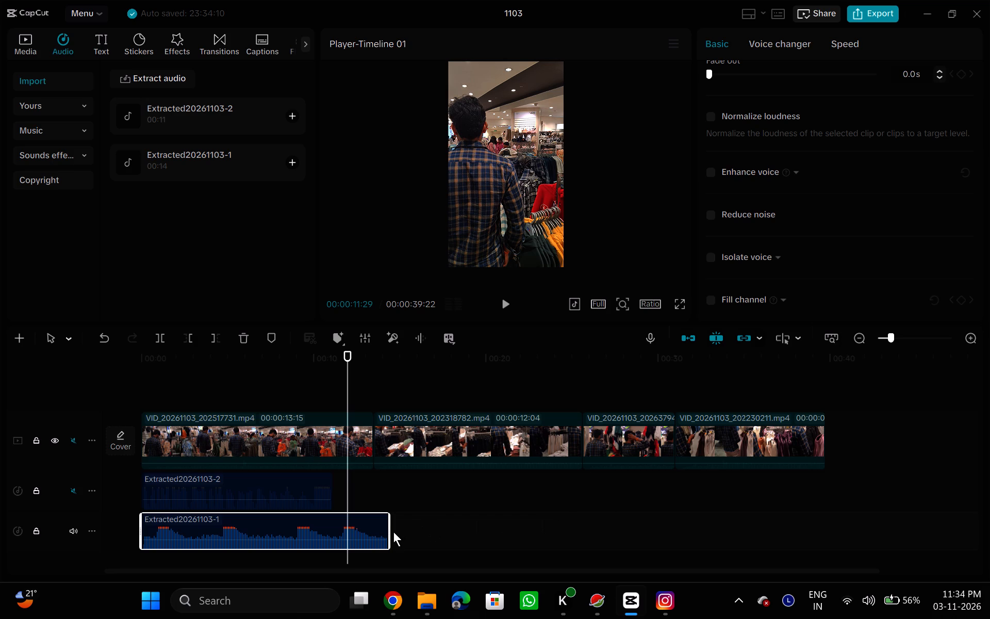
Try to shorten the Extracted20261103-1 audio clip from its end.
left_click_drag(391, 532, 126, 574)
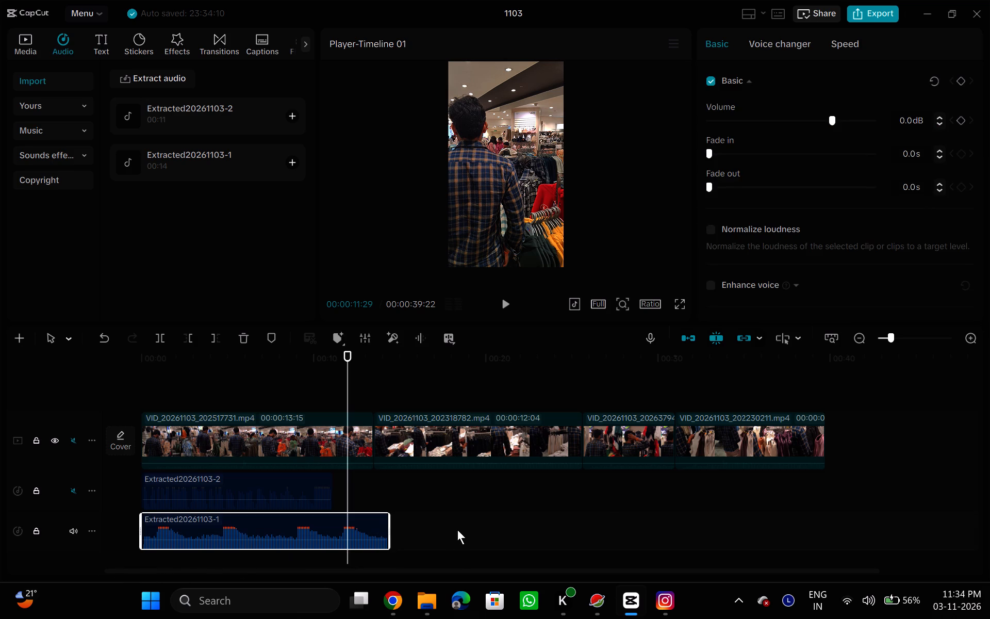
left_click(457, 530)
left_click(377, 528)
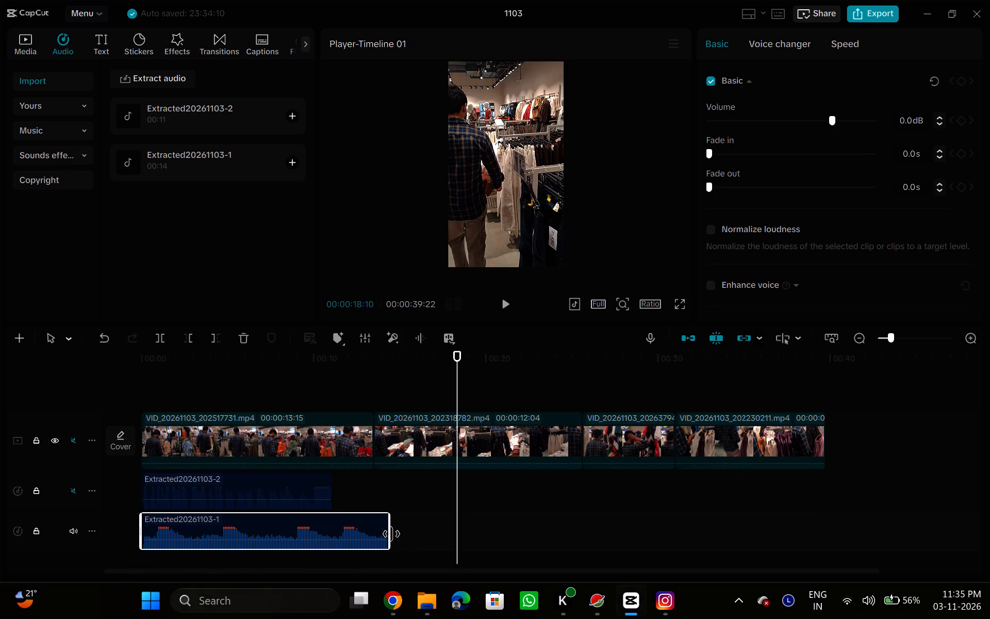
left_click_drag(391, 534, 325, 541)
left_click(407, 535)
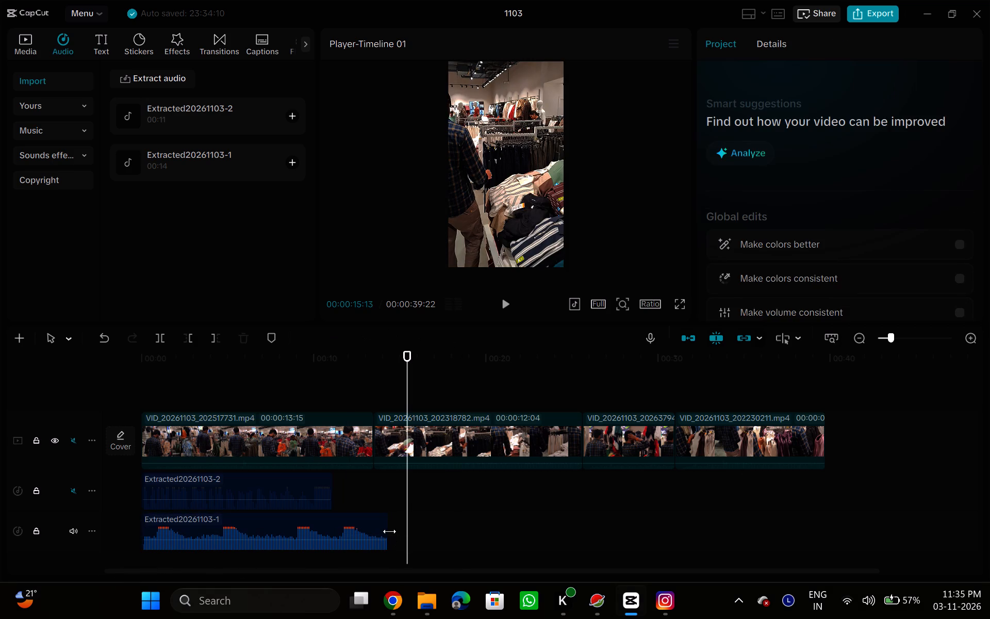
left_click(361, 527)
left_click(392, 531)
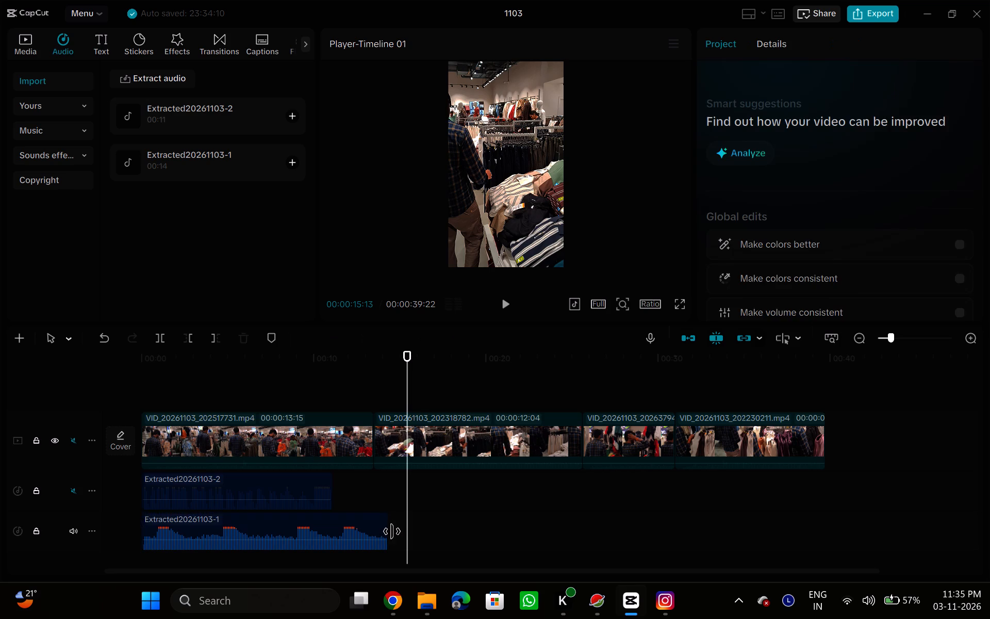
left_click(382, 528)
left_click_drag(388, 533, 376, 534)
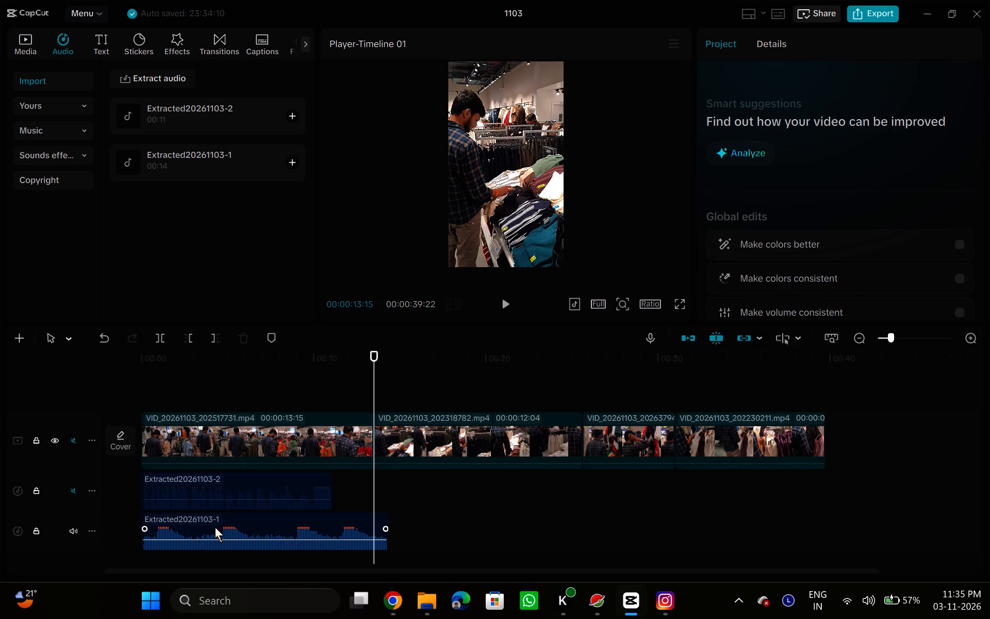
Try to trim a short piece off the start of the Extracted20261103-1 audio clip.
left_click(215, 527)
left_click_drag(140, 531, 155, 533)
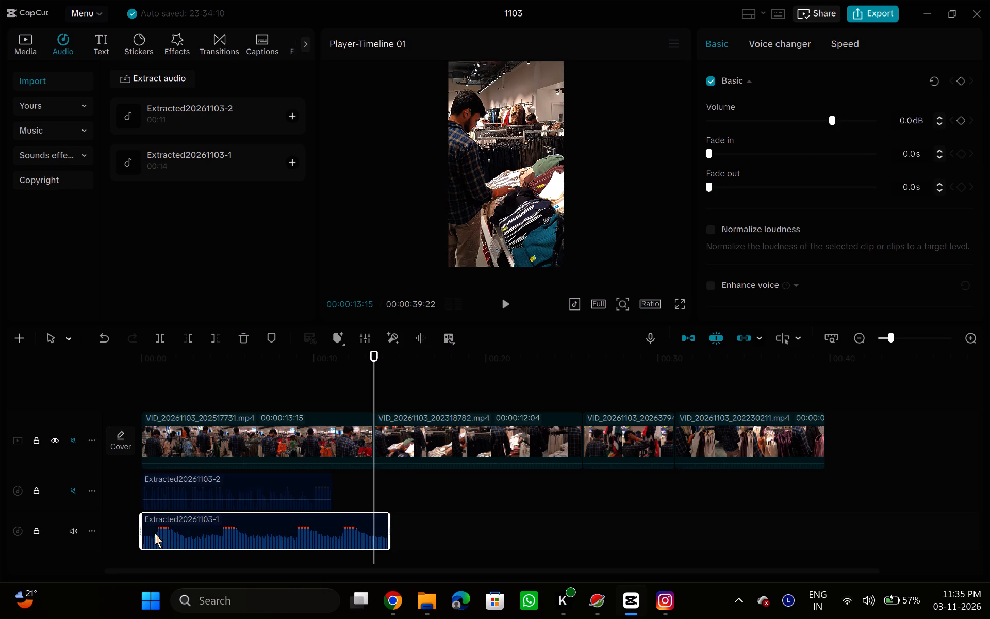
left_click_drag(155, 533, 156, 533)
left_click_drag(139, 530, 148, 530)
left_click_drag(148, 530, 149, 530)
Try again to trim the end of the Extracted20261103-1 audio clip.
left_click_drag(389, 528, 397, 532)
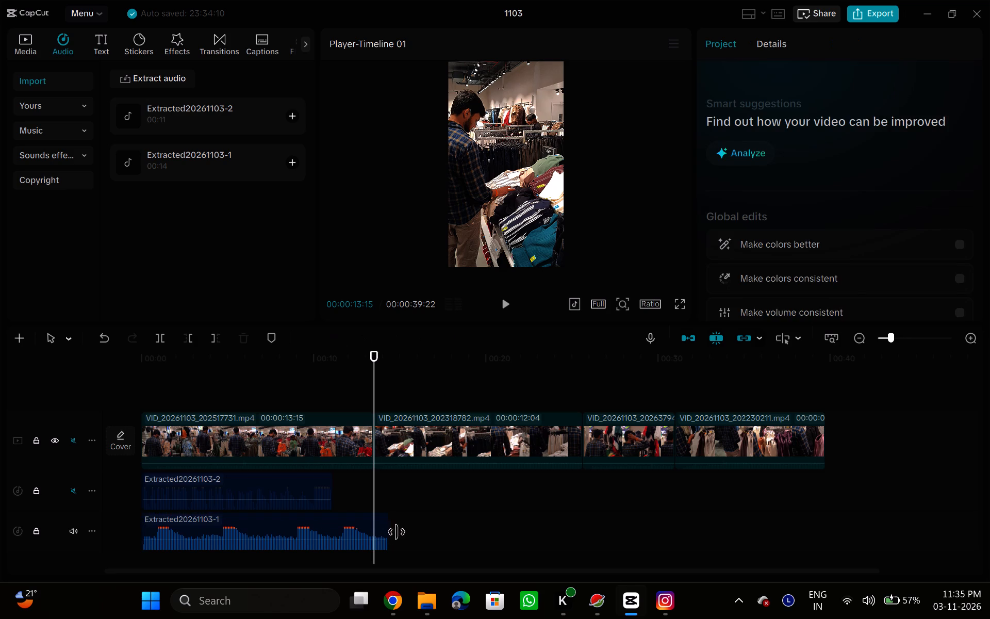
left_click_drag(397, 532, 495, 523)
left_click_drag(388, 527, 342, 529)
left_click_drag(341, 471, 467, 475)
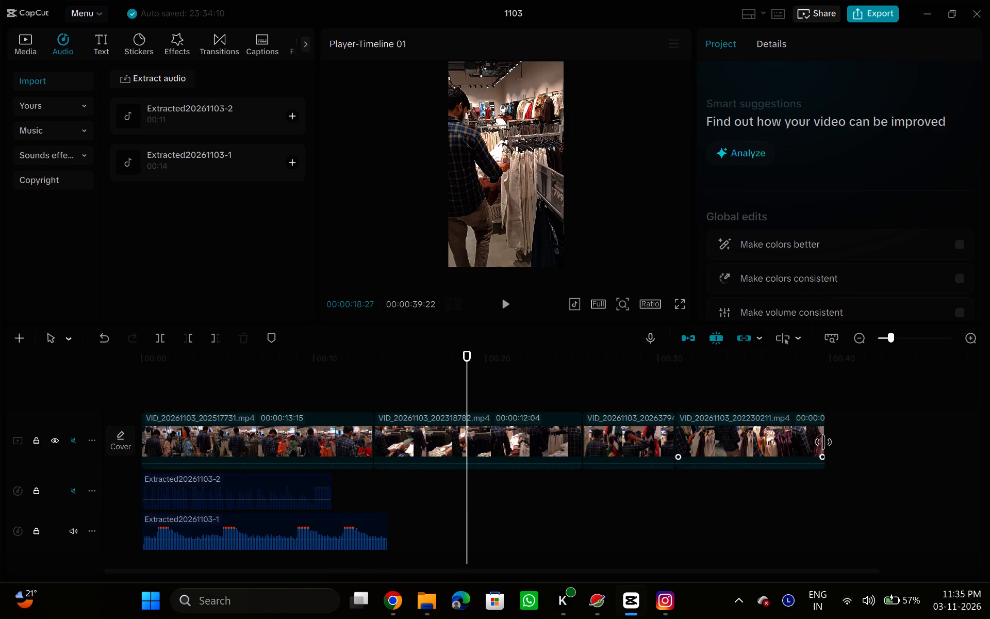
Trim the end of the last video clip, VID_20261103_202230211.mp4, slightly to a timeline length of 00:00:39:19.
left_click(823, 442)
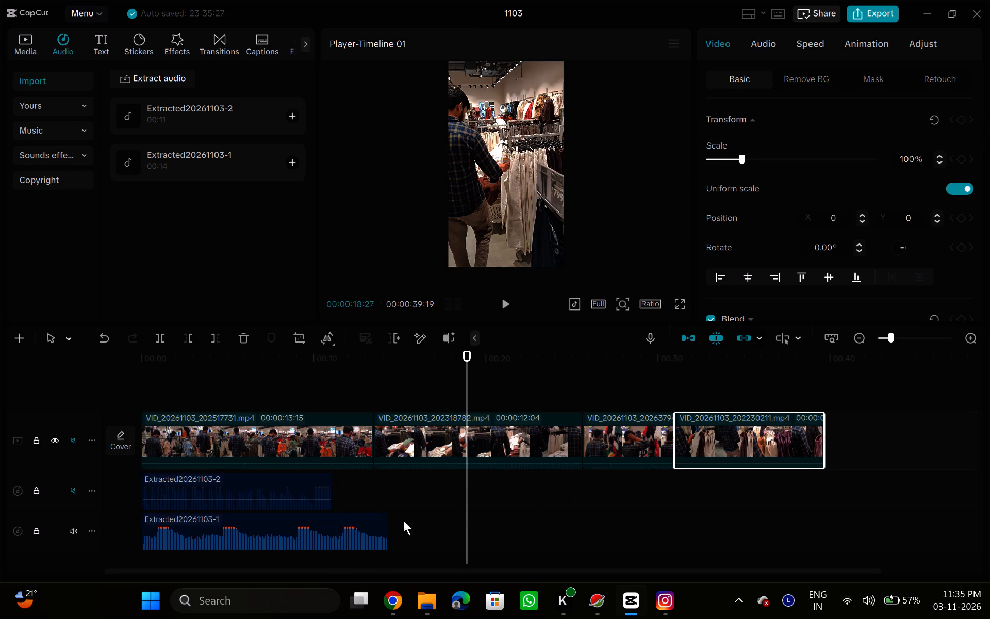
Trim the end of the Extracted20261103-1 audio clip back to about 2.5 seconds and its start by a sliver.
left_click(341, 518)
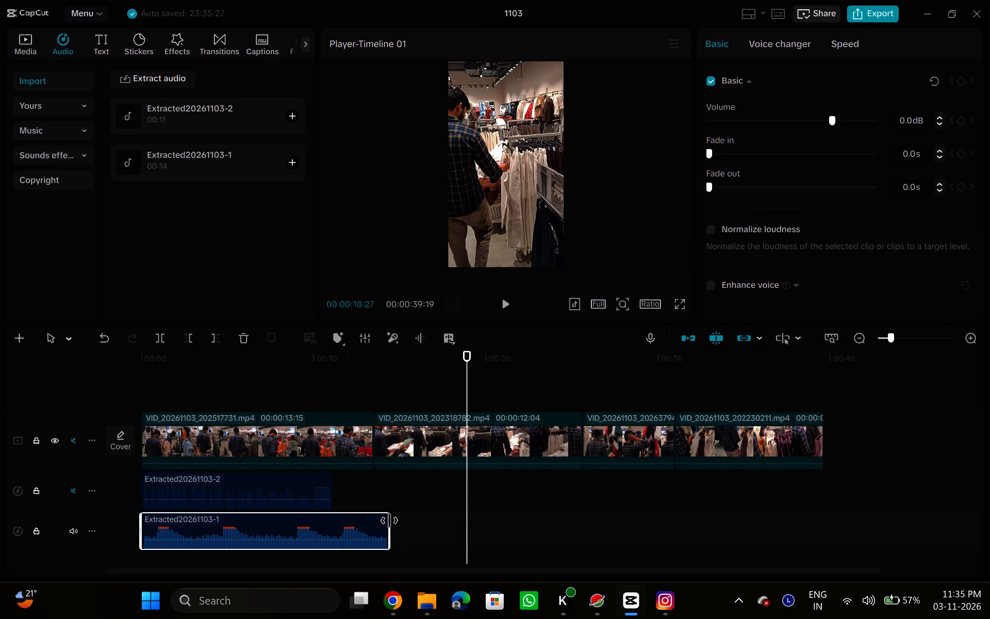
left_click_drag(389, 520, 209, 528)
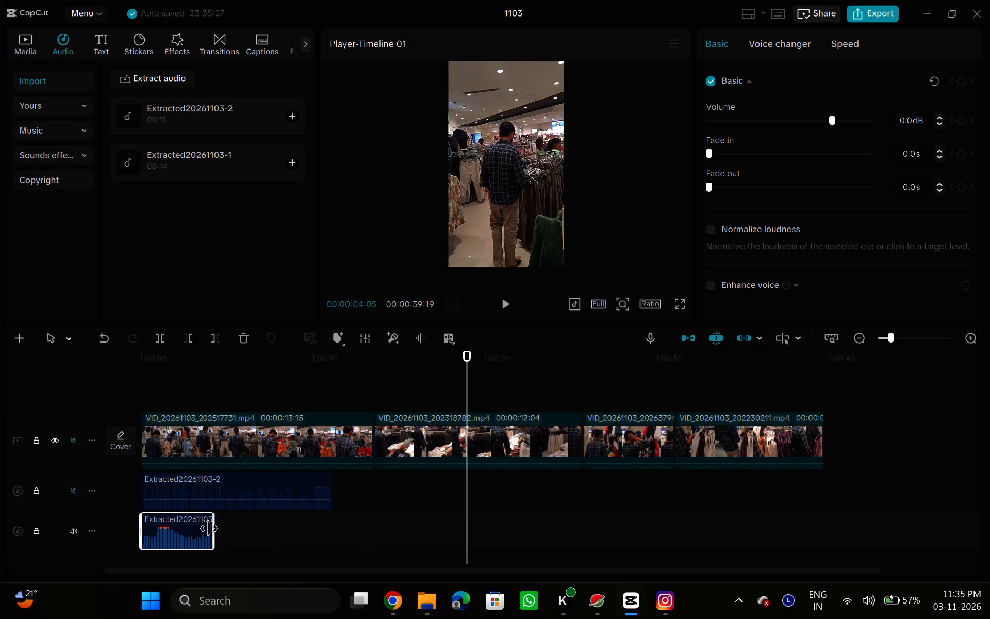
left_click_drag(209, 528, 184, 531)
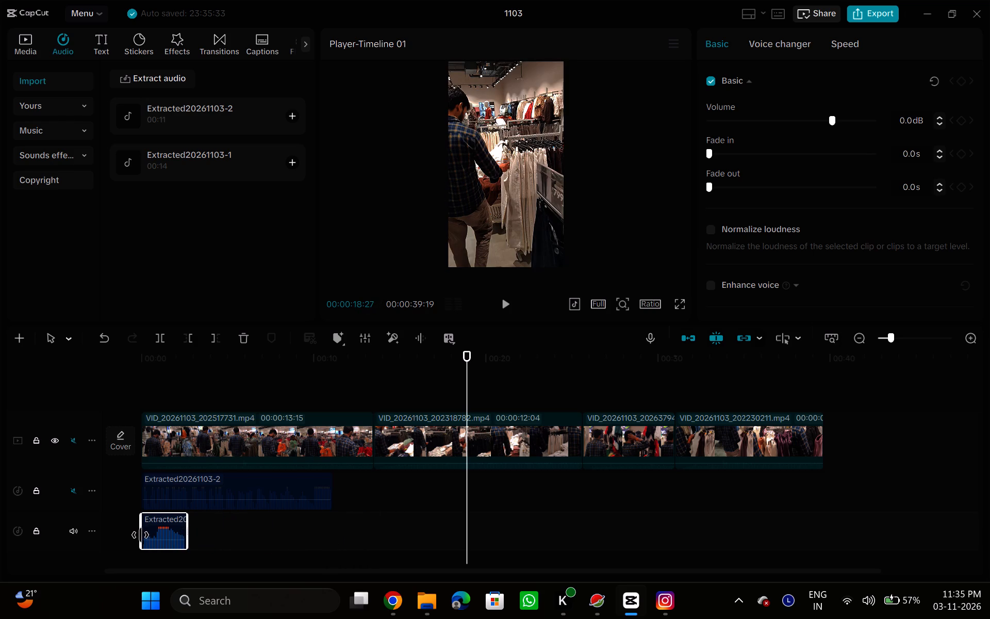
left_click(140, 535)
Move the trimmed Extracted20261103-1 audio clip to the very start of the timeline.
left_click_drag(175, 531, 170, 531)
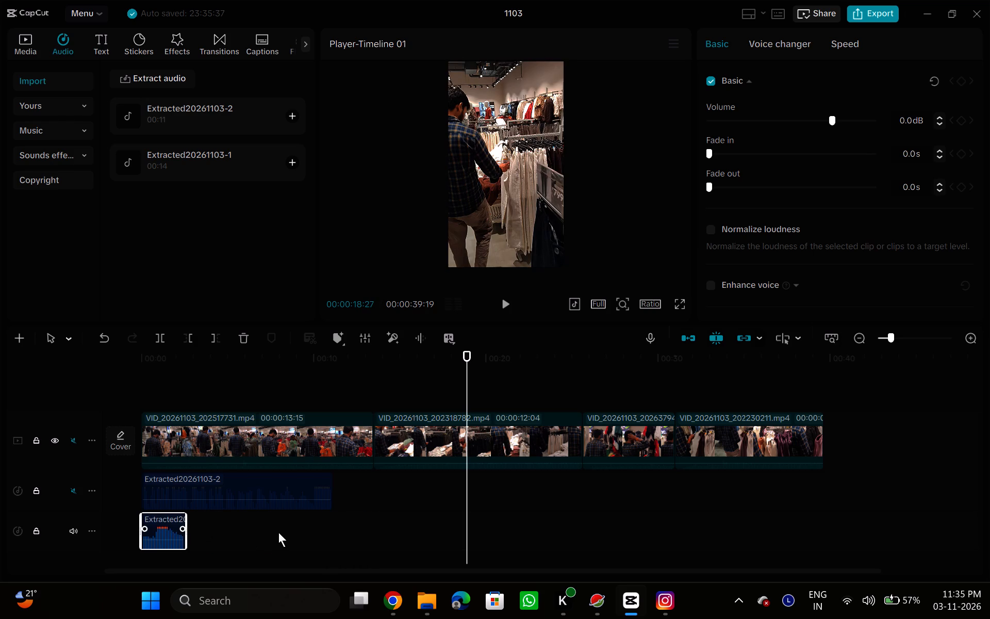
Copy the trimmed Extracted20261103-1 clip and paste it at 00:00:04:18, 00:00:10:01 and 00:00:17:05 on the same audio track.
key("ctrl+c")
left_click(262, 527)
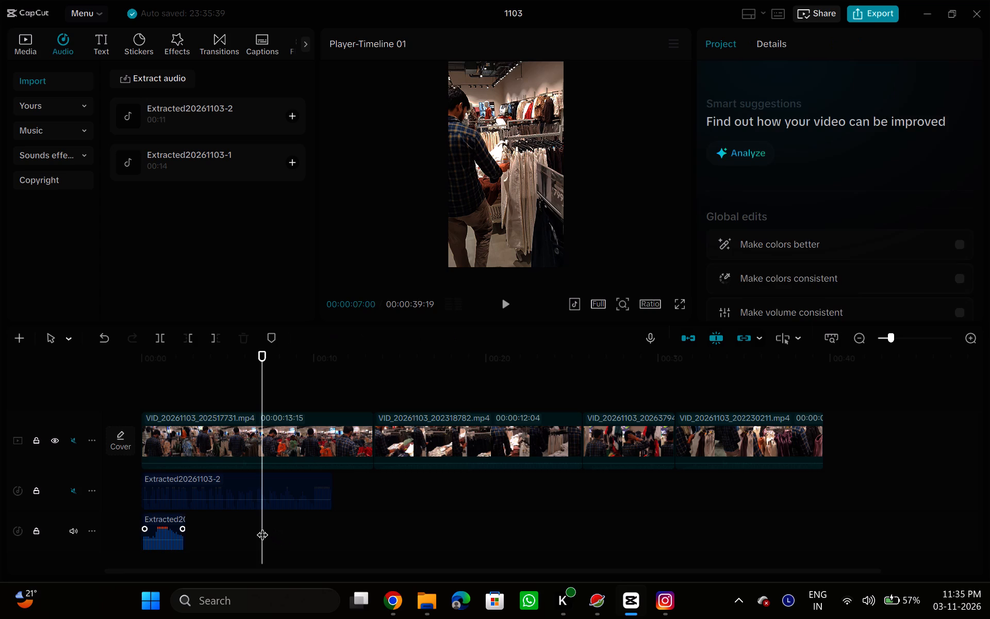
left_click_drag(263, 517, 221, 523)
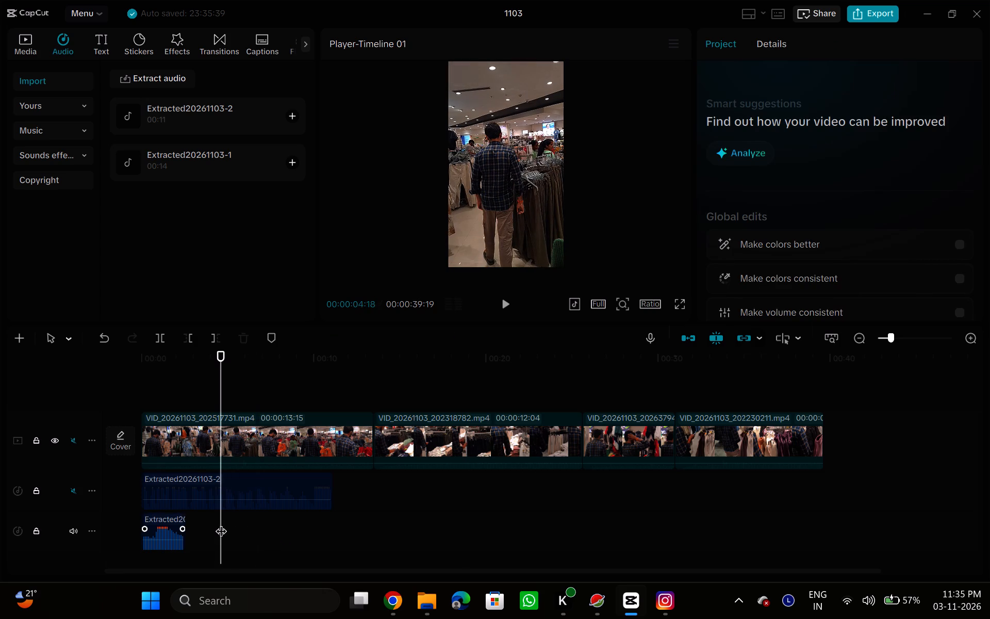
key("ctrl+v")
left_click(314, 530)
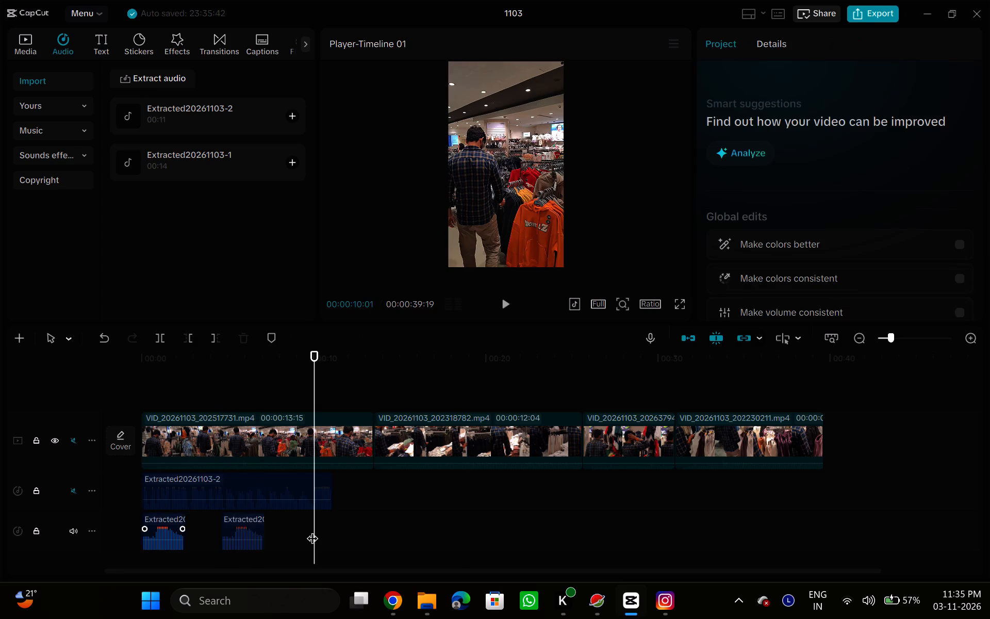
key("ctrl+v")
left_click(443, 533, "ctrl")
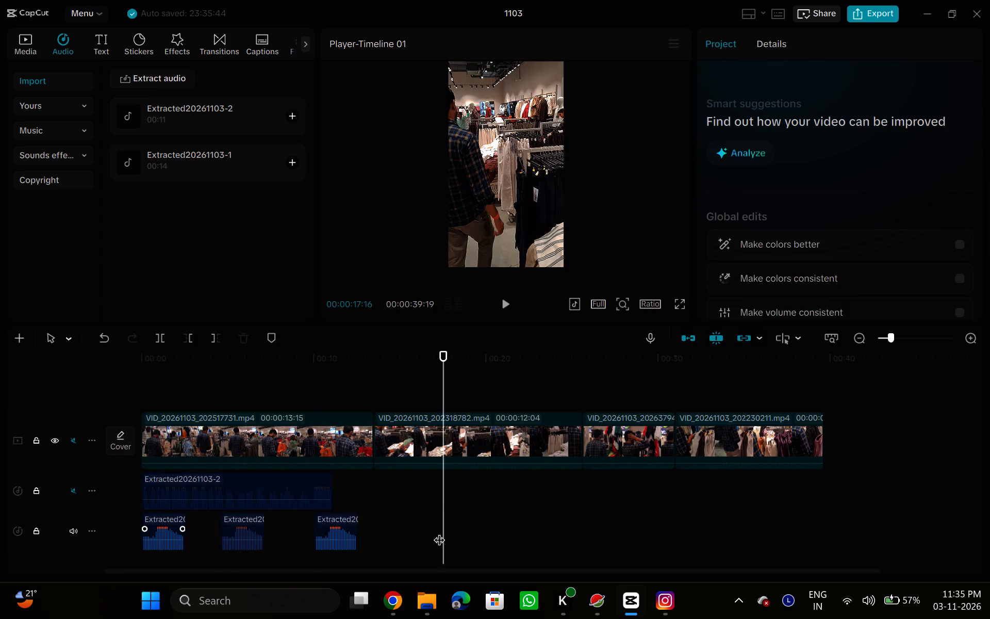
left_click(438, 532)
key("ctrl+v")
left_click(401, 526)
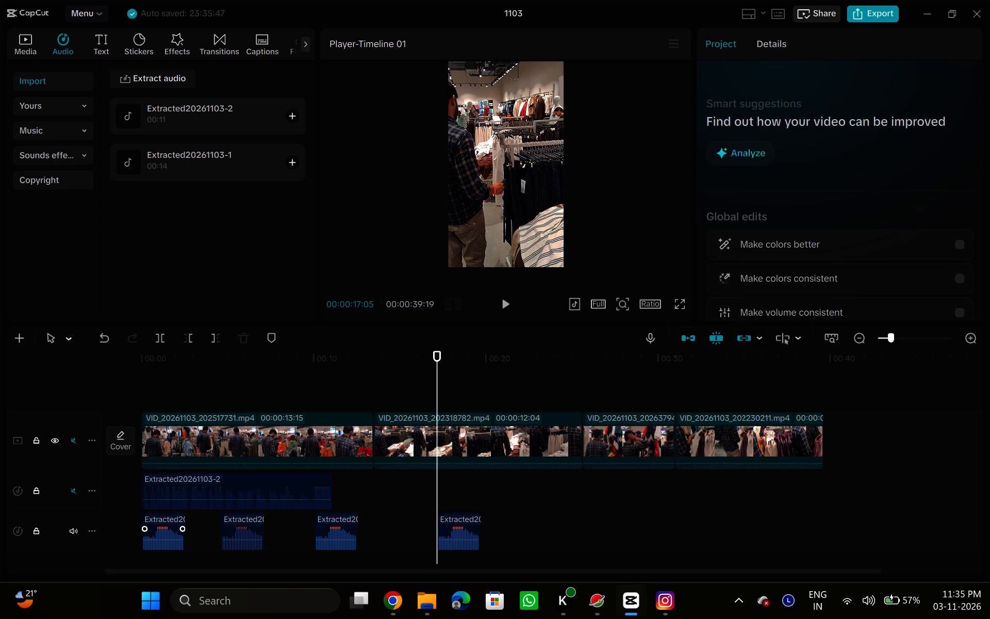
Play the timeline from the beginning to check the short audio clips against the footage.
left_click_drag(398, 390, 98, 400)
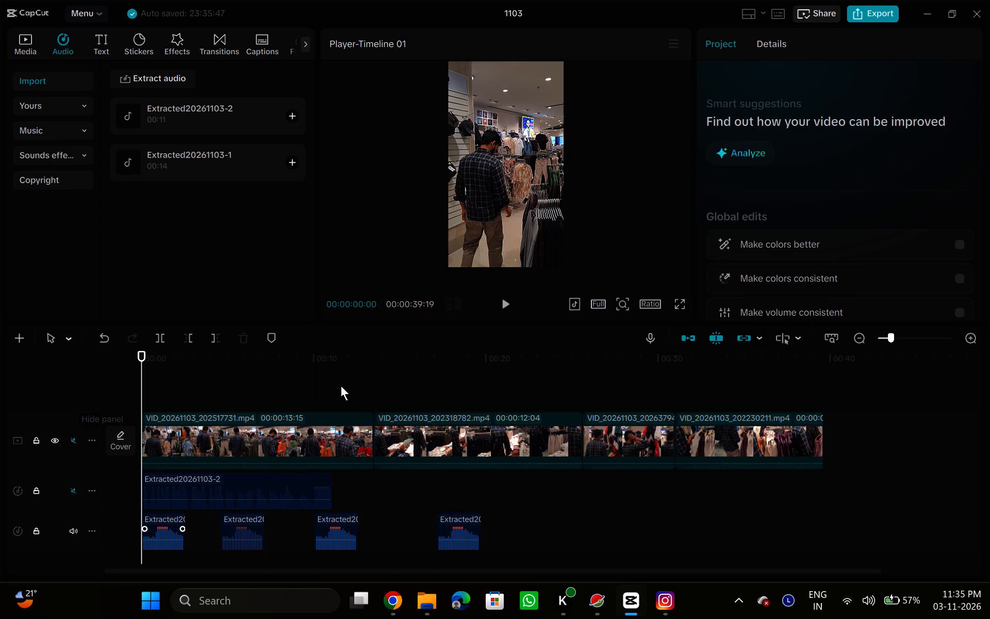
left_click(507, 304)
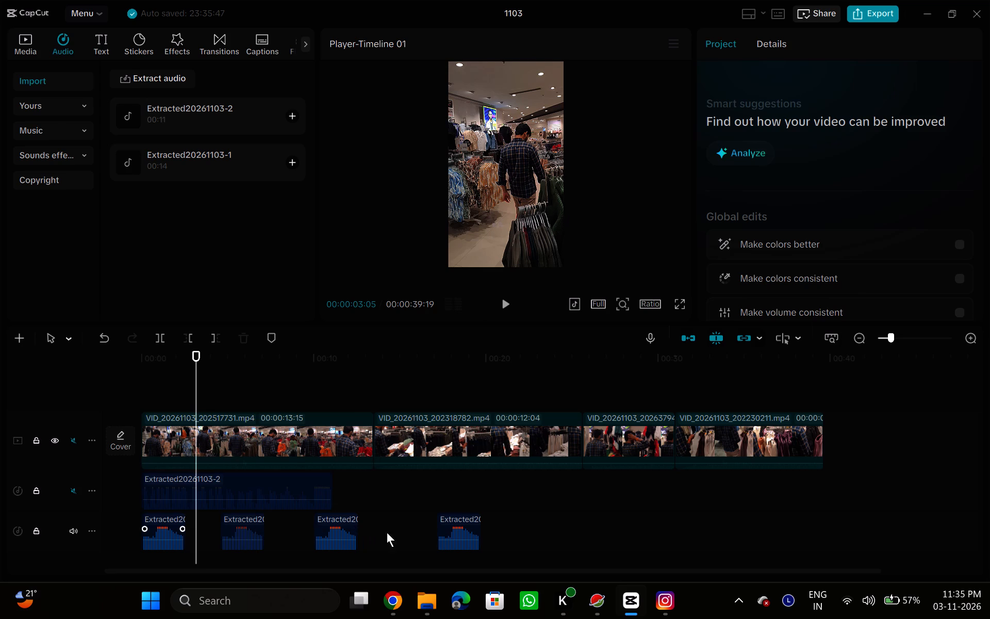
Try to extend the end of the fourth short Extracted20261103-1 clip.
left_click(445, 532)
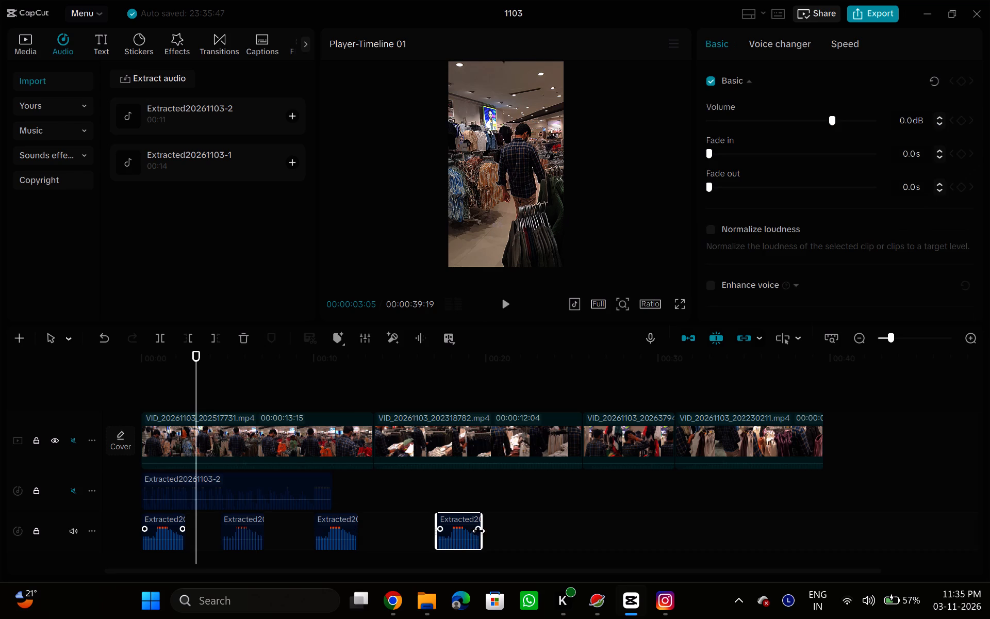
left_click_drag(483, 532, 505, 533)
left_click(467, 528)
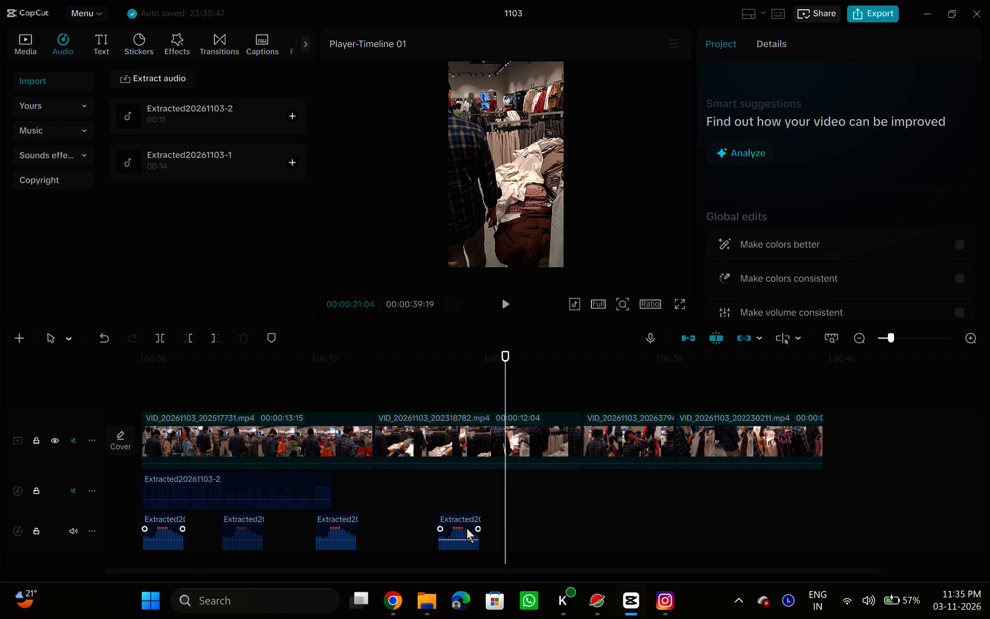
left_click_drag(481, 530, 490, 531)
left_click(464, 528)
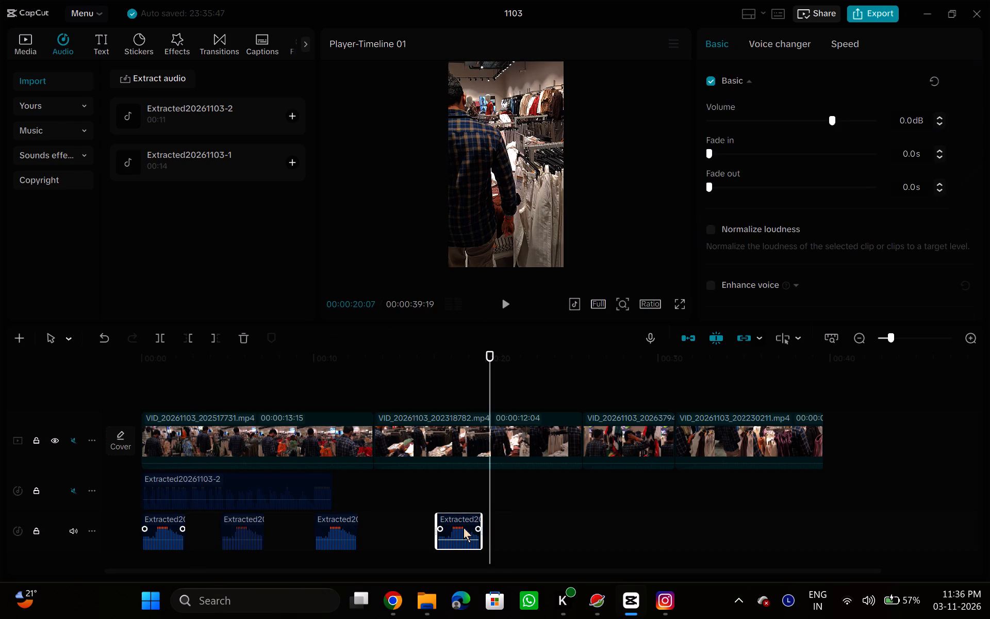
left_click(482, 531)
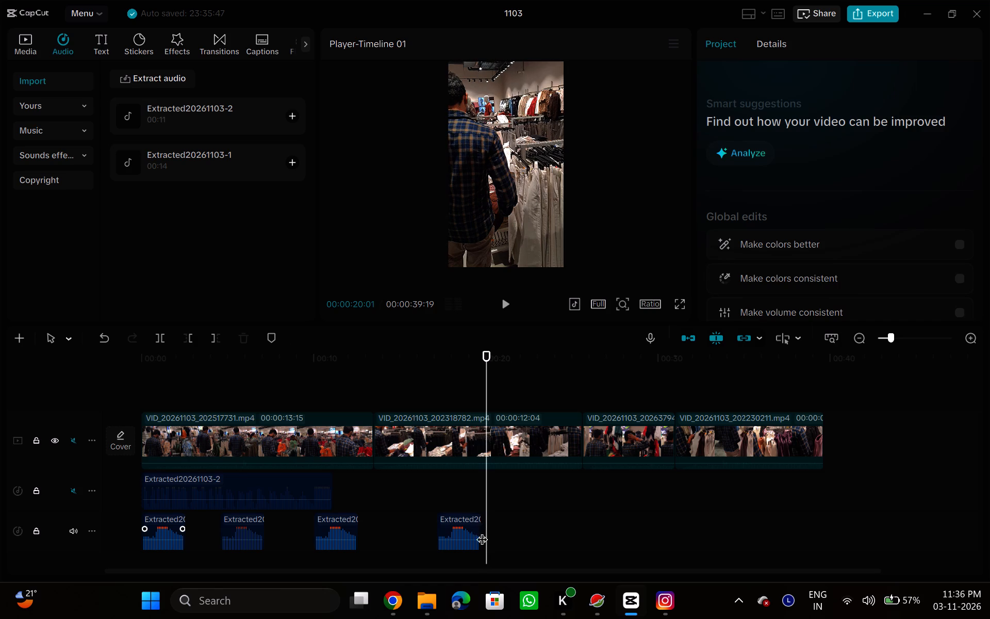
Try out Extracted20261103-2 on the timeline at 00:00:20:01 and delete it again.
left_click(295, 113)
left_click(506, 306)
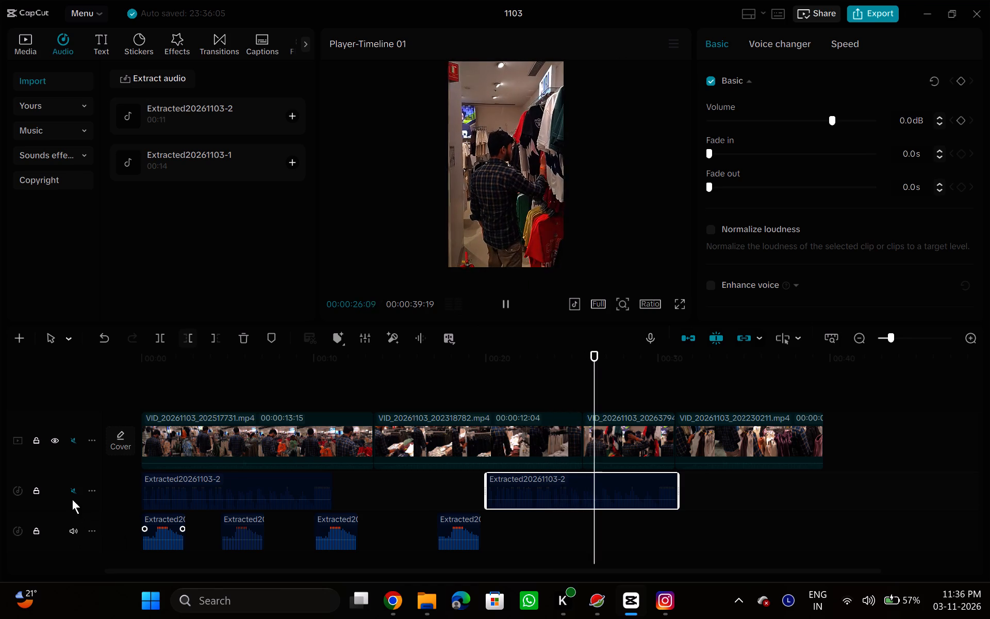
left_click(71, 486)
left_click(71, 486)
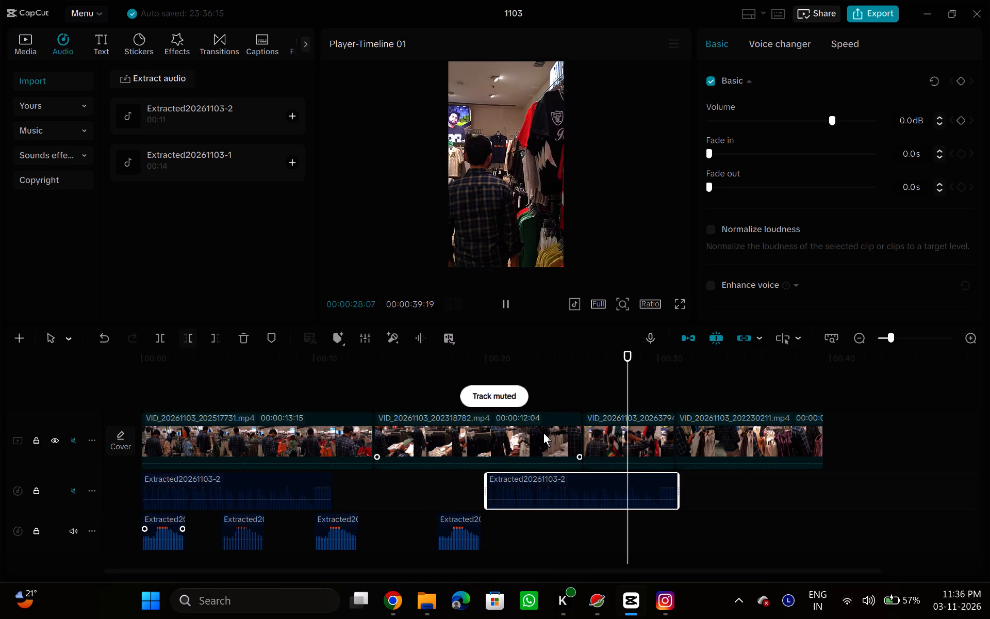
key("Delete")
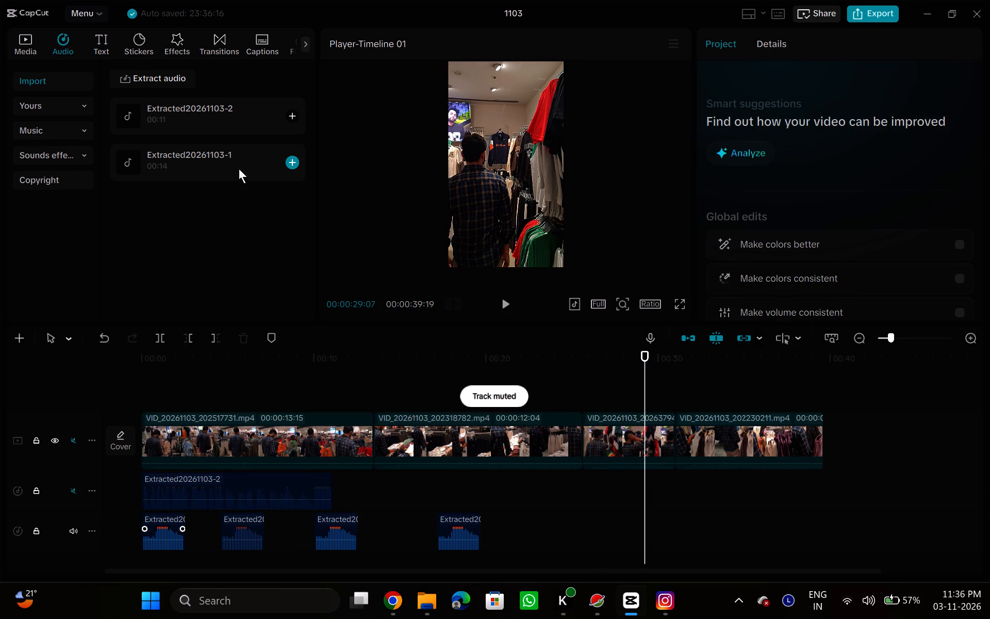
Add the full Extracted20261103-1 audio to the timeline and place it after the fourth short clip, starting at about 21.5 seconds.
left_click(293, 164)
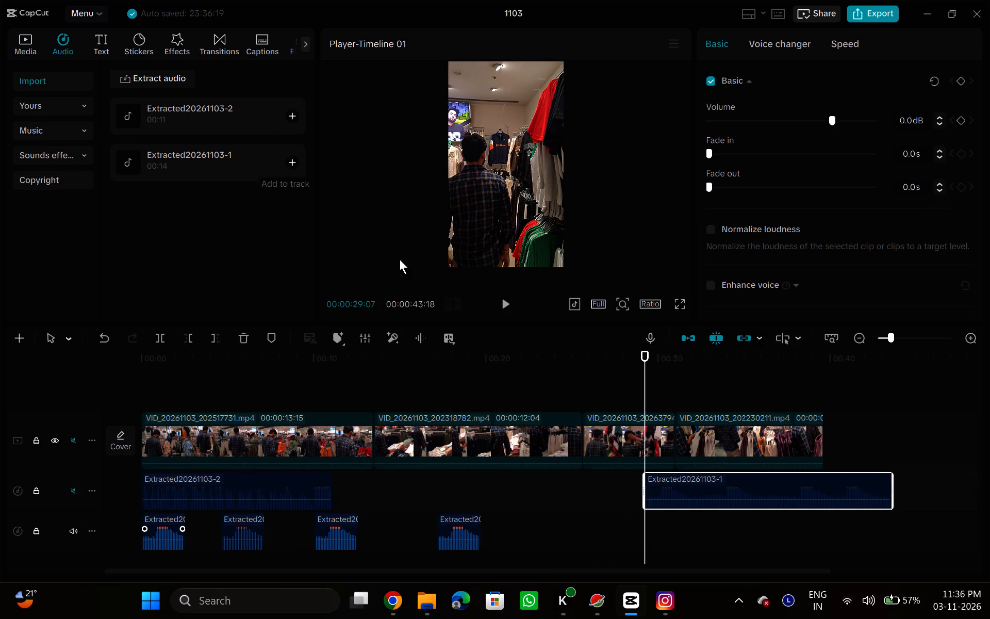
left_click_drag(695, 487, 567, 521)
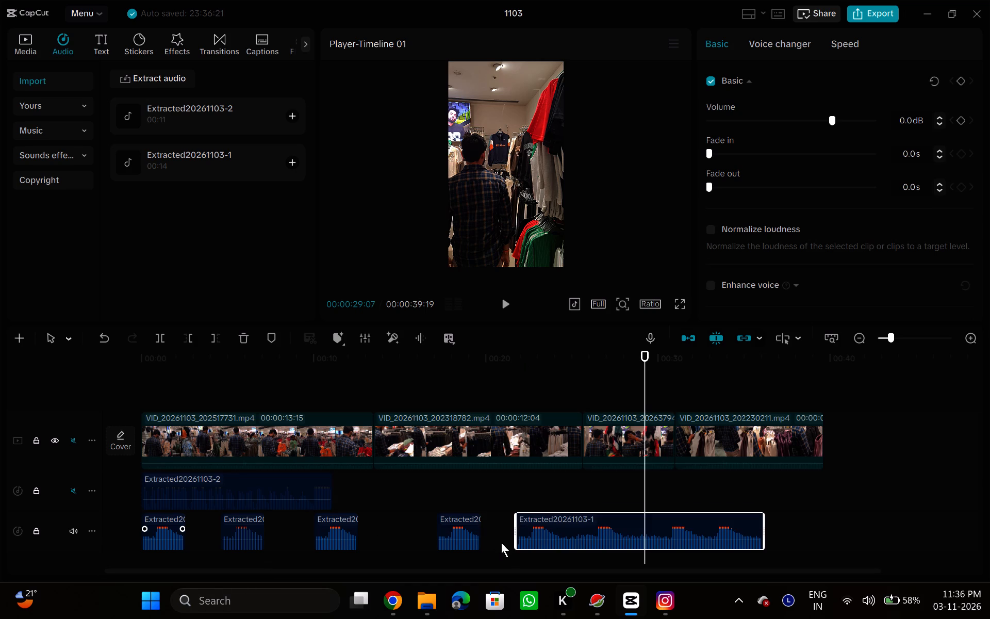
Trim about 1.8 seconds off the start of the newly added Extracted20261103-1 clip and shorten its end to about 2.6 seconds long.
left_click_drag(512, 538, 543, 539)
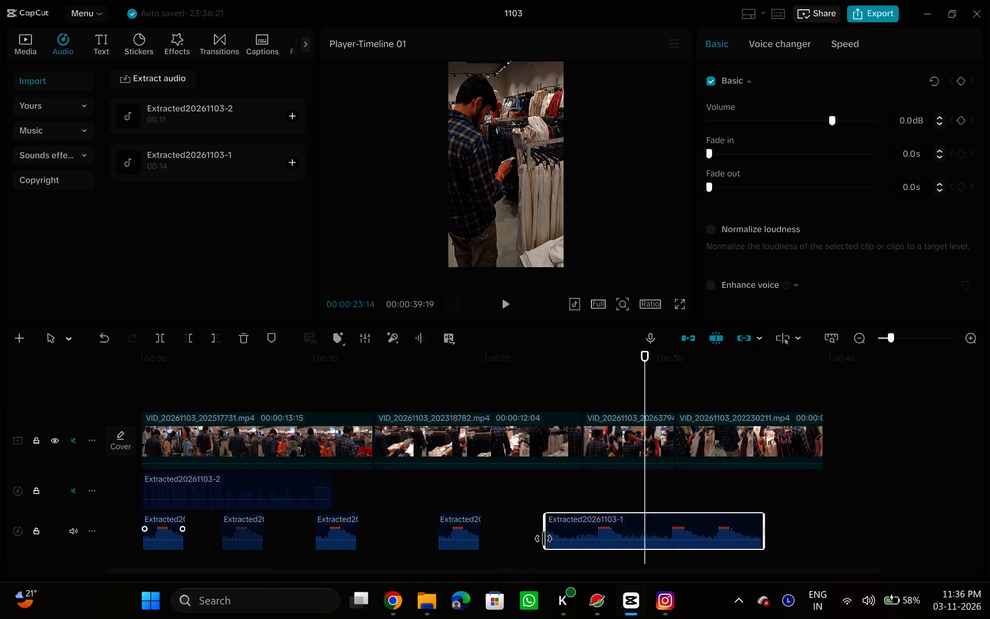
left_click_drag(543, 539, 545, 539)
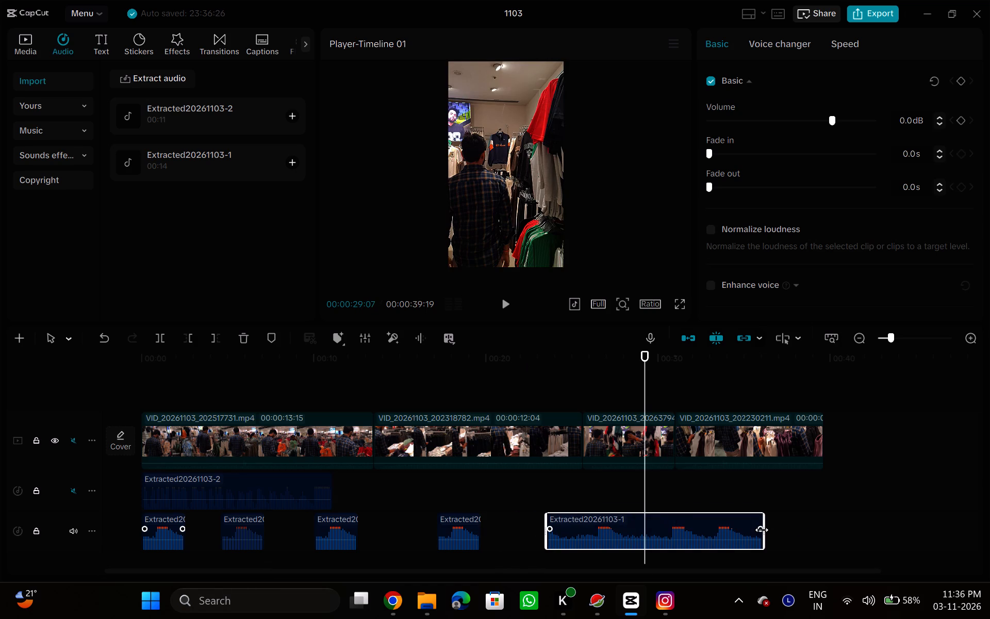
left_click_drag(767, 531, 675, 545)
left_click_drag(763, 526, 755, 527)
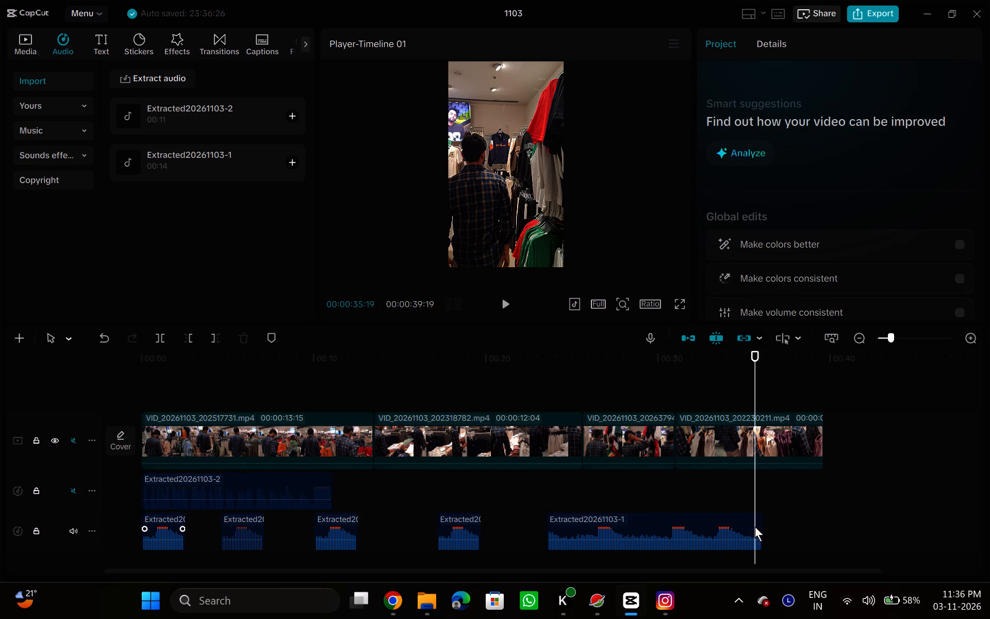
left_click(763, 526)
left_click_drag(764, 526, 758, 526)
left_click(757, 526)
left_click(760, 526)
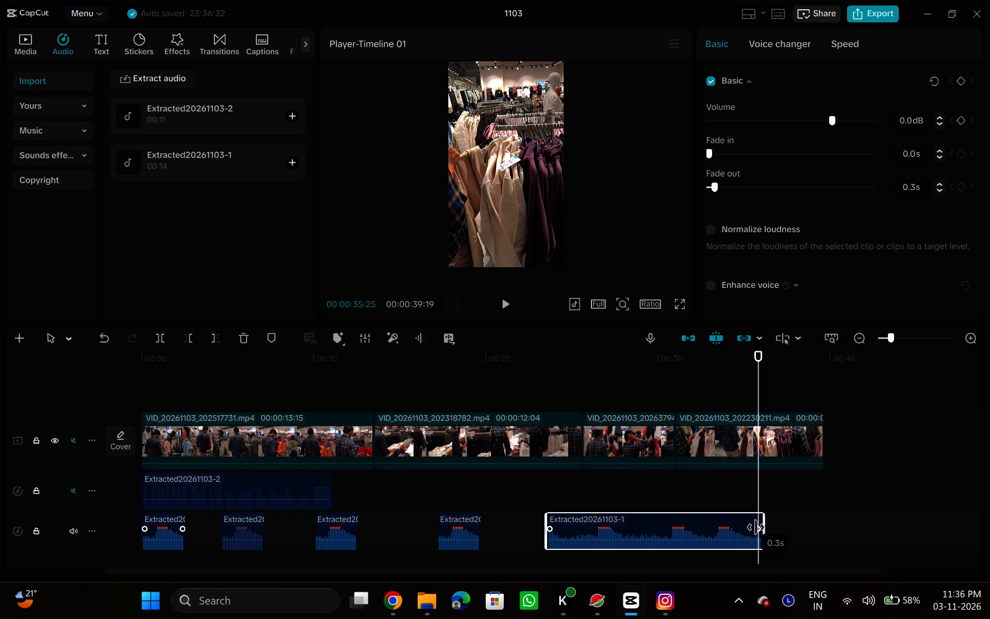
left_click(791, 528)
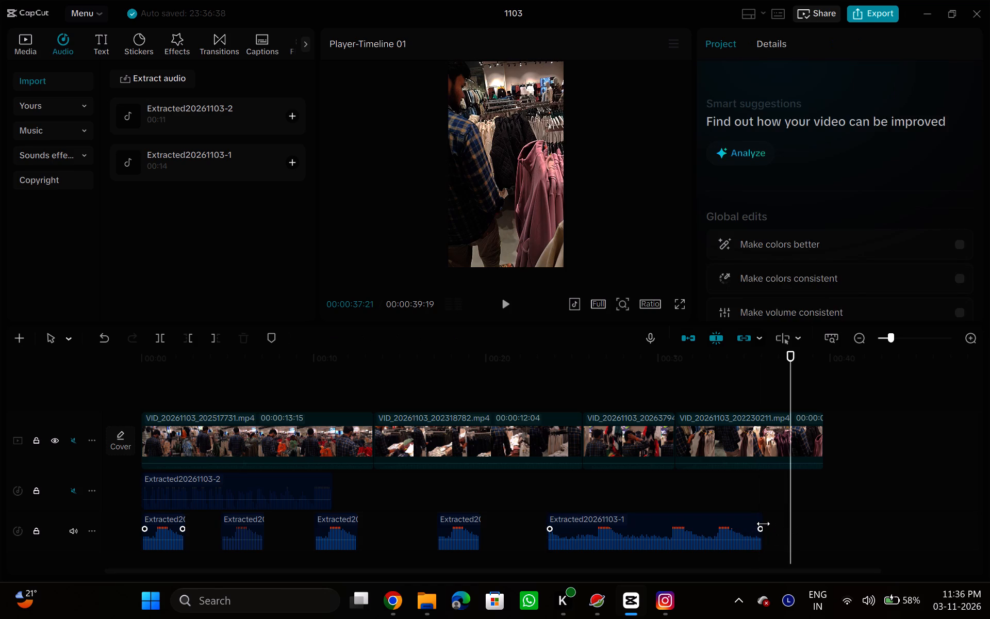
left_click(763, 524)
left_click_drag(763, 523, 594, 539)
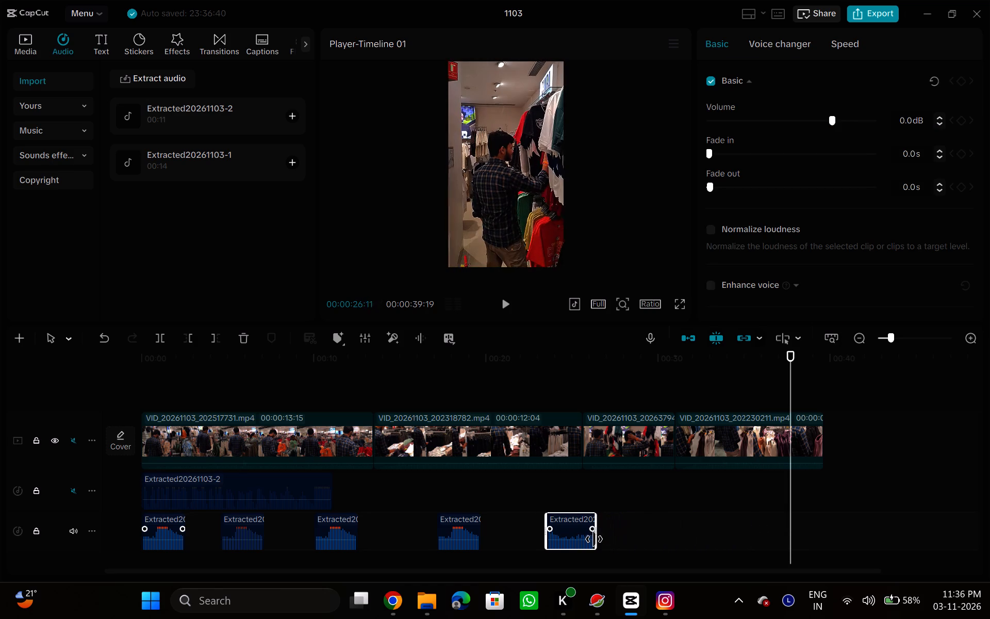
left_click_drag(594, 539, 591, 540)
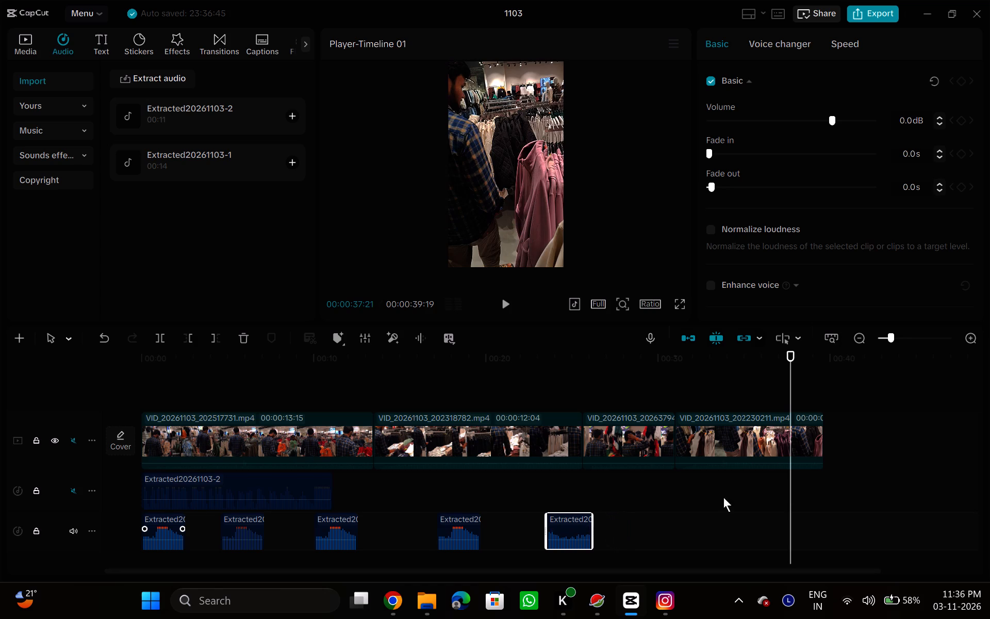
Play the newly trimmed clip from 00:00:22:28 to check its sound.
left_click_drag(790, 484, 522, 506)
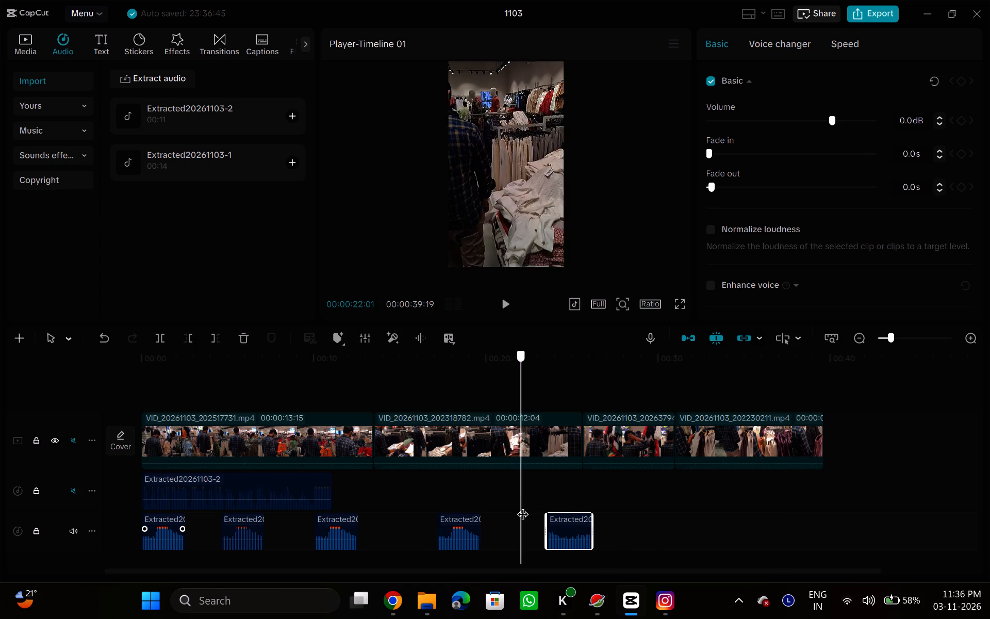
left_click_drag(522, 506, 536, 507)
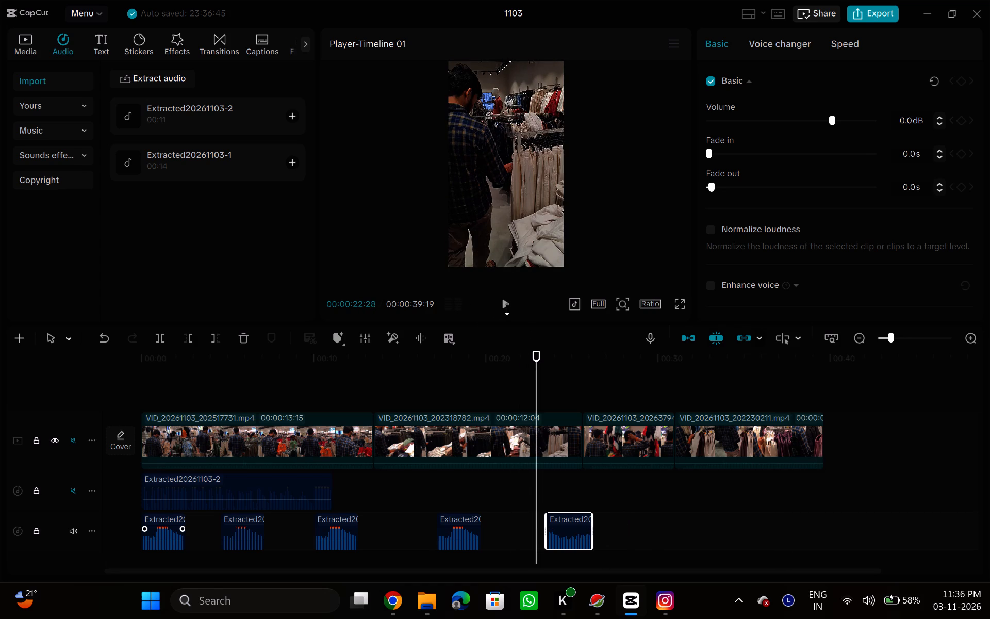
left_click(507, 301)
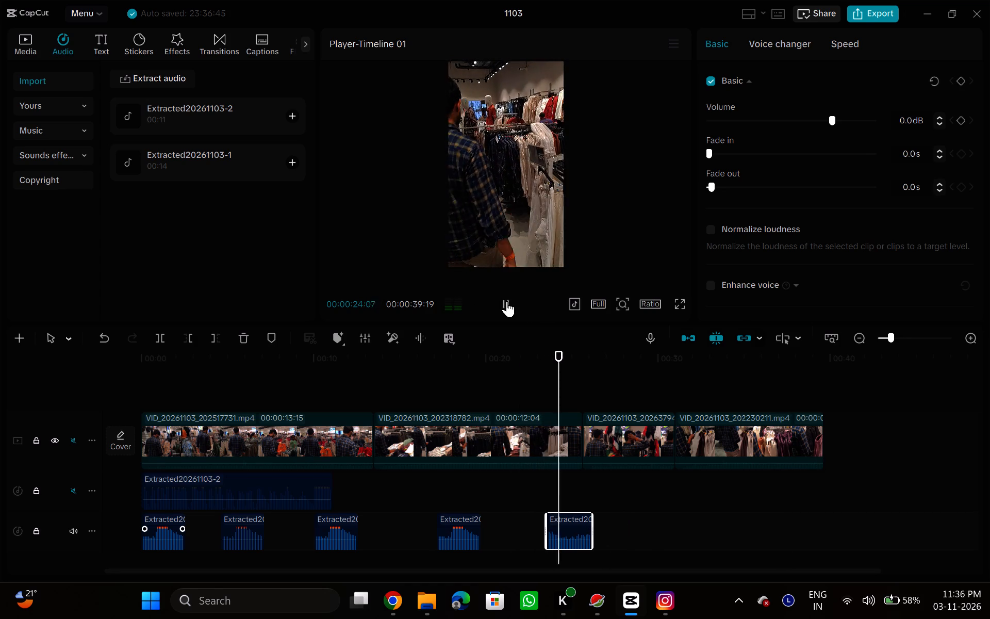
left_click(507, 301)
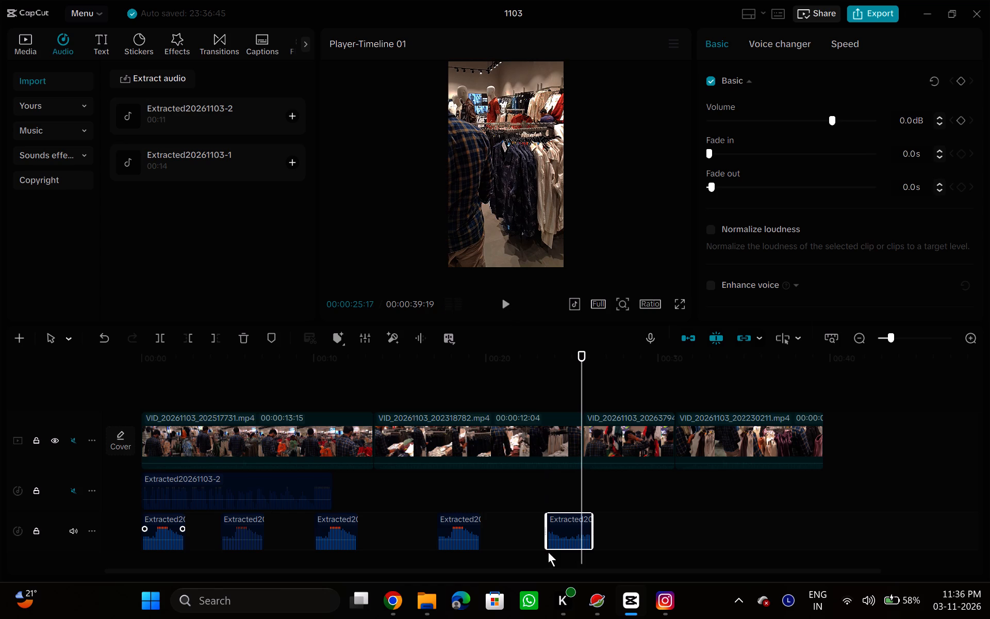
Move the newly trimmed clip onto its own track near 2 seconds and shift the second short clip to about 5.3 seconds.
left_click_drag(568, 531, 110, 566)
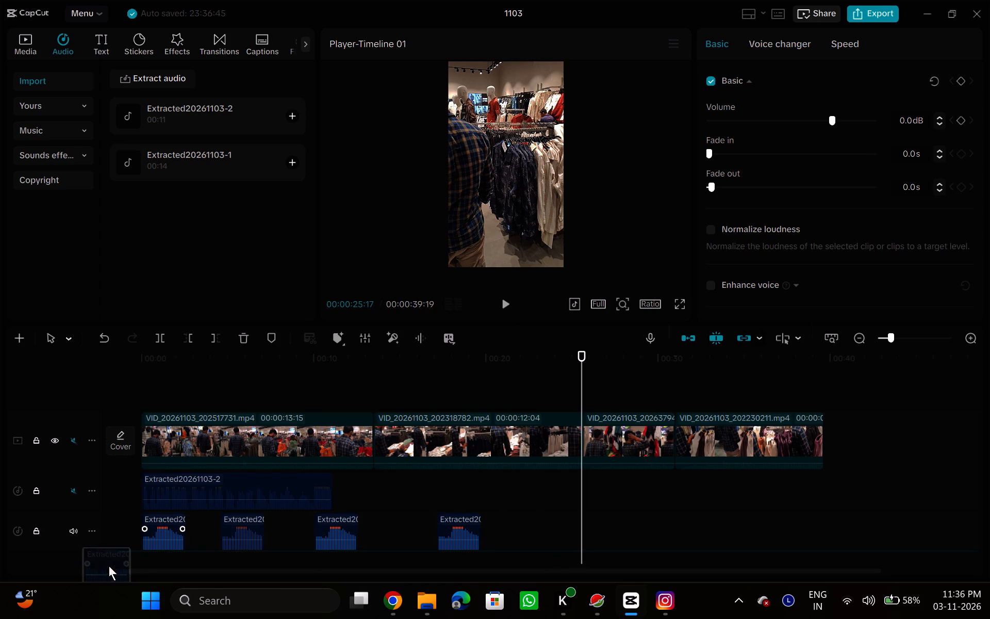
left_click_drag(110, 566, 201, 539)
left_click_drag(203, 535, 204, 518)
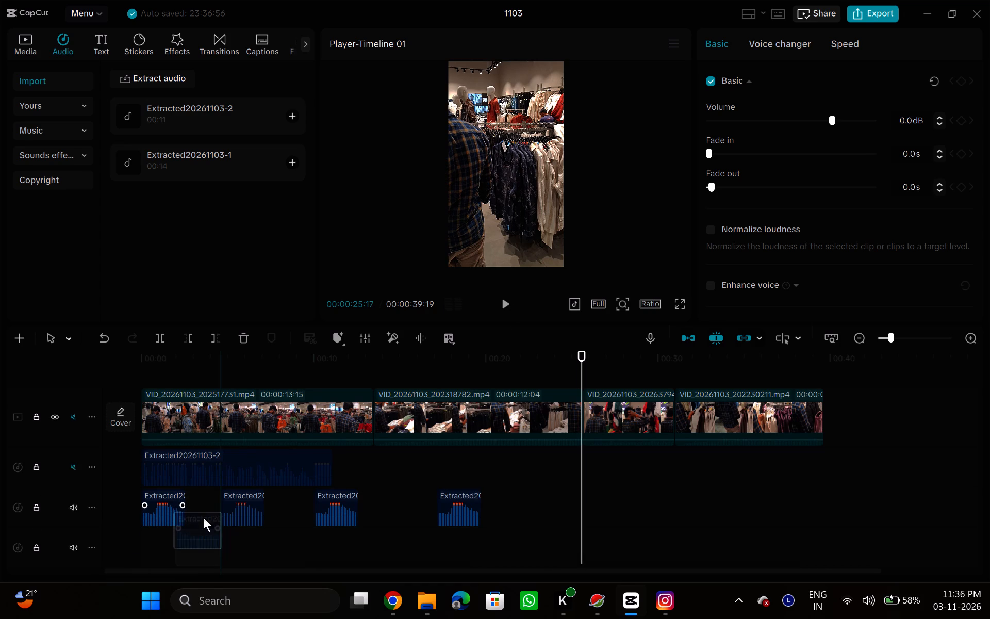
left_click_drag(204, 518, 207, 488)
left_click(244, 547)
left_click_drag(244, 548, 257, 547)
Adjust the end of the newly trimmed clip and place it right after the first short clip, starting at about 2.5 seconds.
left_click_drag(218, 515, 229, 535)
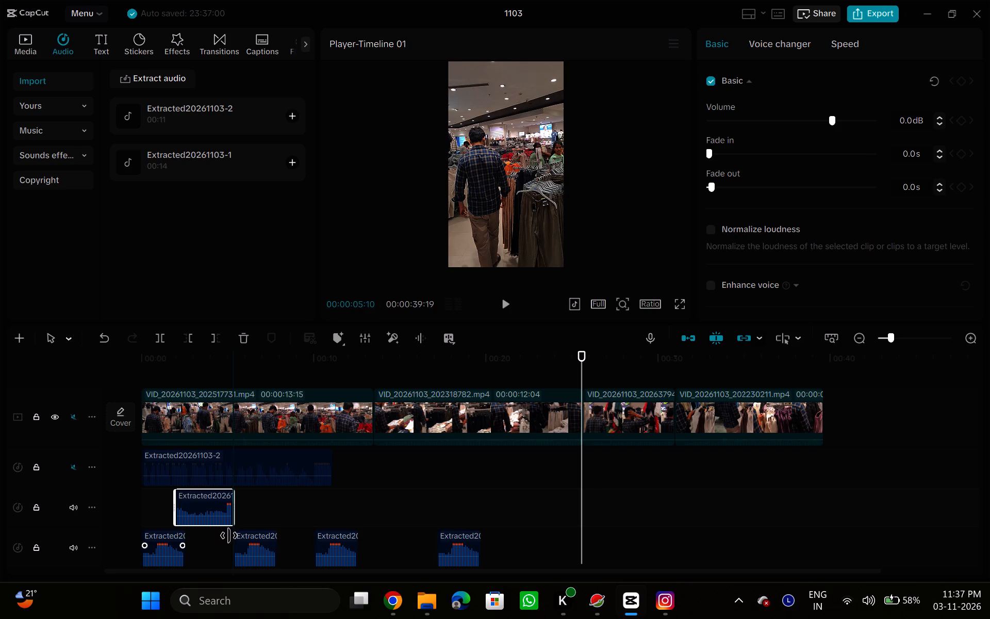
left_click_drag(229, 535, 221, 534)
left_click_drag(205, 505, 212, 538)
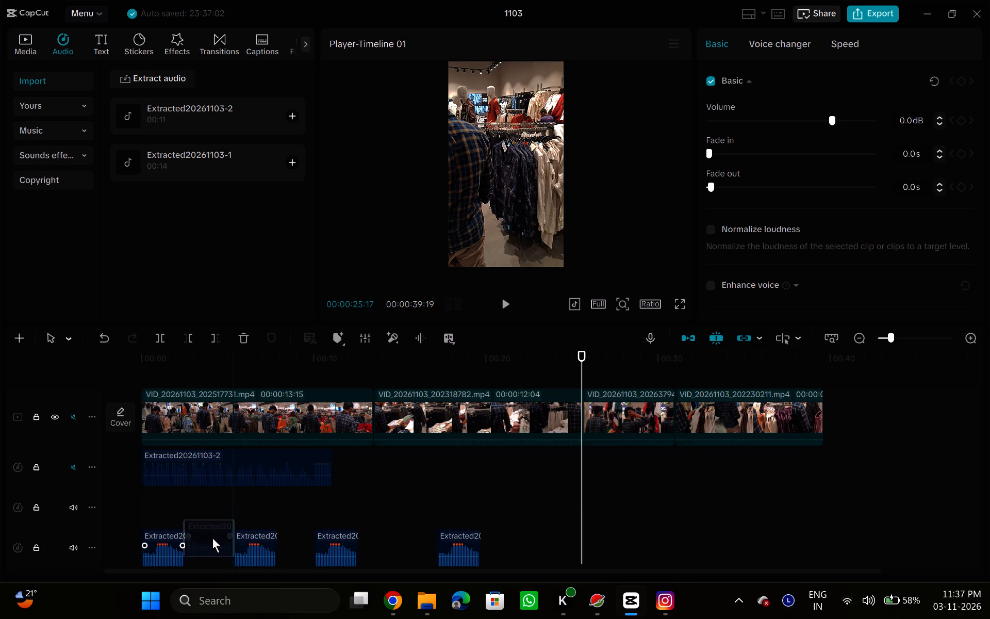
left_click_drag(212, 538, 213, 542)
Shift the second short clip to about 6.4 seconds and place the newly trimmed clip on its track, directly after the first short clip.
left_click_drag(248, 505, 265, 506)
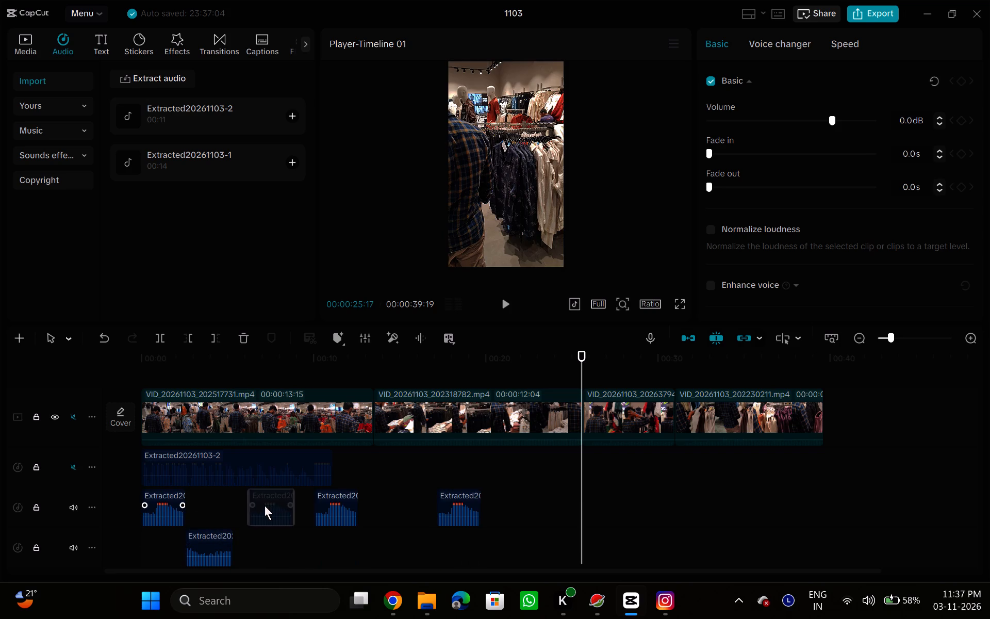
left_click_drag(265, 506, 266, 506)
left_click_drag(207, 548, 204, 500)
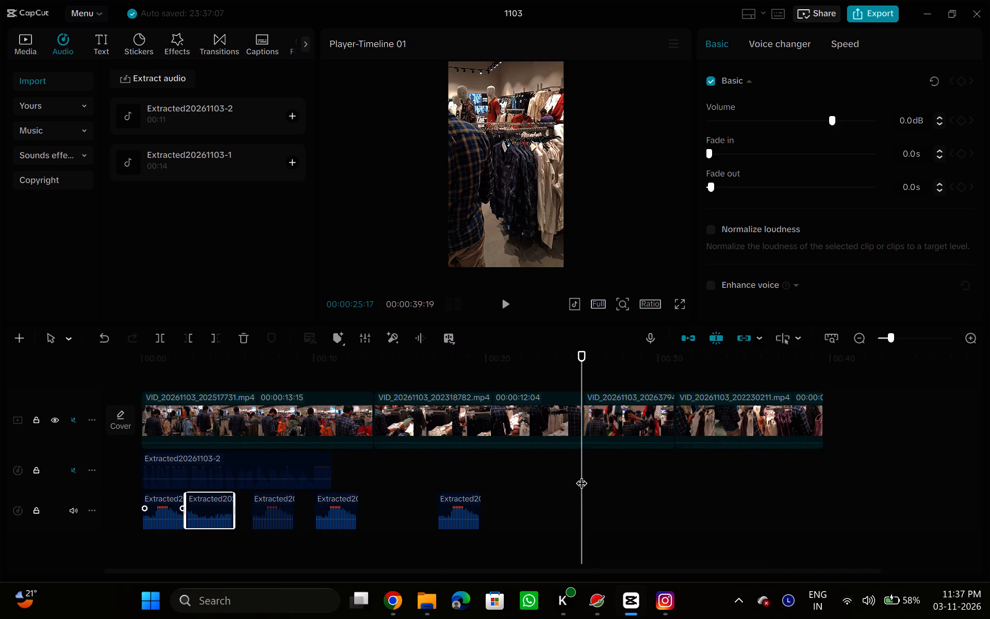
Play the timeline from the start to about 00:00:03:27 to check the first two sound clips.
left_click_drag(581, 475, 77, 508)
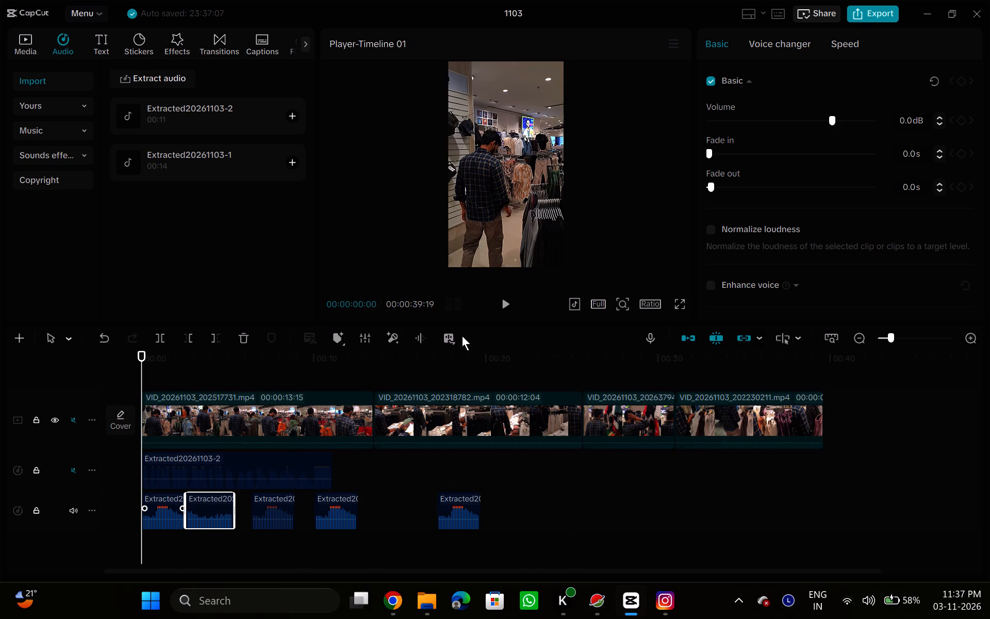
left_click(508, 300)
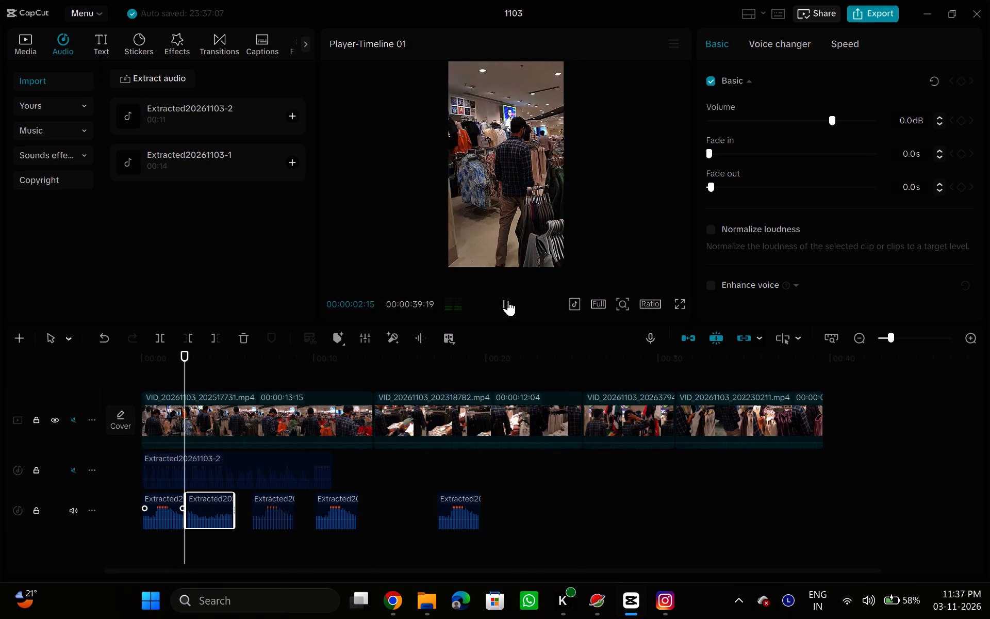
left_click(508, 300)
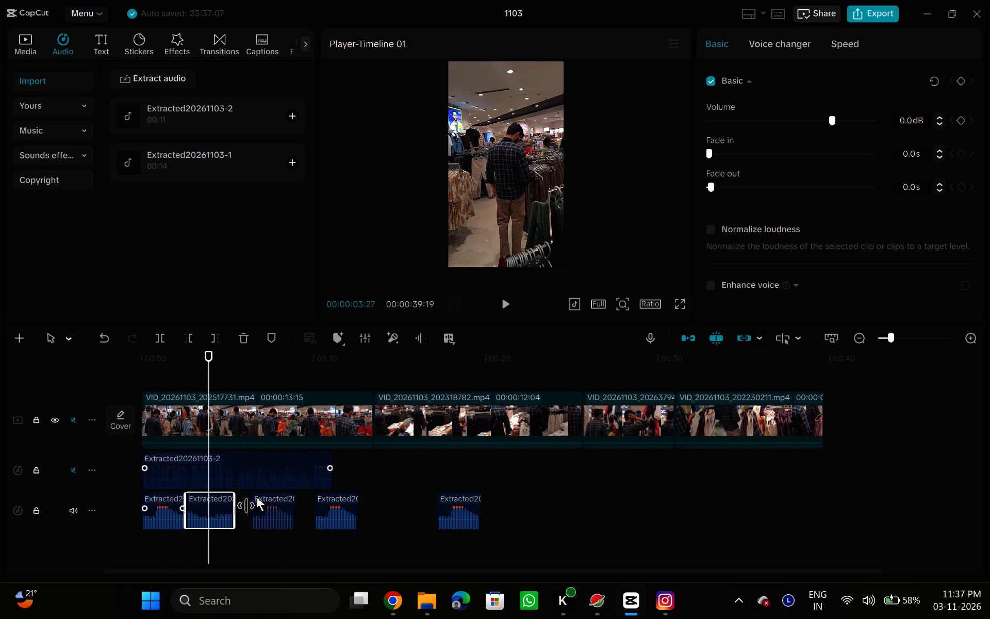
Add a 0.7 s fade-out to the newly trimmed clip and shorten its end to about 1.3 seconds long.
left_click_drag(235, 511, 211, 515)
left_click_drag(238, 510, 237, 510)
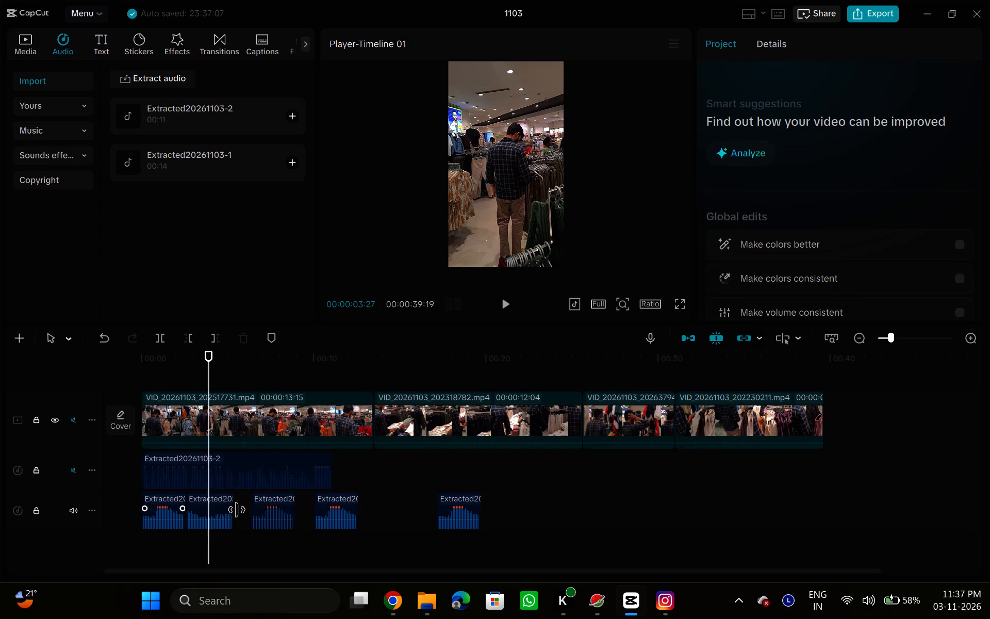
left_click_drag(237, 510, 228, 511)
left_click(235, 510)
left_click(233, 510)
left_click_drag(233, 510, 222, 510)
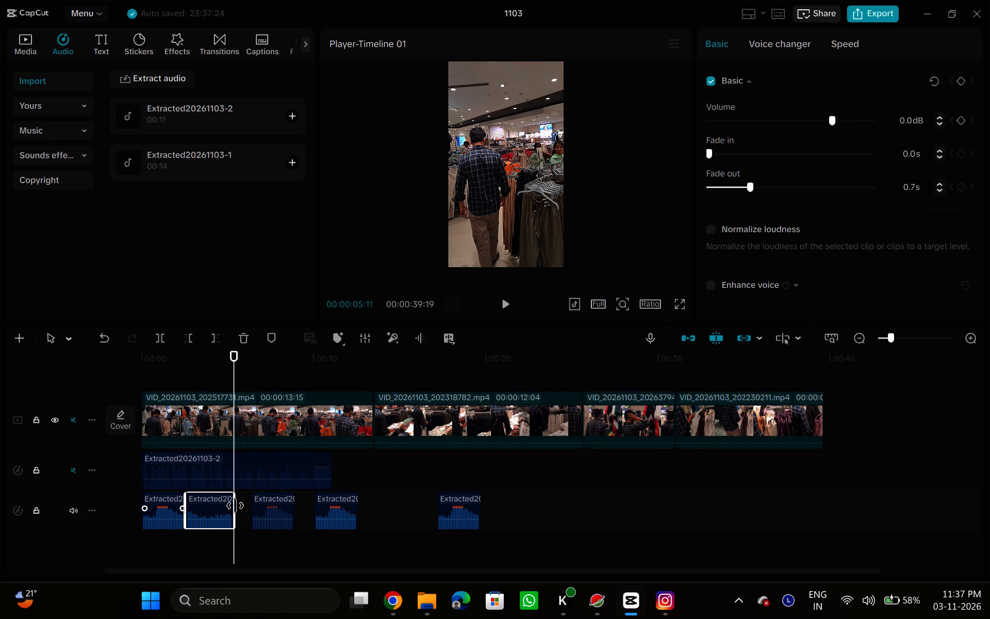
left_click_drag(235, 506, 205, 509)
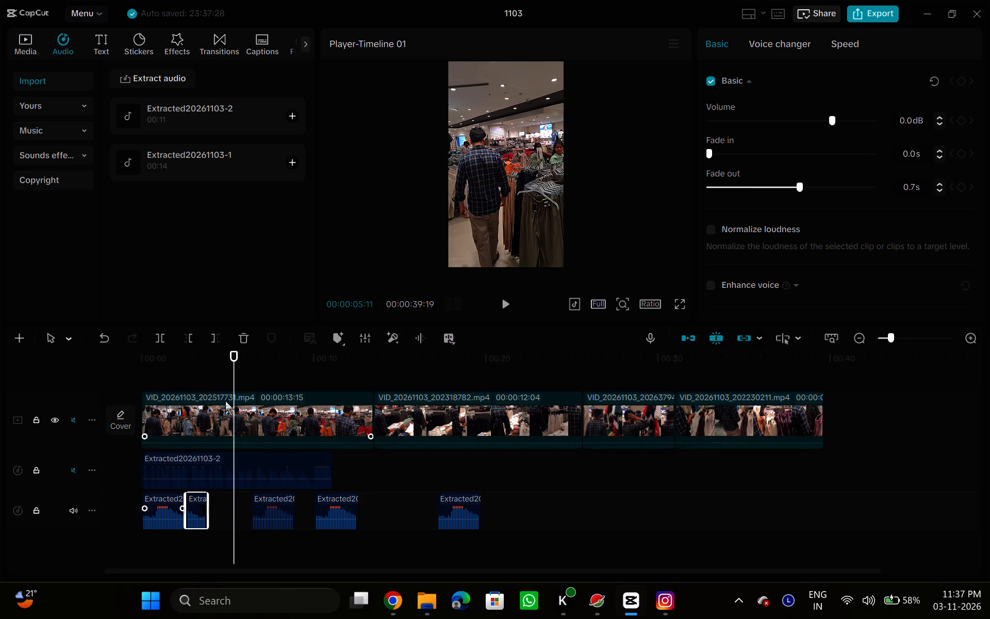
Play the timeline from the start to check the shortened clip with the others.
left_click_drag(235, 372, 135, 374)
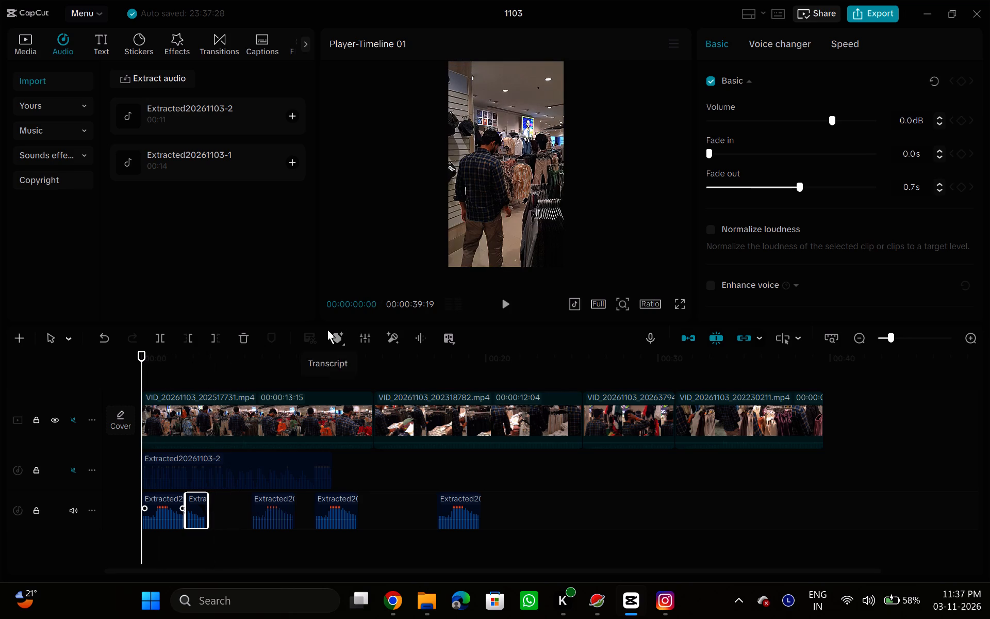
left_click(506, 308)
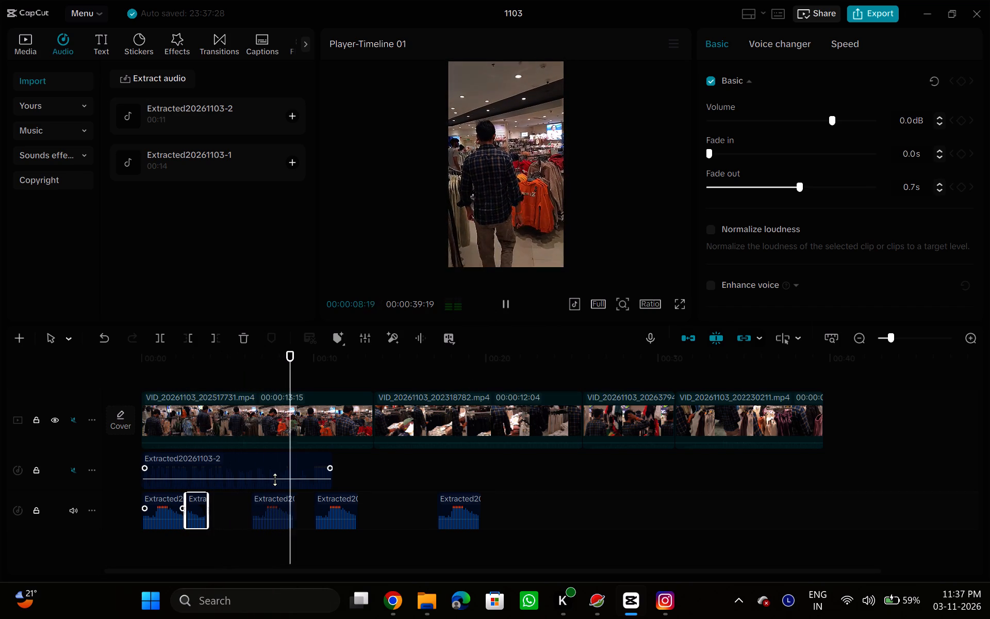
Undo the newly trimmed clip's shortening, fade-out and track move, and delete that clip.
left_click(193, 512)
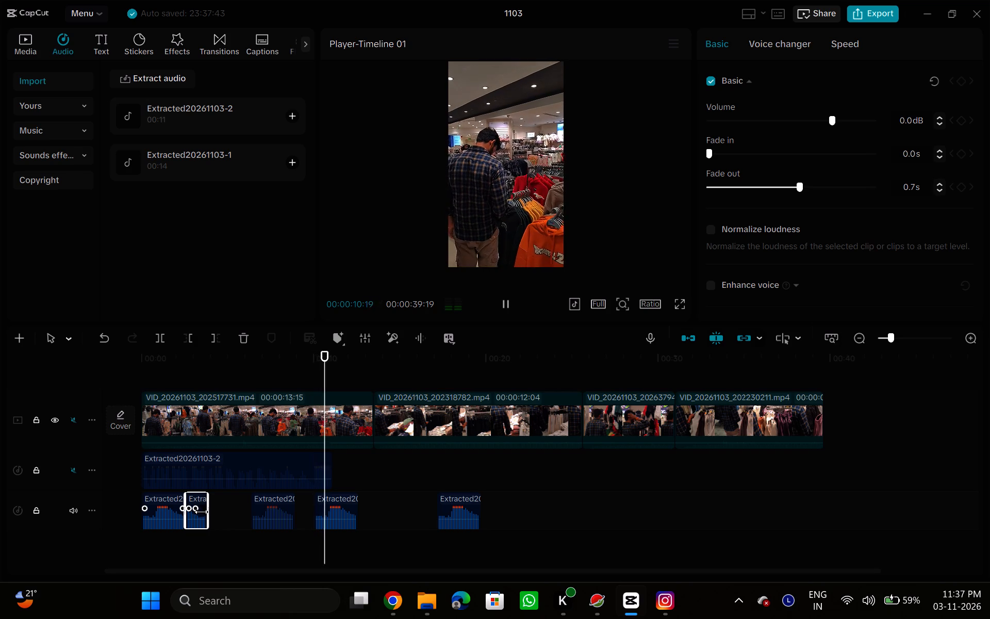
key("ctrl+z")
key("ctrl+z")
key("ctrl+z")
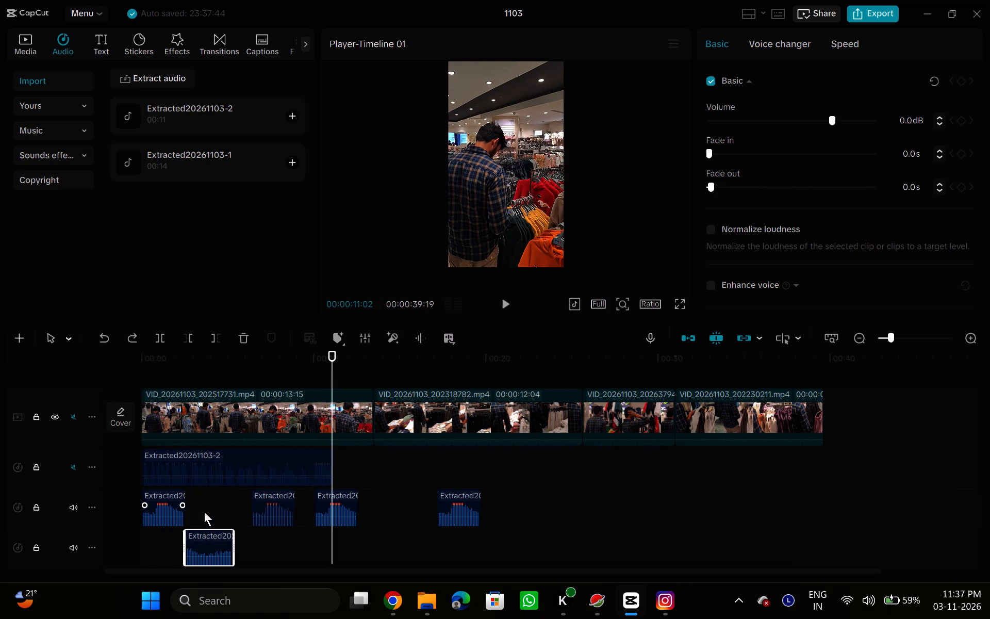
key("ctrl+y")
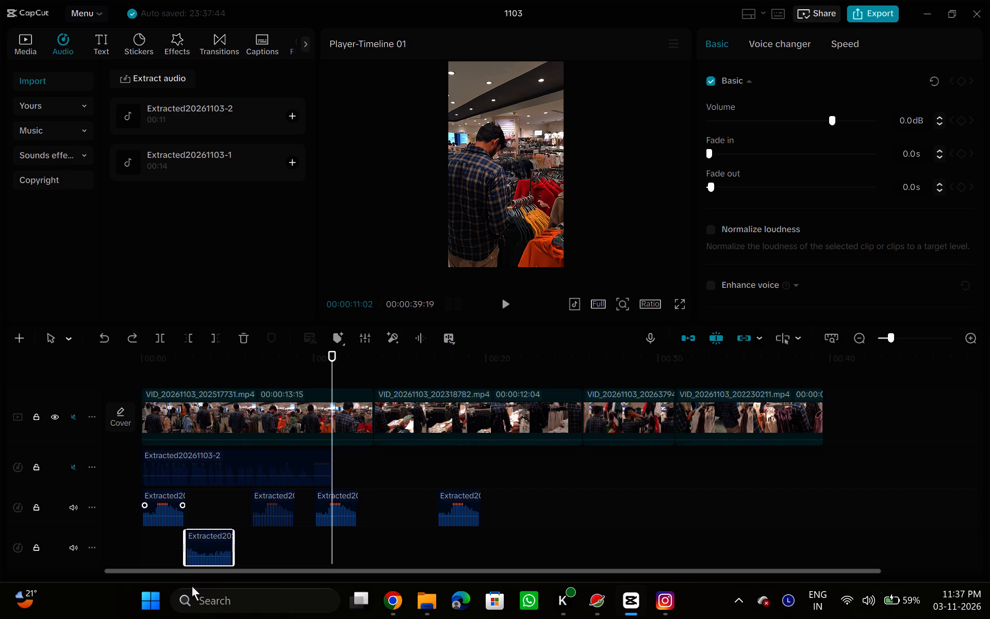
key("Delete")
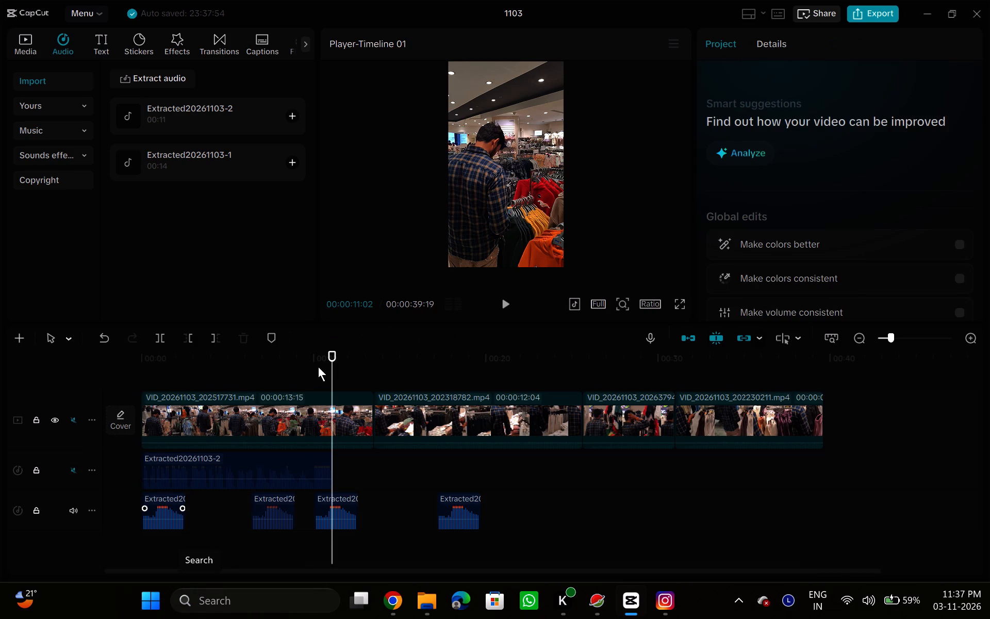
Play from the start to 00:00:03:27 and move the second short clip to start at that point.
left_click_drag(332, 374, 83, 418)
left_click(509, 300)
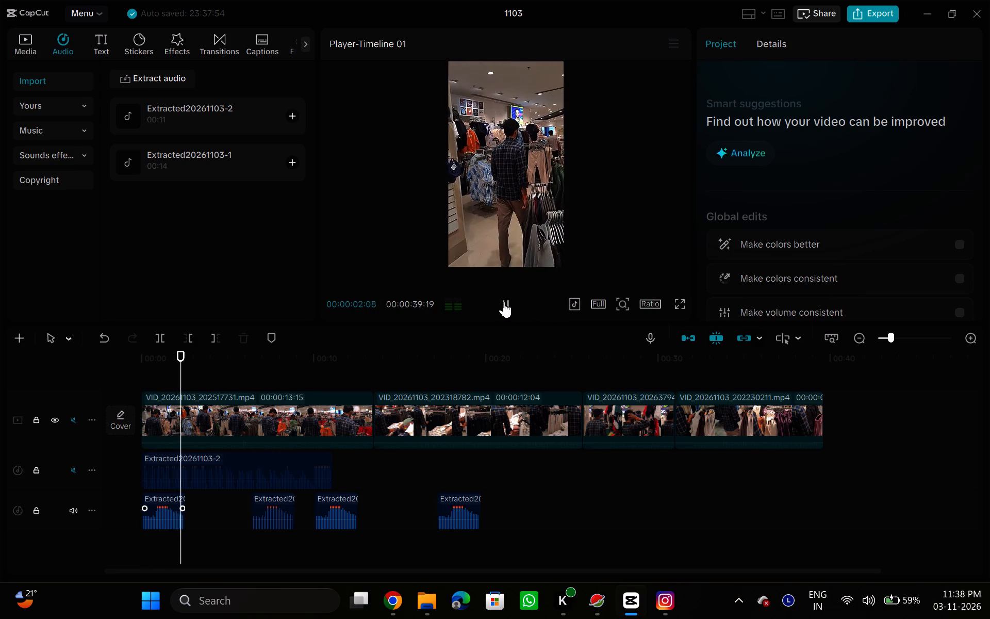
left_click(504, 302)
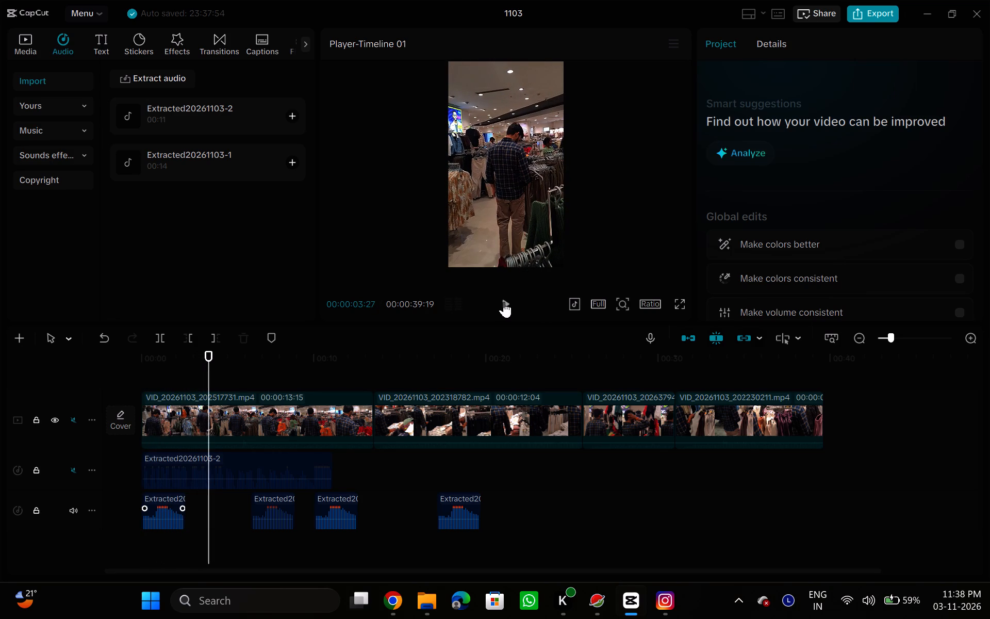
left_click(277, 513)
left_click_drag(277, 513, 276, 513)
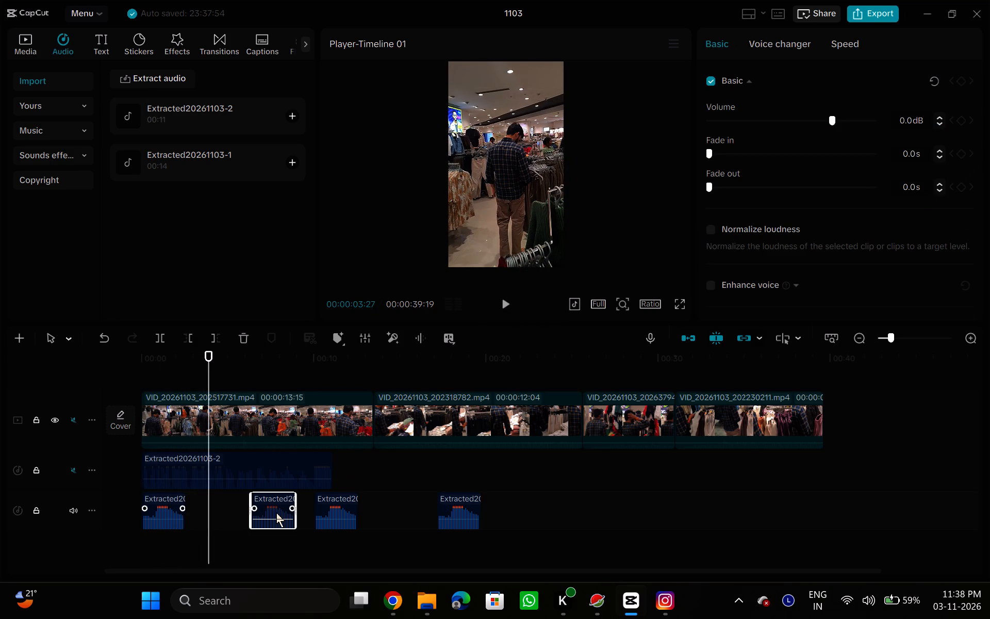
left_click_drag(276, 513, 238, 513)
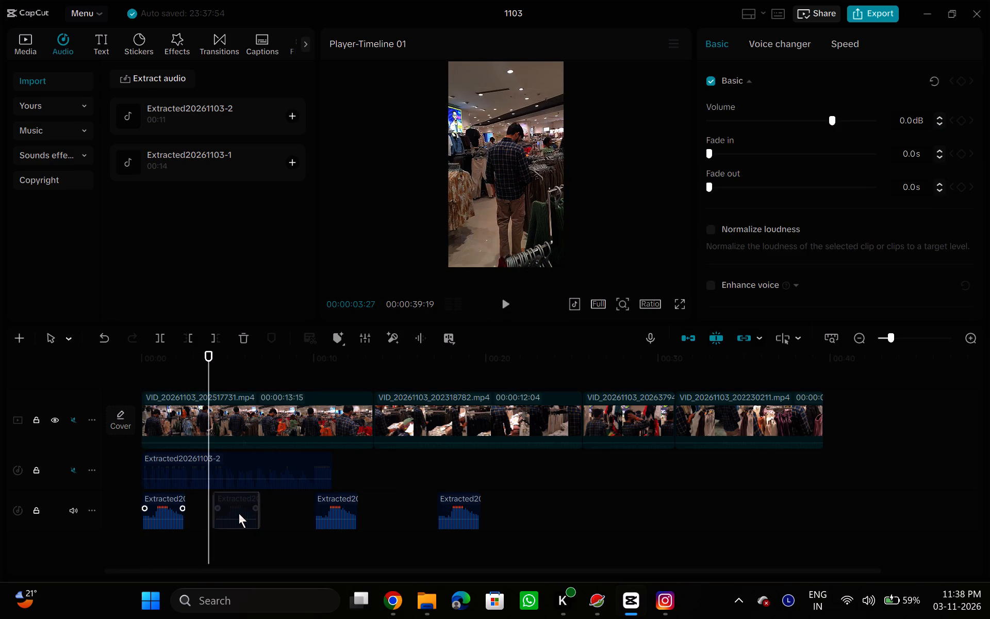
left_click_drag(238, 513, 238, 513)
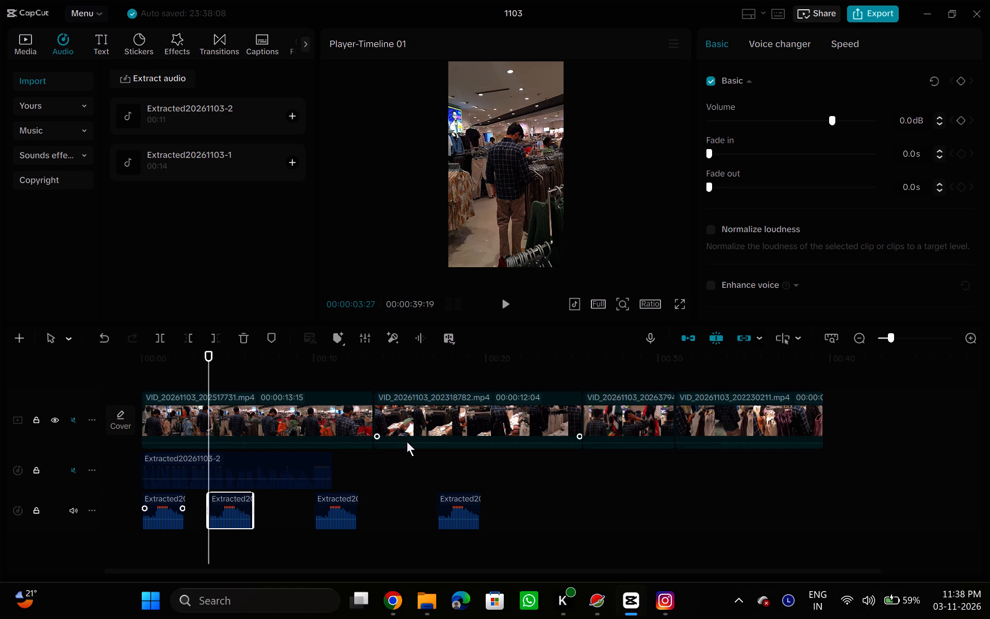
Play the moved second clip from 00:00:03:27 to check its timing, and return the playhead to 00:00:03:08.
left_click(506, 306)
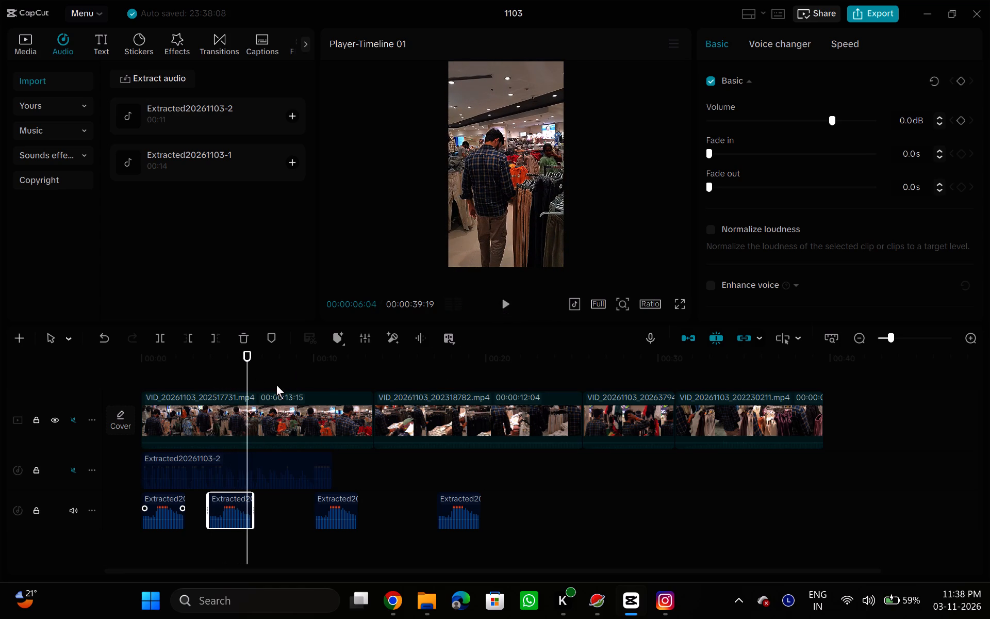
left_click_drag(247, 381, 198, 379)
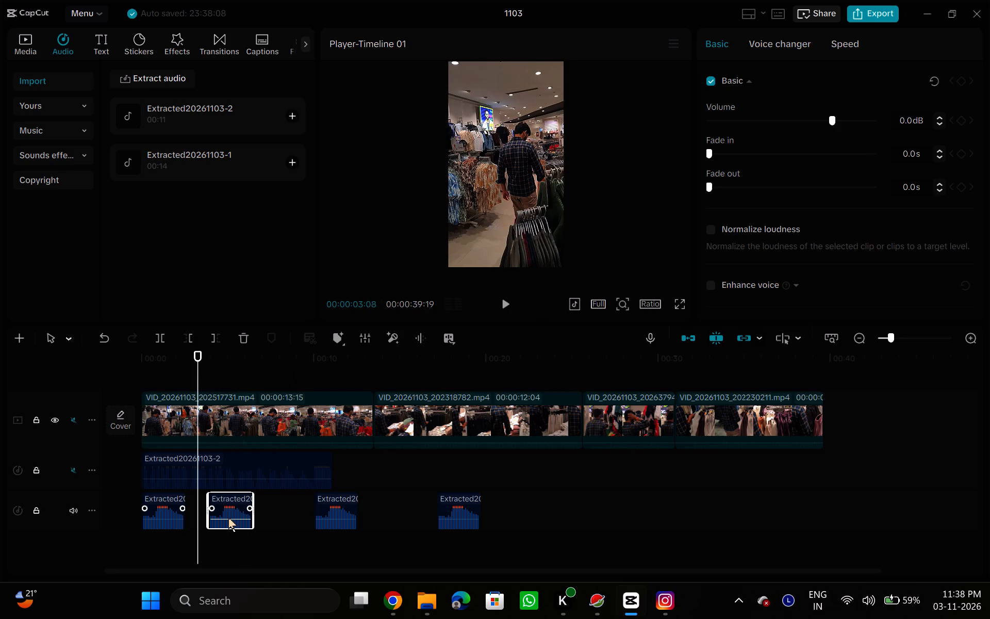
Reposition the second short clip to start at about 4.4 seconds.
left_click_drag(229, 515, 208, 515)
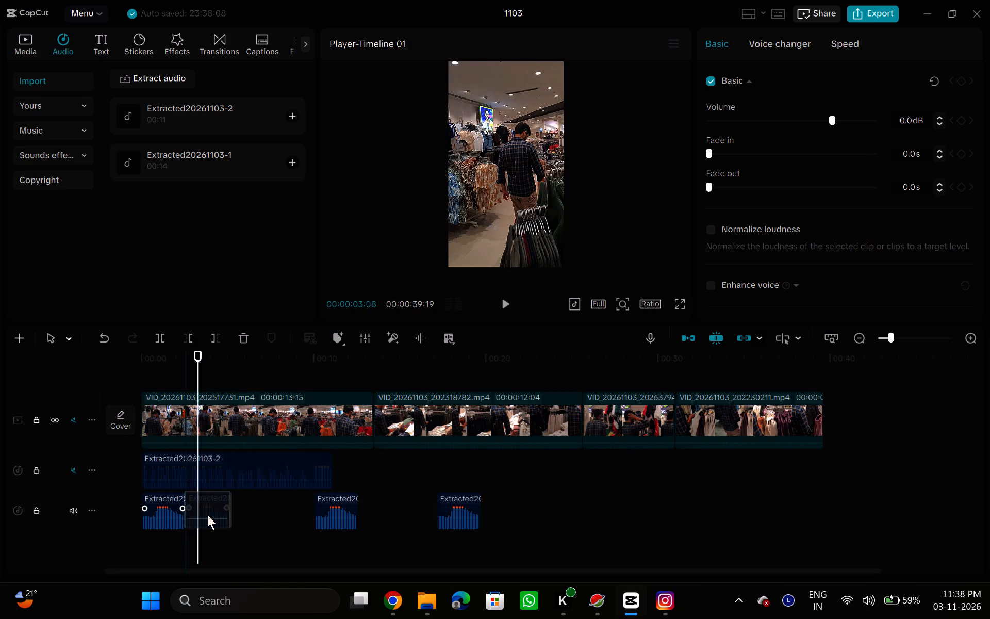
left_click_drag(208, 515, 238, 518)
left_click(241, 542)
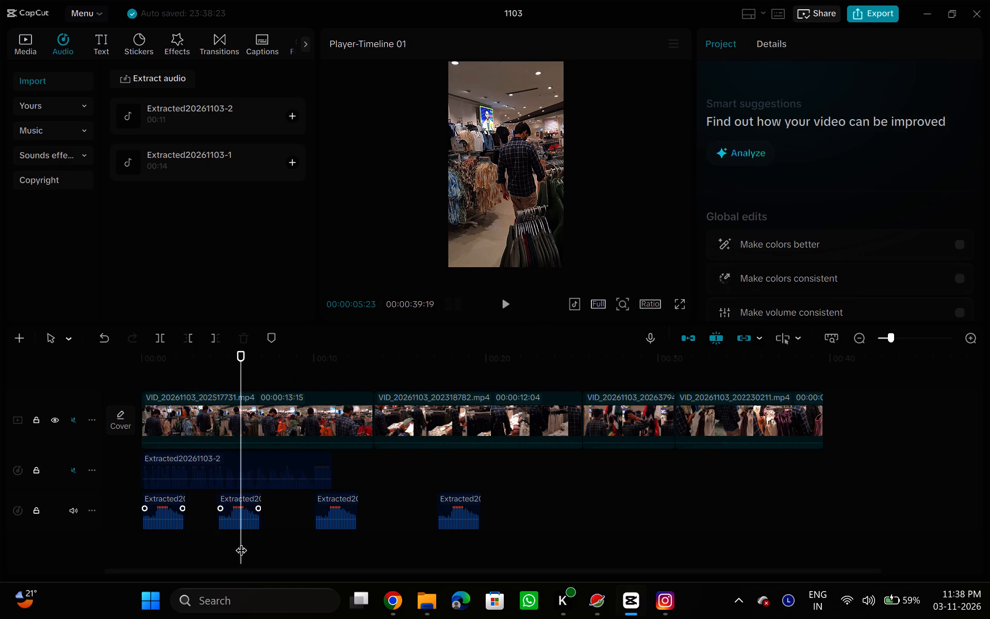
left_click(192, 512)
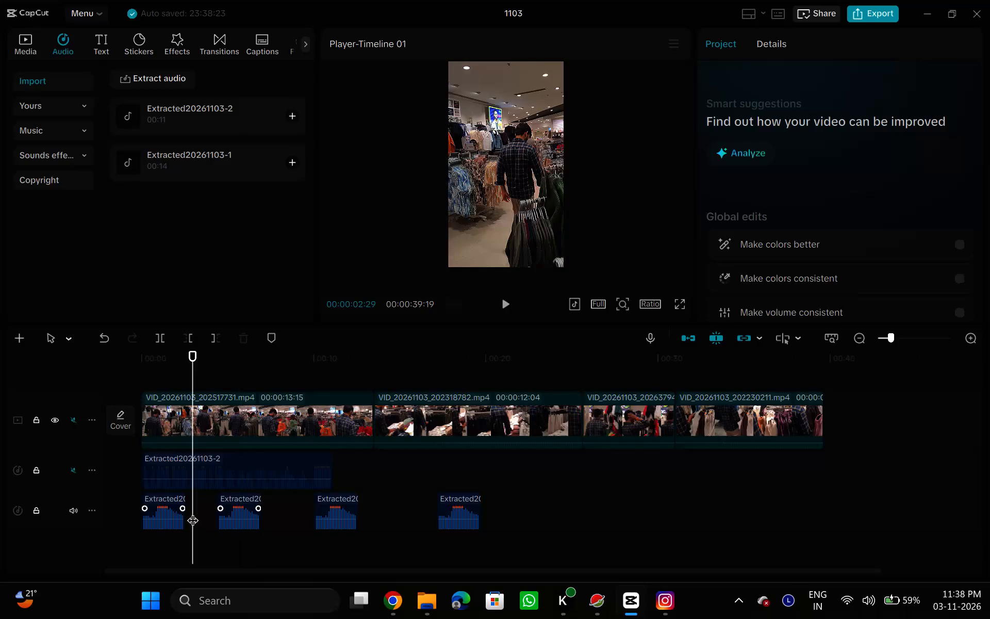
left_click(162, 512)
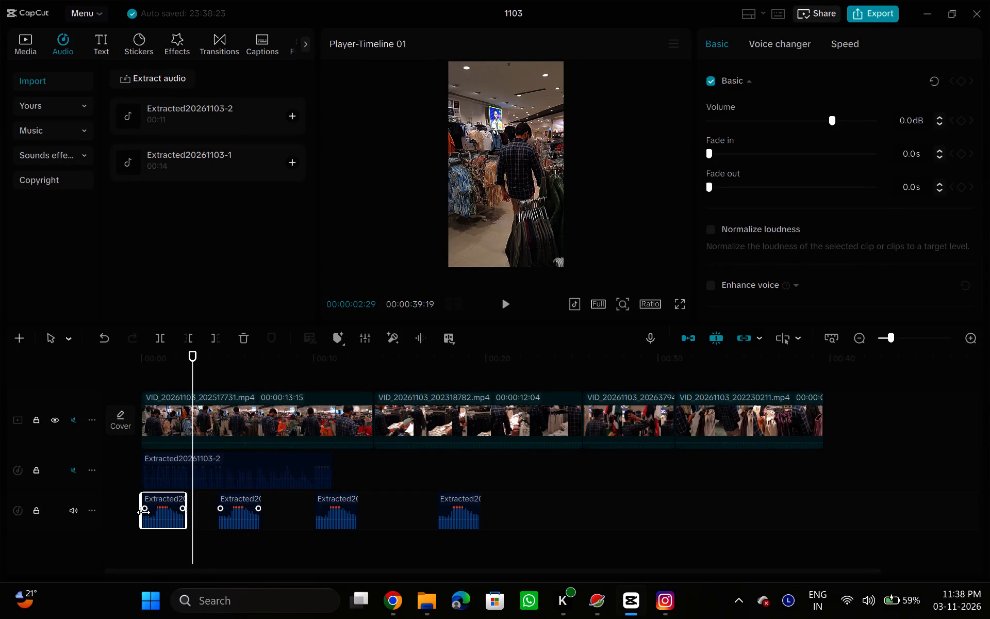
Delete the fourth, third and second short clips, keeping only the first one on the track.
left_click(458, 513)
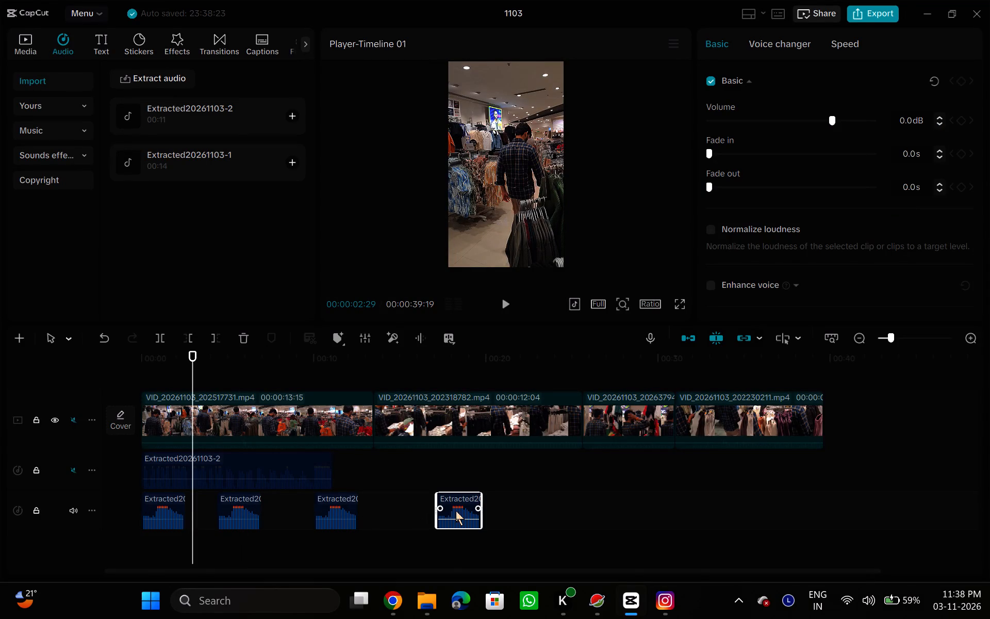
key("Delete")
left_click(342, 515)
key("Delete")
left_click(239, 517)
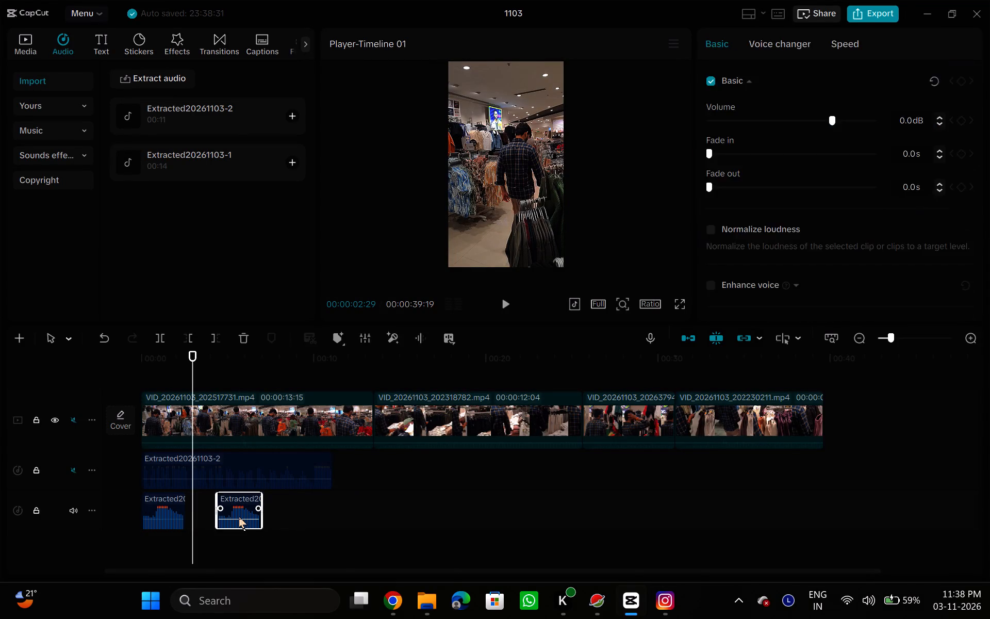
key("Delete")
Trim both ends of the remaining short clip so it runs from about 0.8 to 1.6 seconds.
left_click(170, 511)
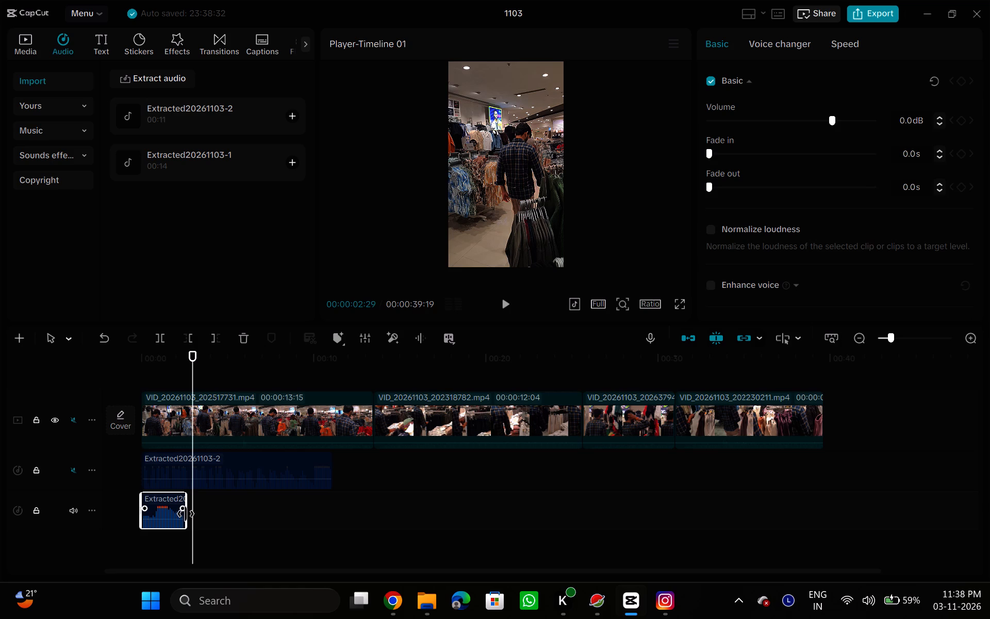
left_click_drag(187, 515, 173, 523)
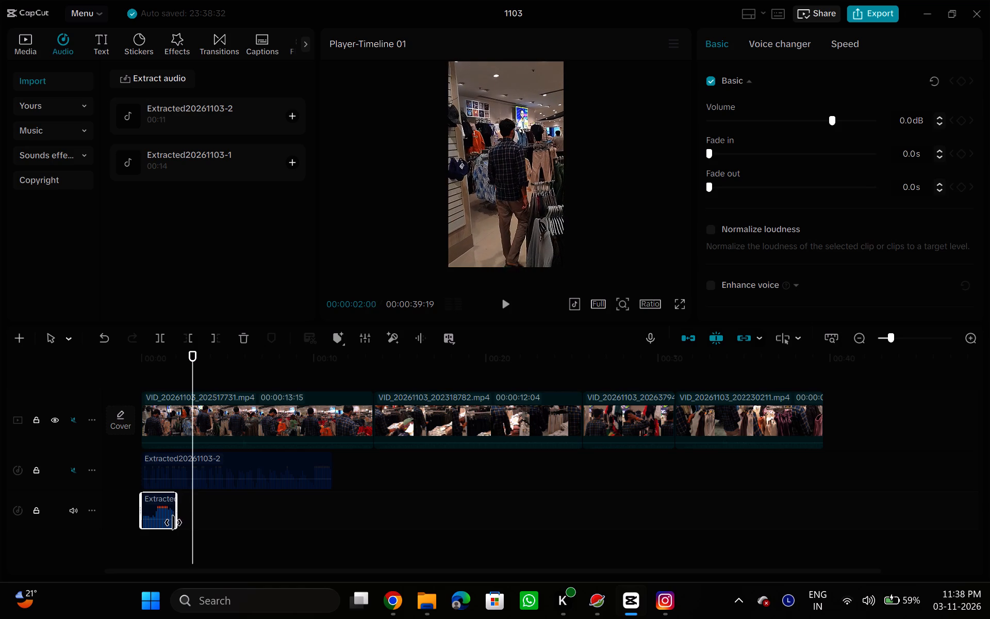
left_click_drag(173, 523, 169, 526)
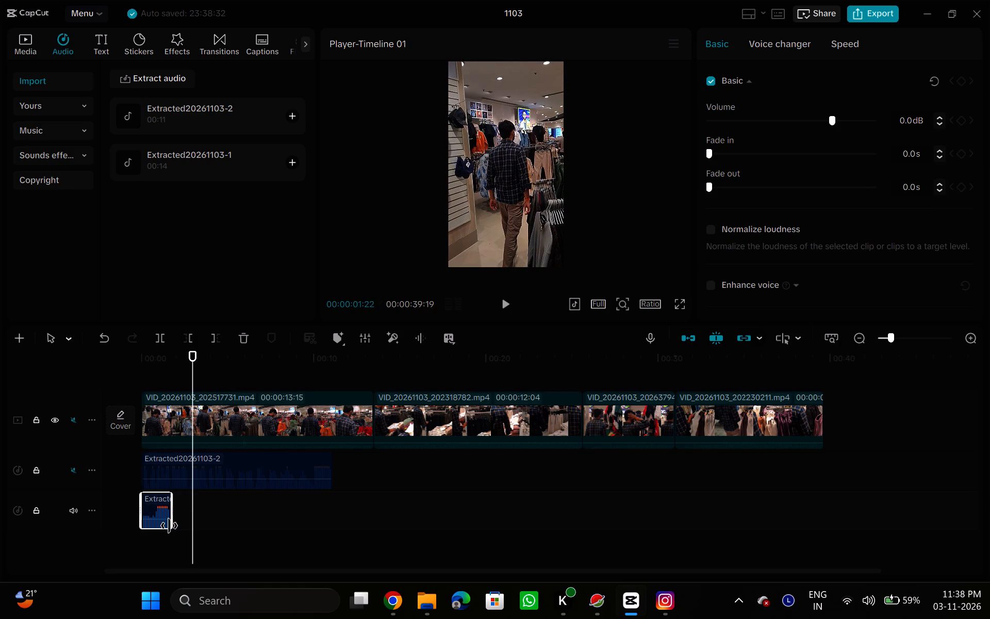
left_click_drag(142, 520, 150, 520)
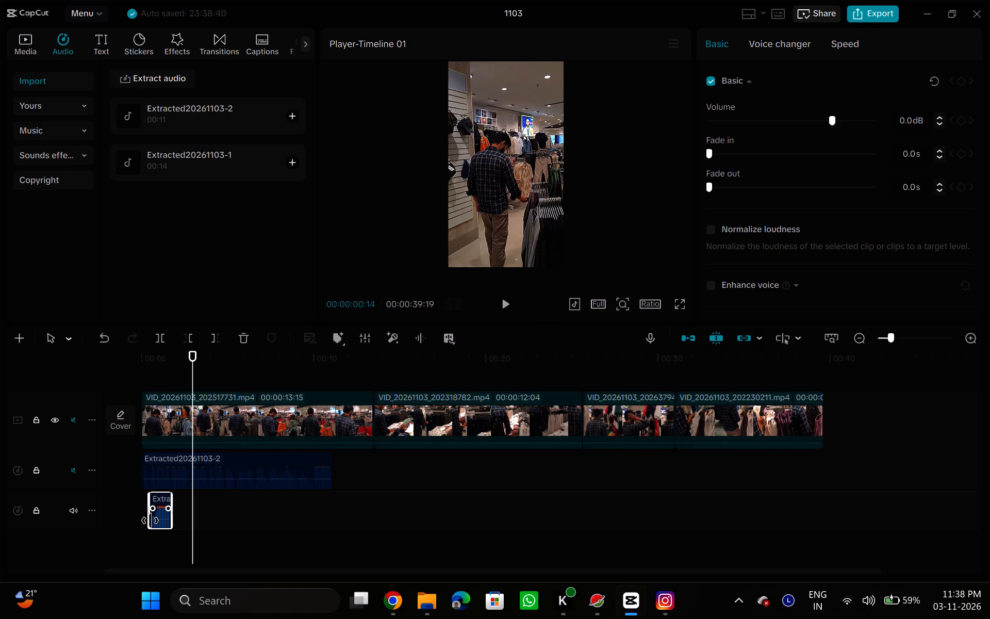
left_click_drag(150, 520, 154, 523)
left_click(269, 520)
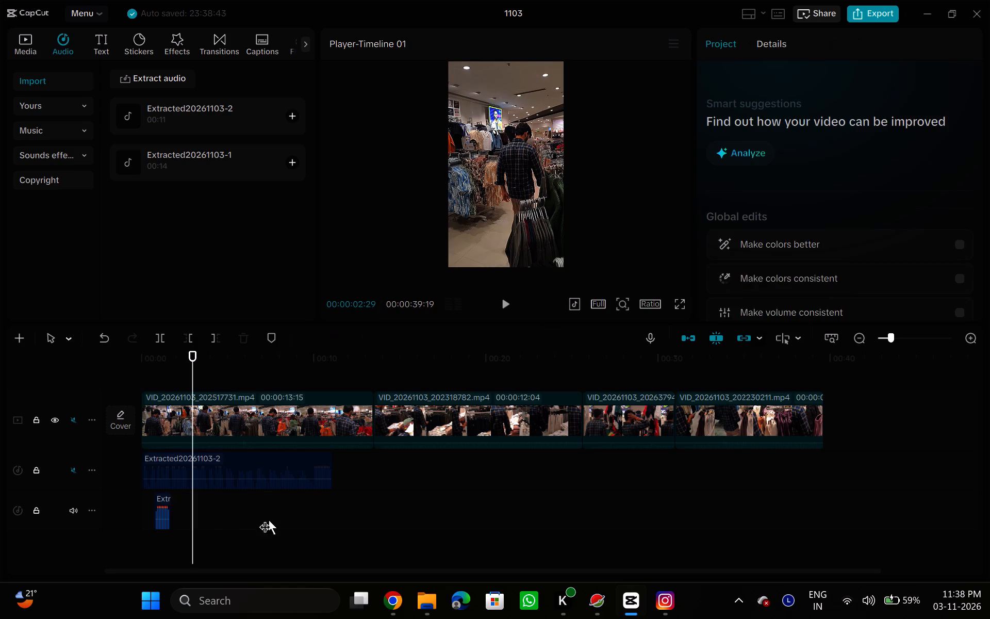
Play the timeline from the start to check the trimmed short clip's sound.
left_click(183, 514)
left_click_drag(183, 514, 150, 513)
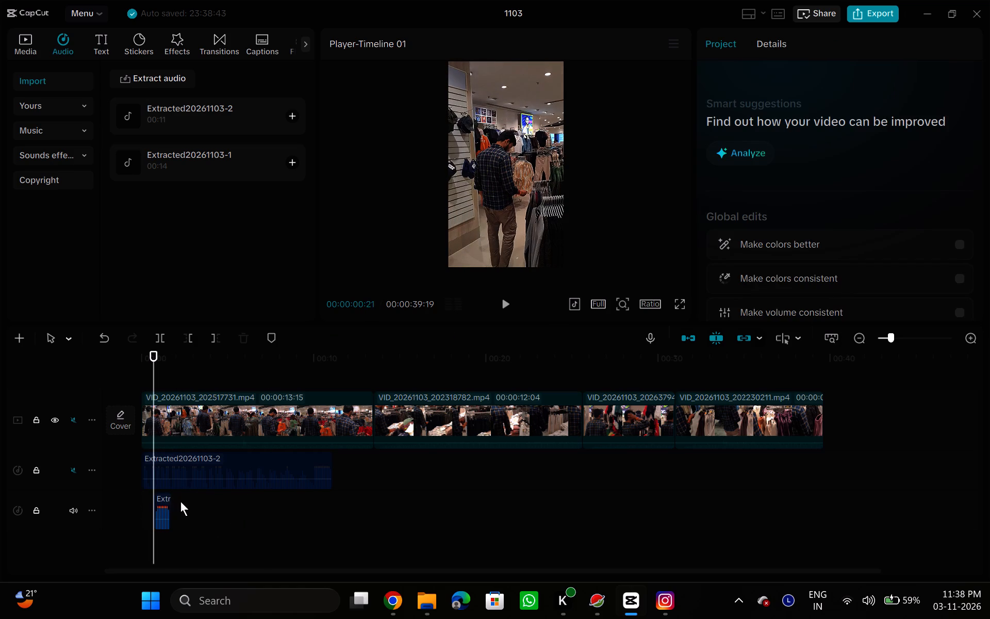
left_click_drag(151, 514, 139, 514)
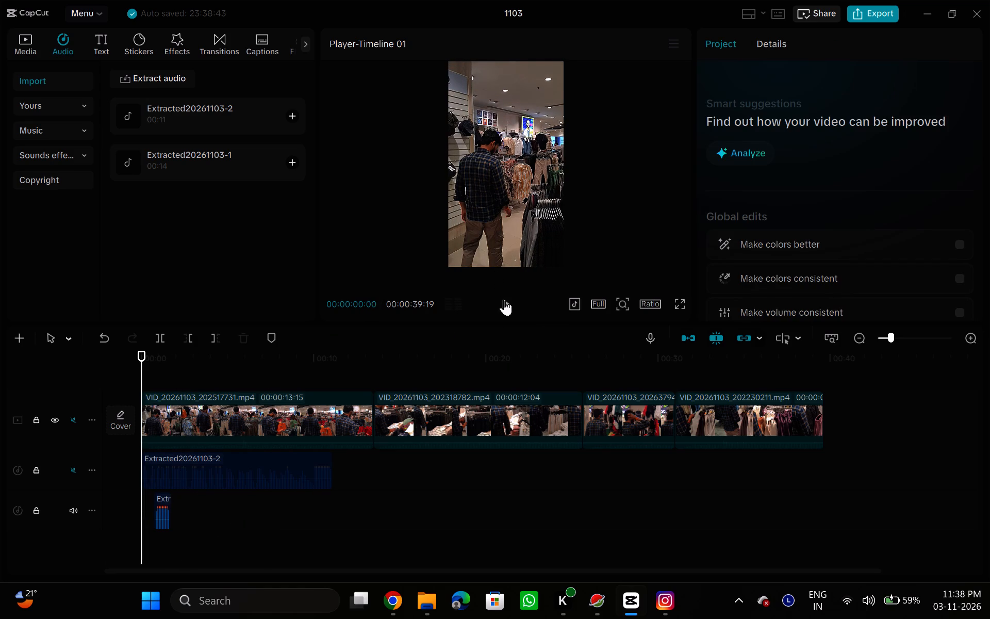
left_click(504, 300)
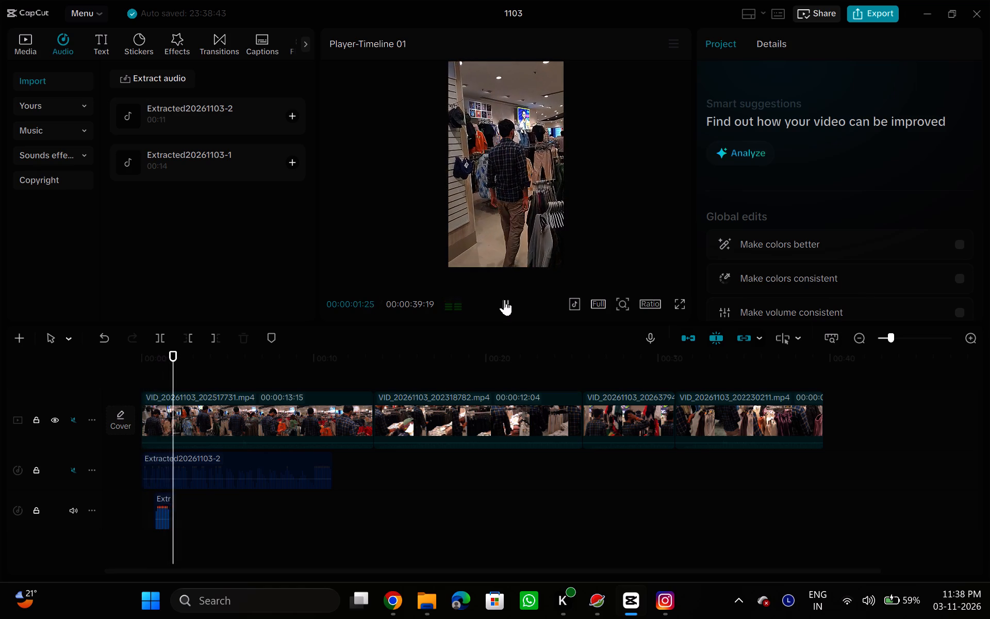
Extend the end of the short sound clip to about 2 seconds and play the timeline from the start to check it.
left_click_drag(257, 518, 257, 513)
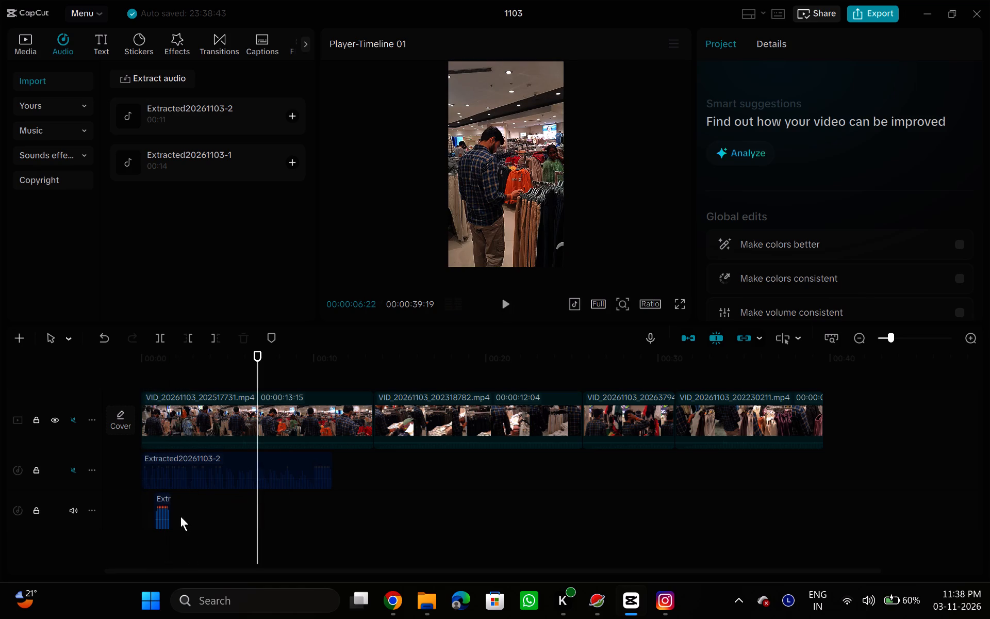
left_click(162, 514)
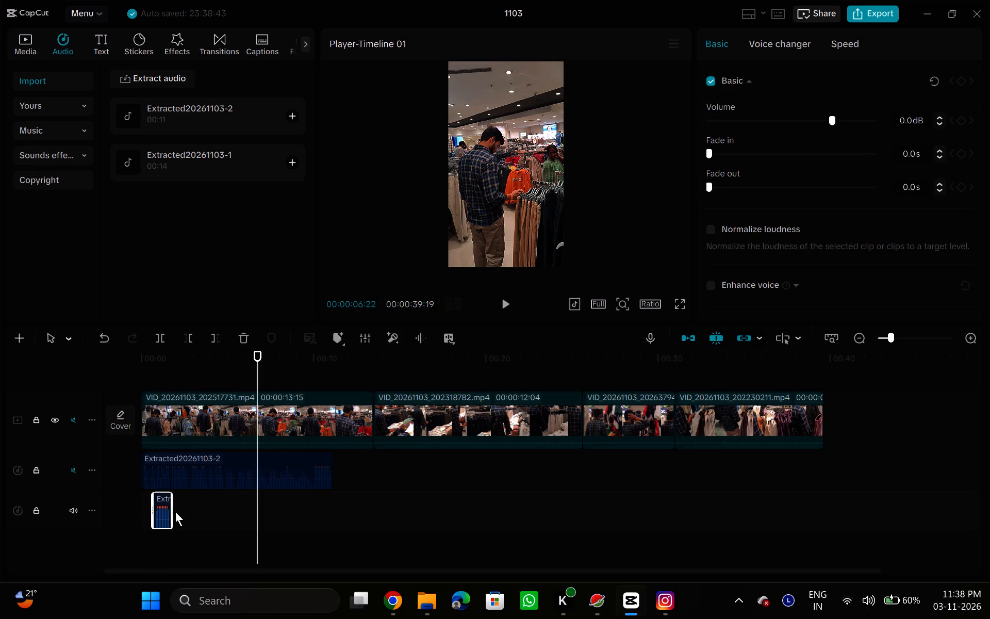
left_click(173, 512)
left_click(170, 512)
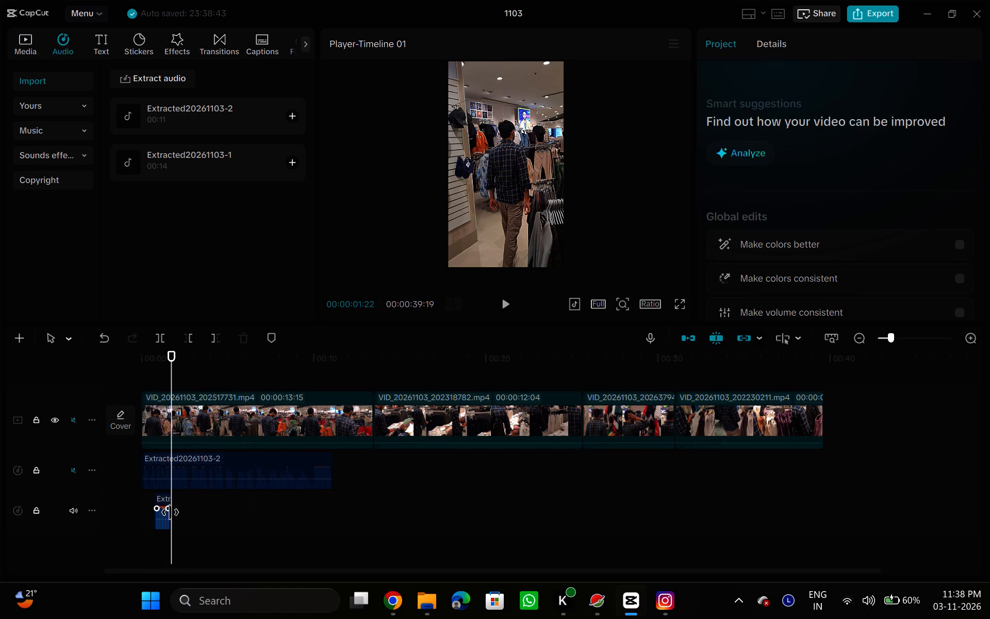
left_click(197, 513)
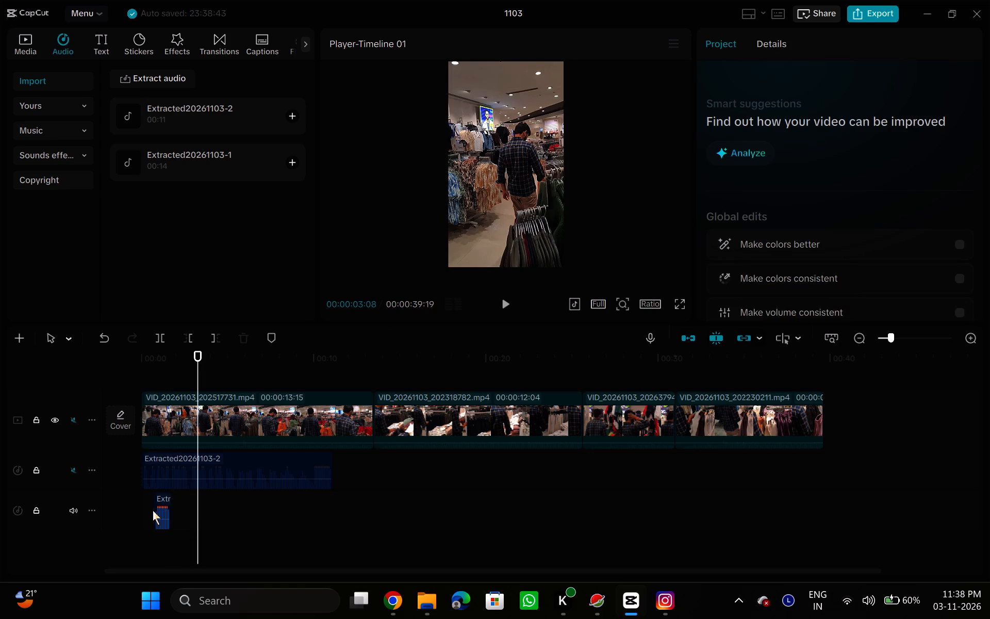
left_click(153, 510)
left_click(185, 529)
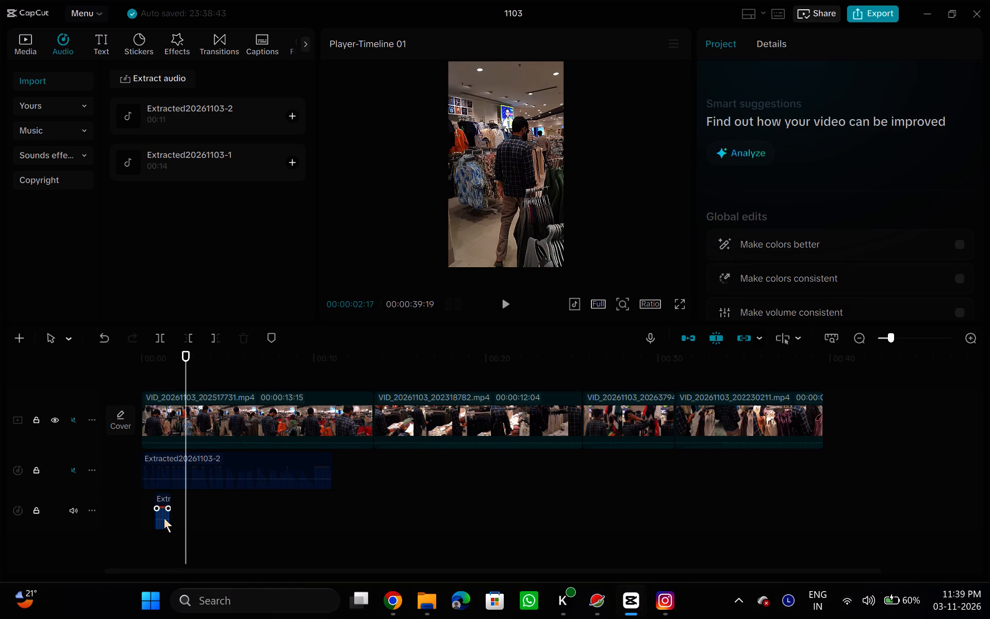
left_click(163, 517)
left_click_drag(169, 516, 176, 516)
left_click_drag(187, 548, 93, 546)
left_click(505, 300)
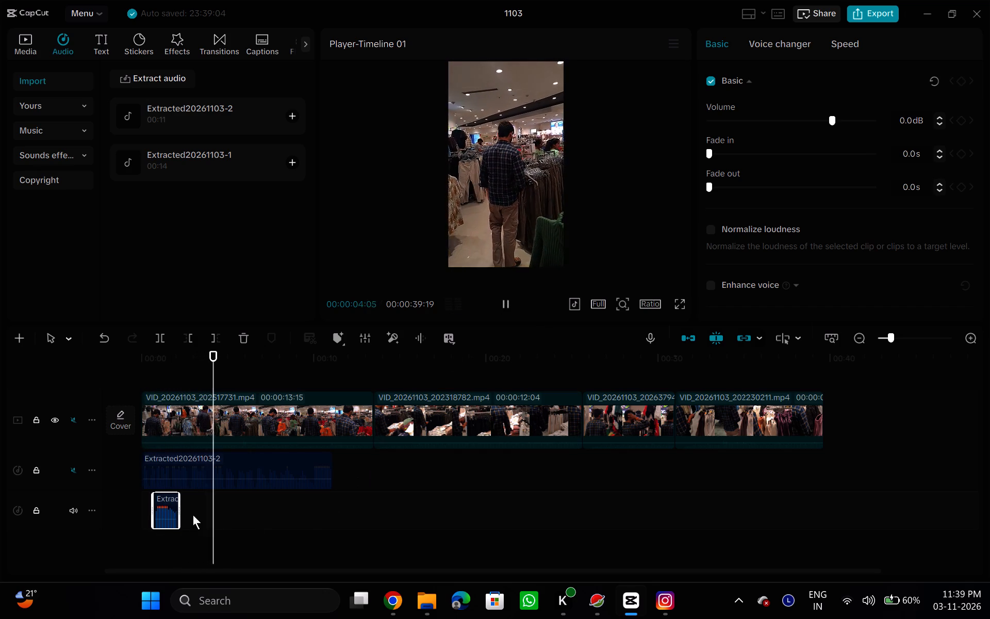
Copy the extended short clip and paste it on the same track at about 4.8, 9.4 and 12.9 seconds.
left_click(169, 508)
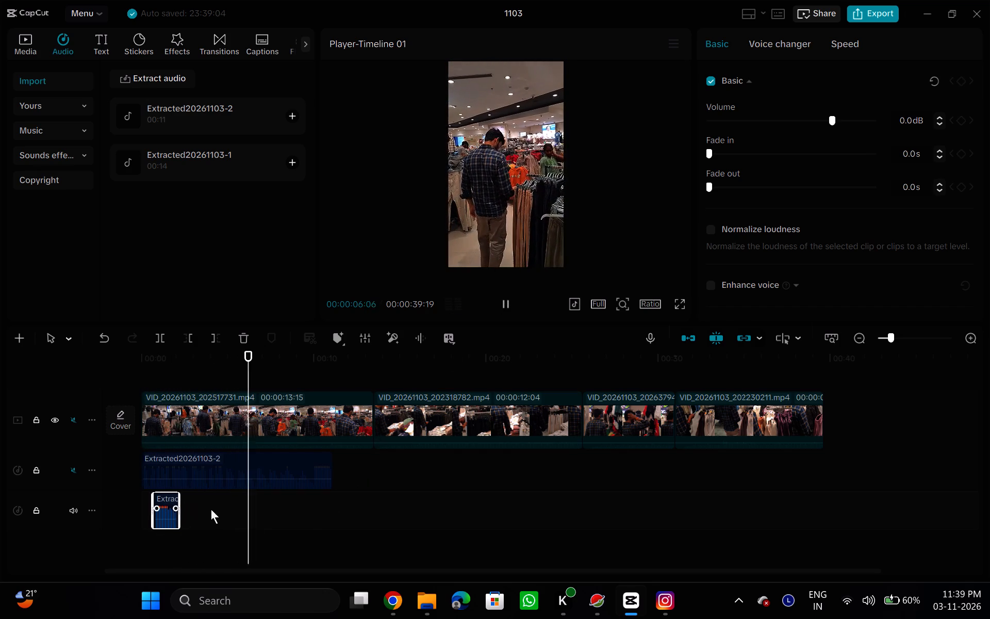
left_click(211, 509)
key("ctrl+c")
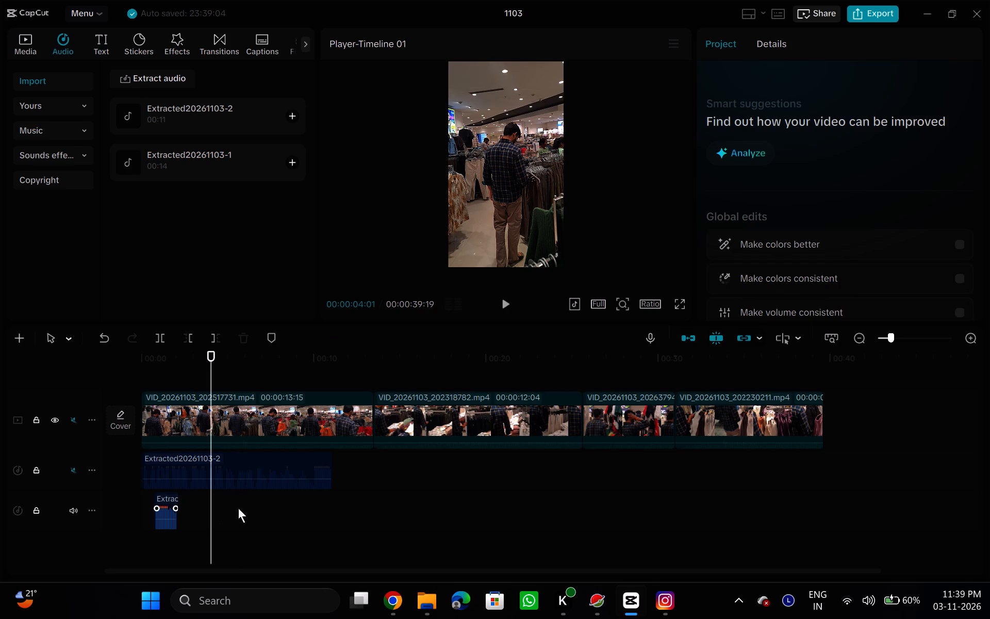
left_click(166, 507)
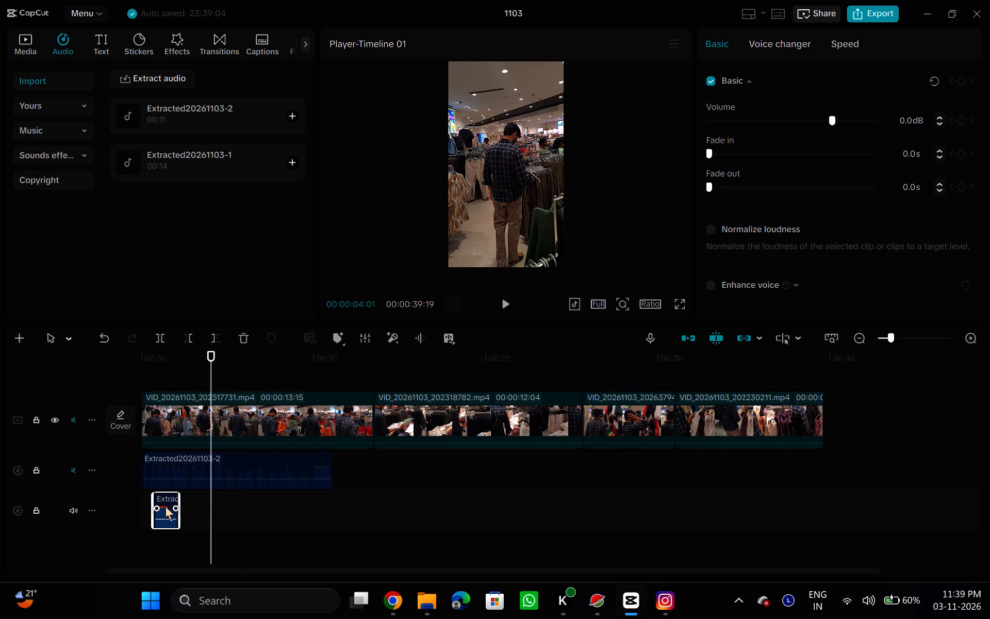
key("ctrl+c")
left_click(224, 507)
key("ctrl+v")
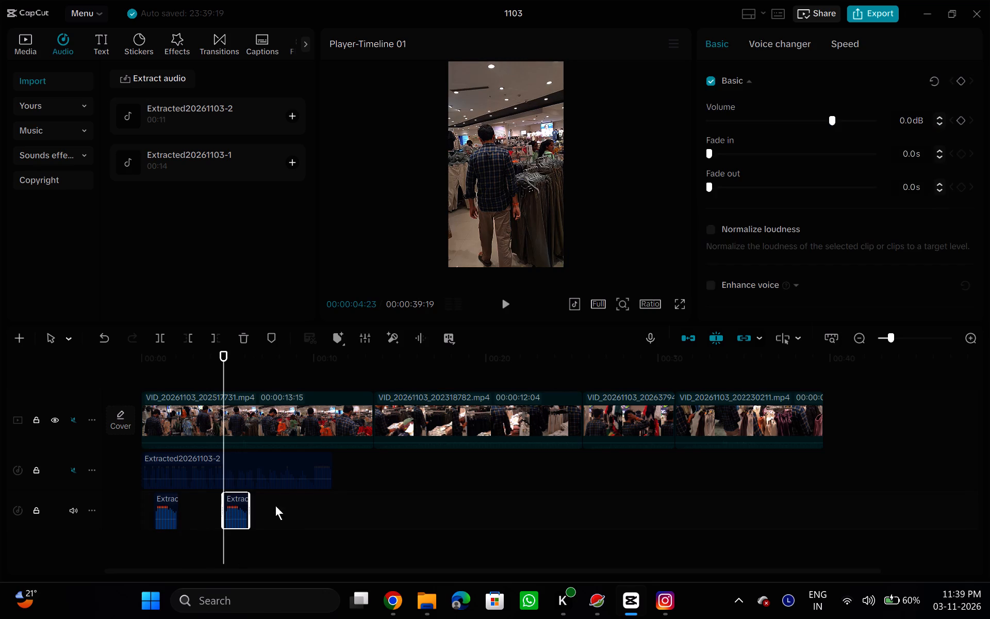
left_click(304, 507)
key("ctrl+v")
left_click(364, 506)
key("ctrl+v")
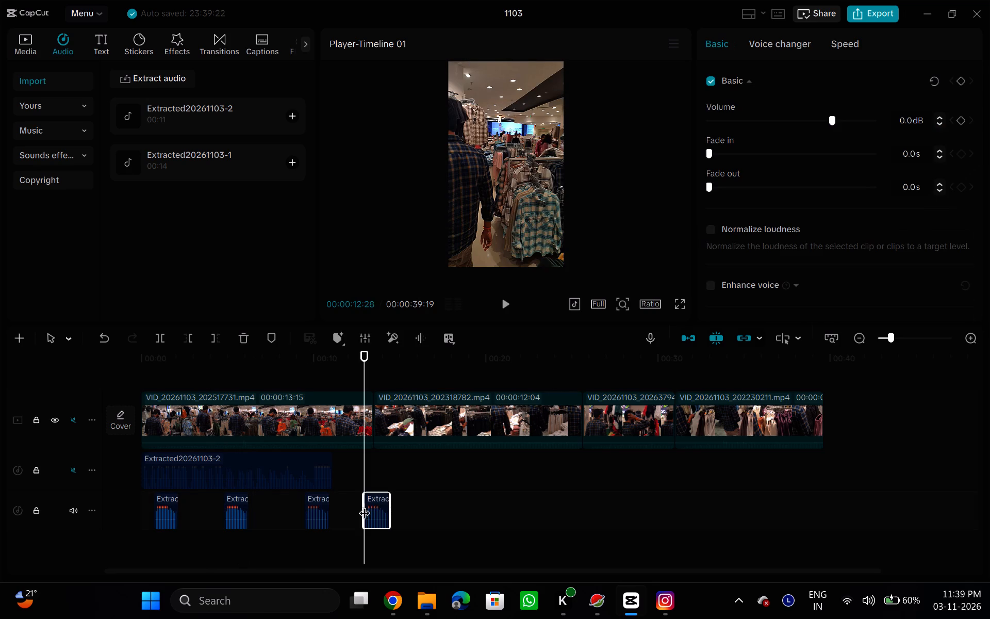
Play the opening of the timeline to check the first short clip's timing against the footage.
left_click(444, 479)
left_click(353, 465)
left_click_drag(353, 465, 0, 480)
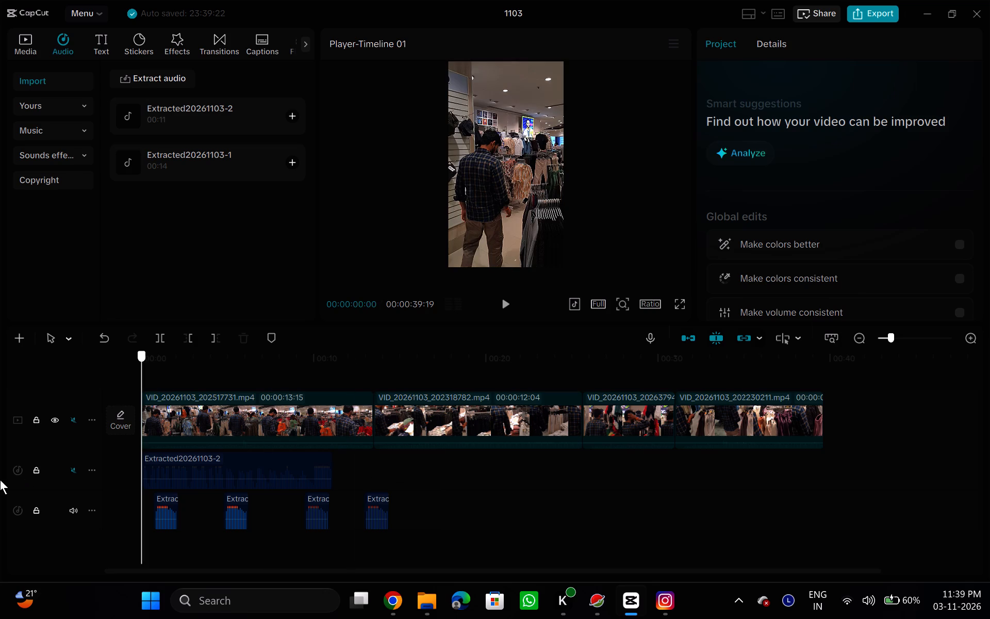
left_click_drag(0, 480, 6, 480)
left_click(503, 304)
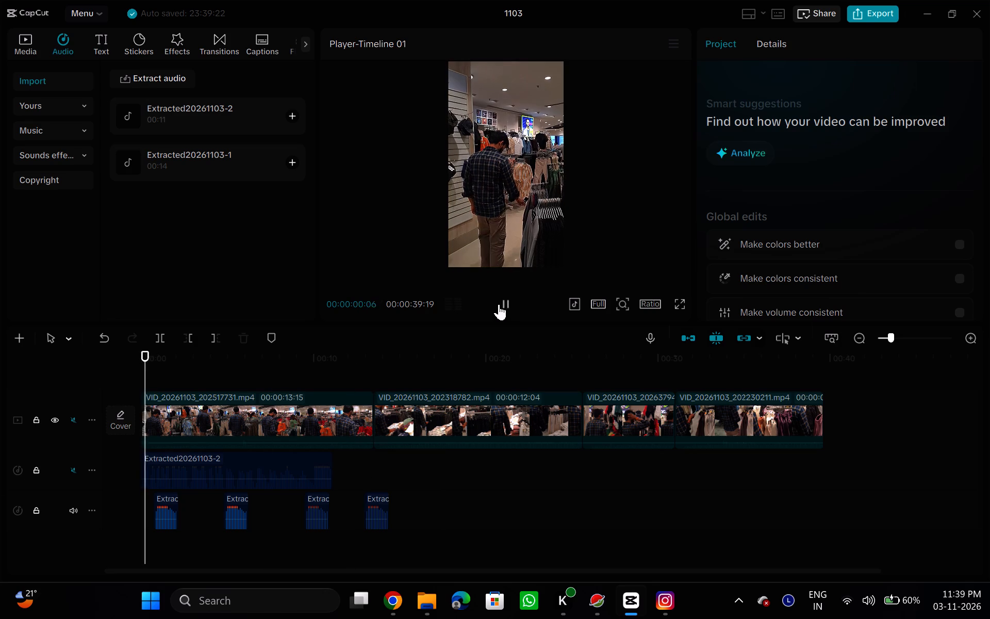
left_click(499, 304)
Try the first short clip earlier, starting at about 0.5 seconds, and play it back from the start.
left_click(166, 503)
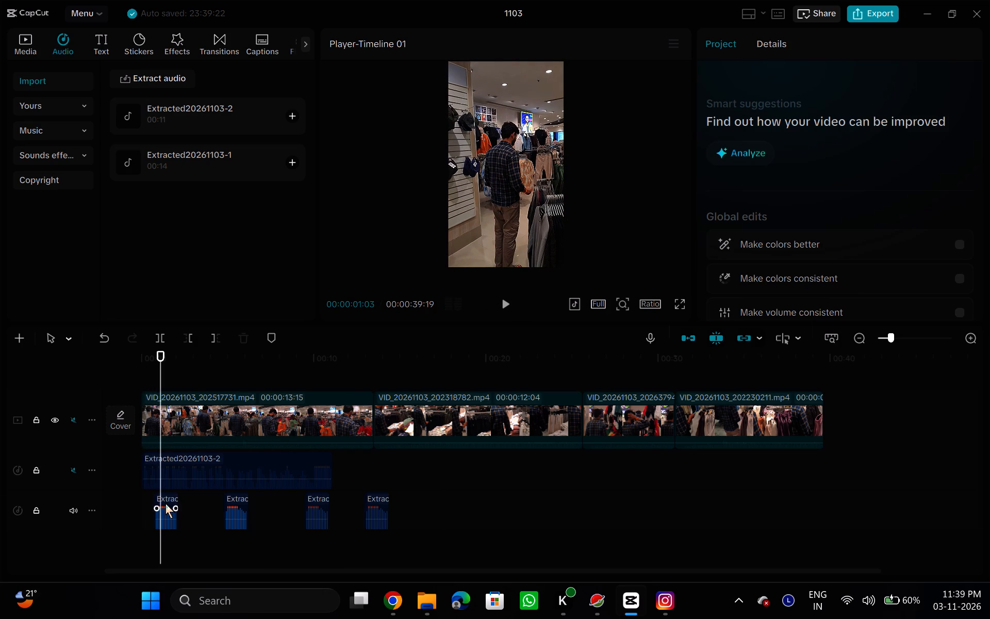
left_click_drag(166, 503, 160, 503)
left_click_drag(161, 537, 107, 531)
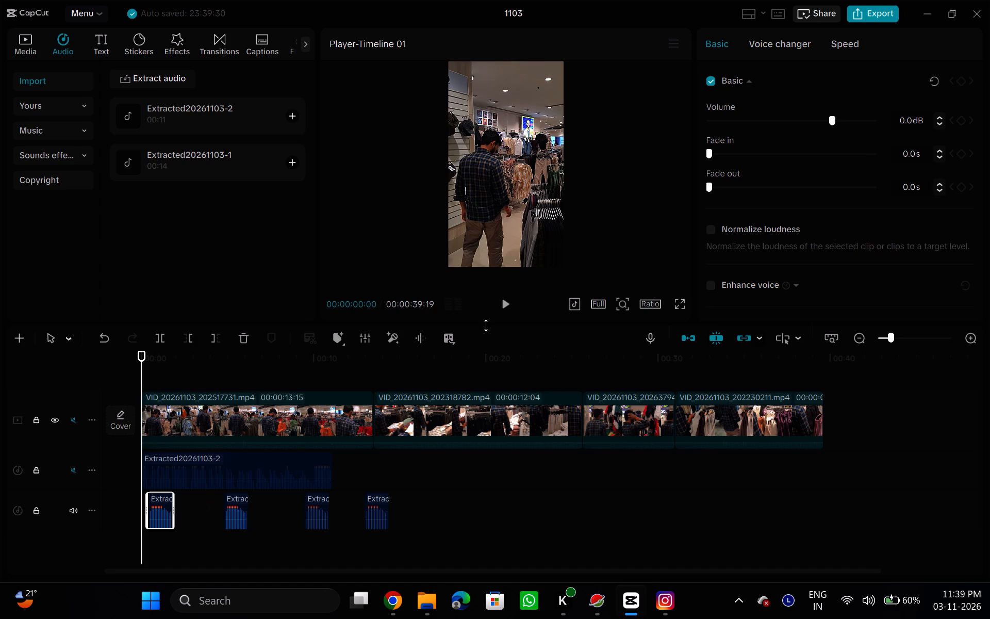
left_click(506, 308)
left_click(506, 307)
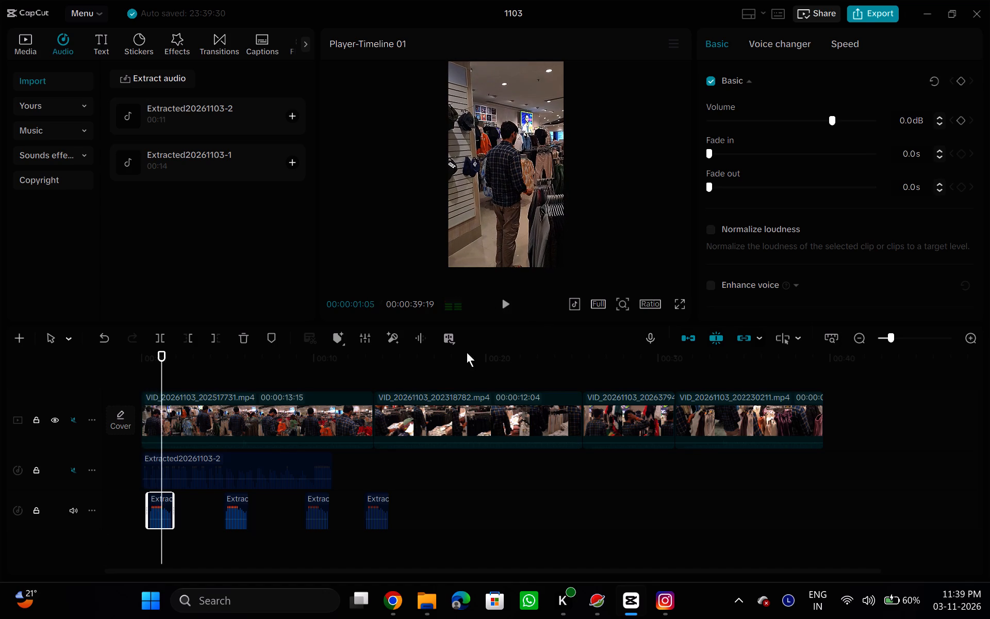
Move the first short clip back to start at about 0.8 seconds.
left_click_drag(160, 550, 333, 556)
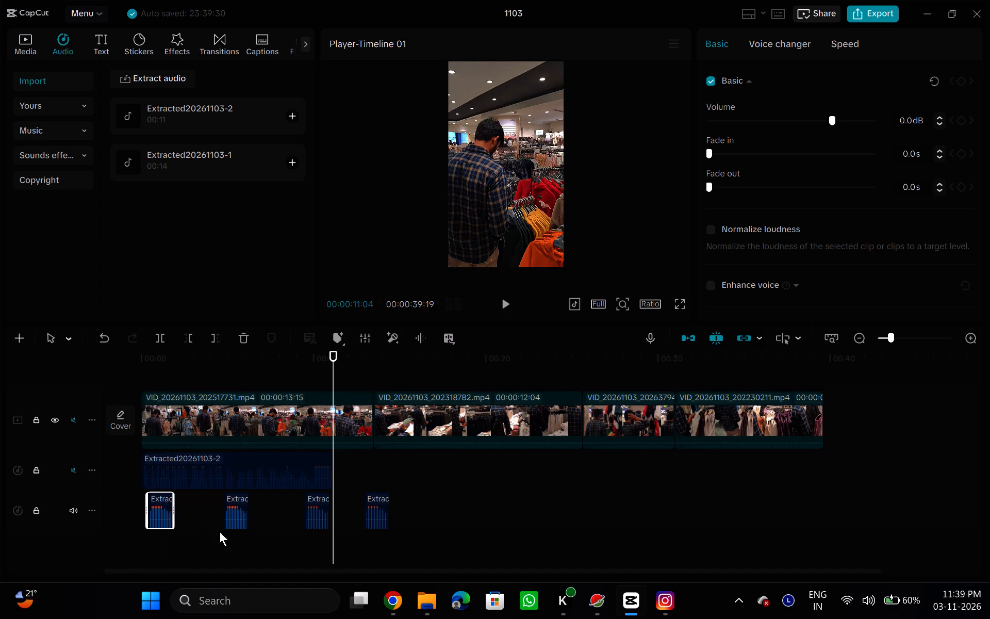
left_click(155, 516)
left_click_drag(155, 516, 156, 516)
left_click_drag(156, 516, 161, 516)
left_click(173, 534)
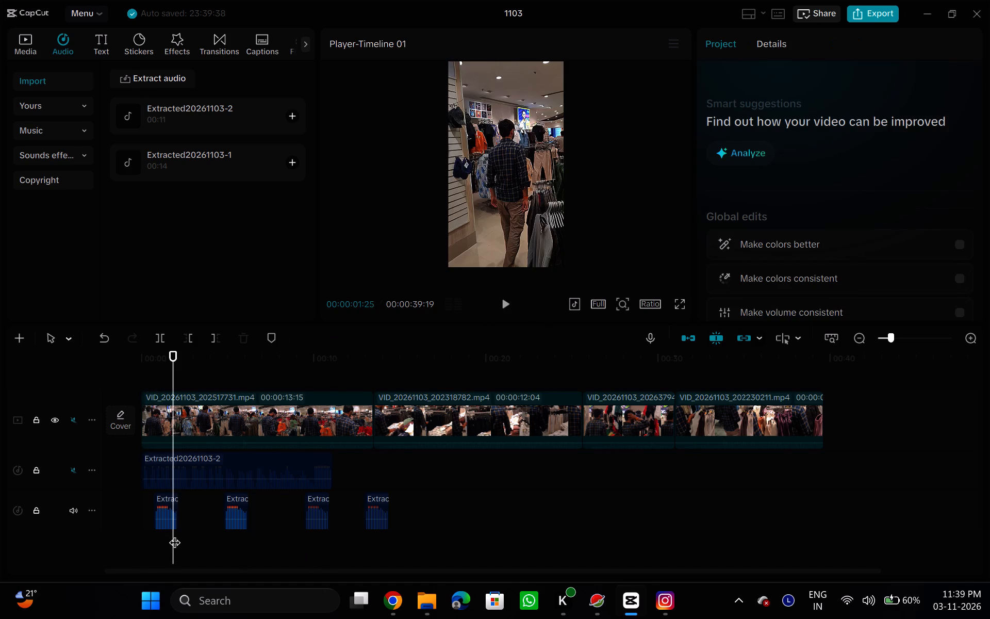
Play from the start to about 4 seconds, move the second short clip to start there, and set its volume to 3.0 dB.
left_click_drag(174, 534, 128, 530)
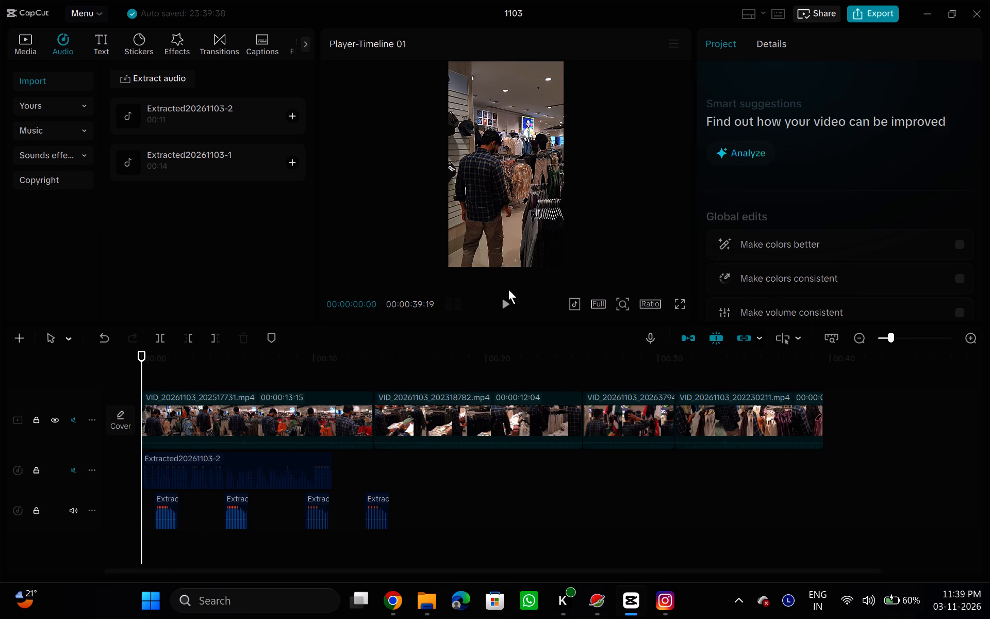
left_click(504, 305)
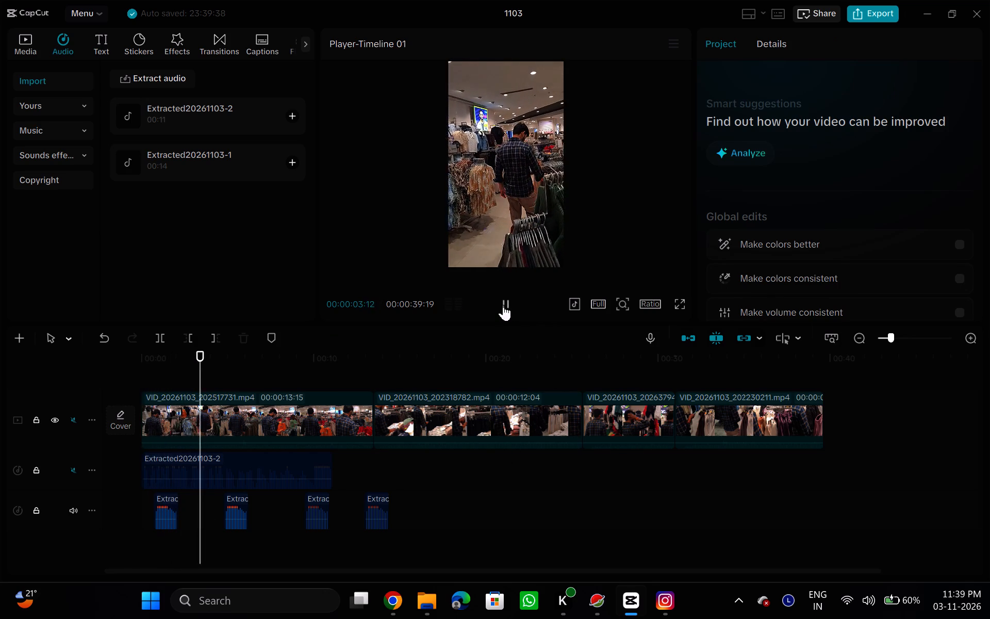
left_click(239, 519)
left_click_drag(238, 518, 224, 518)
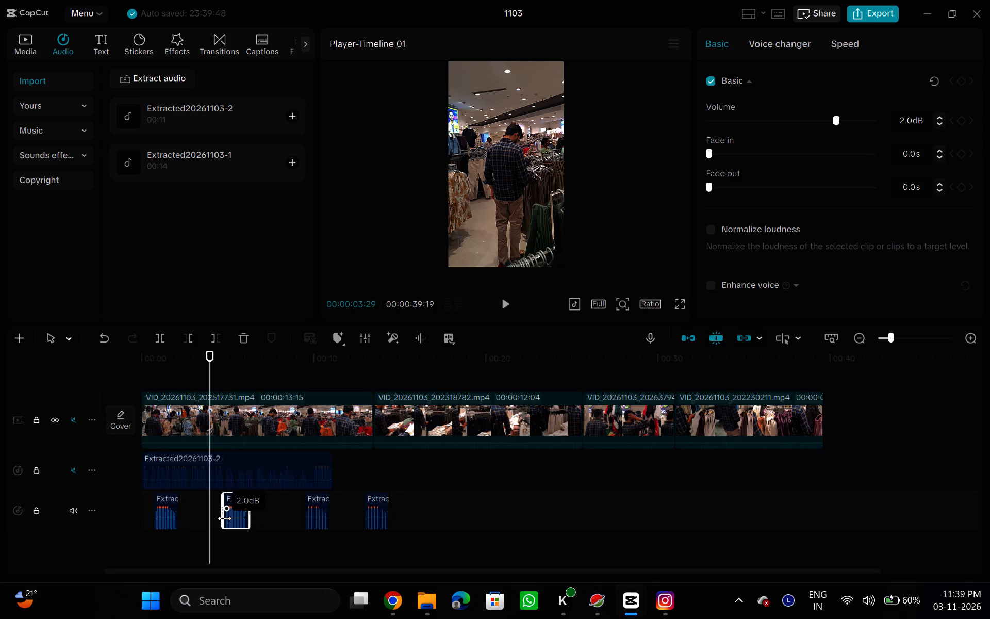
left_click_drag(224, 518, 223, 518)
left_click_drag(240, 518, 233, 518)
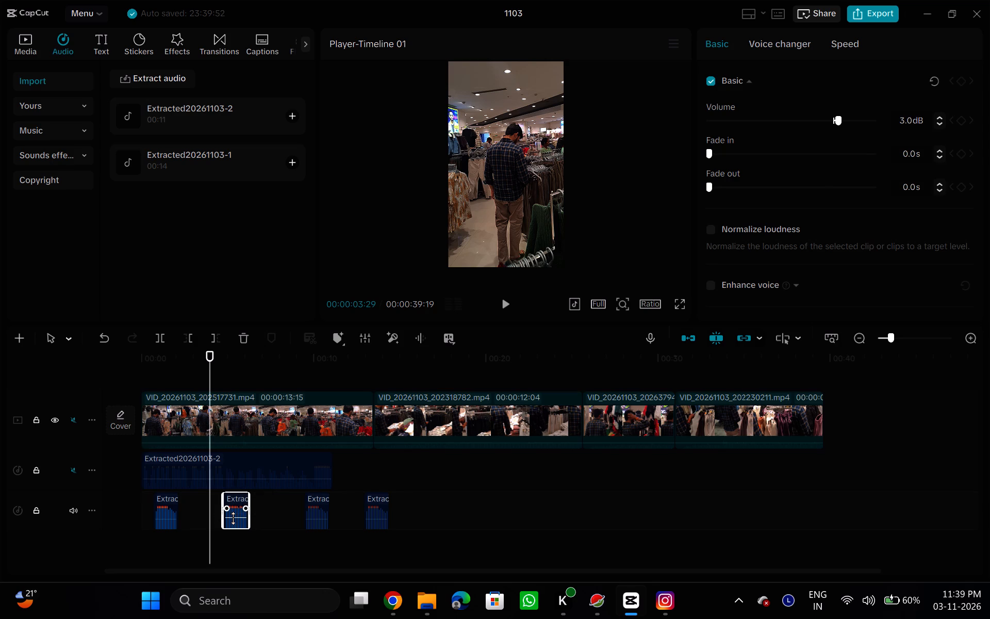
left_click_drag(235, 499, 223, 499)
left_click(265, 509)
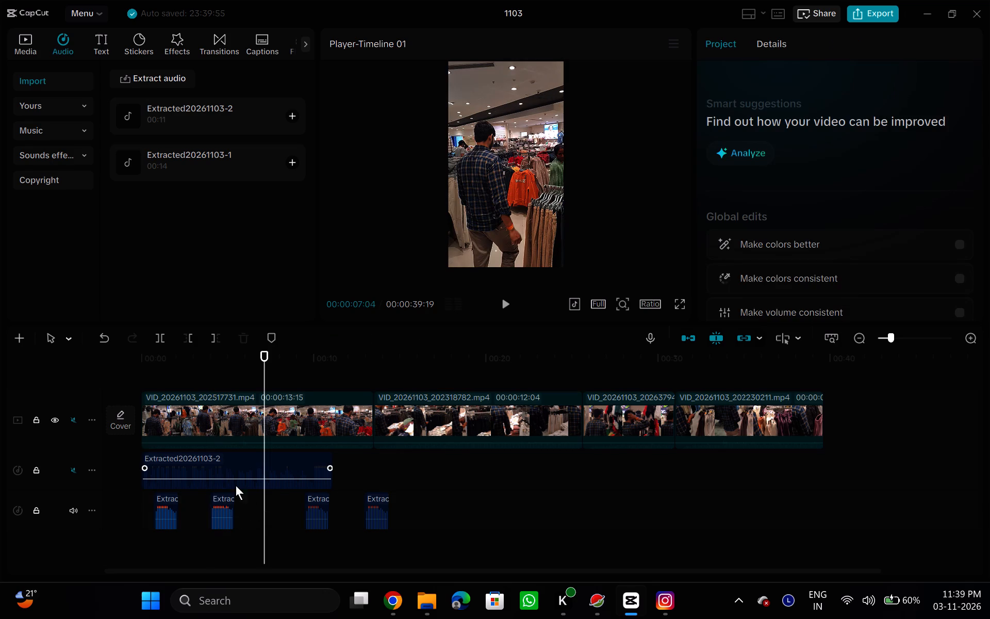
Play from the start to about 6.7 seconds and move the third short clip to start there.
left_click_drag(197, 542, 124, 545)
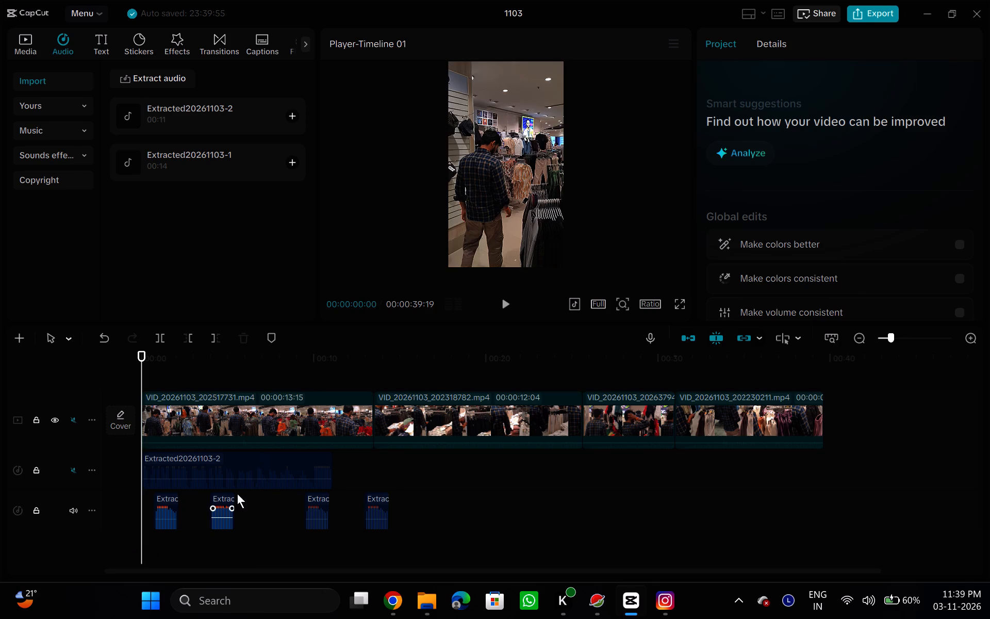
left_click(498, 302)
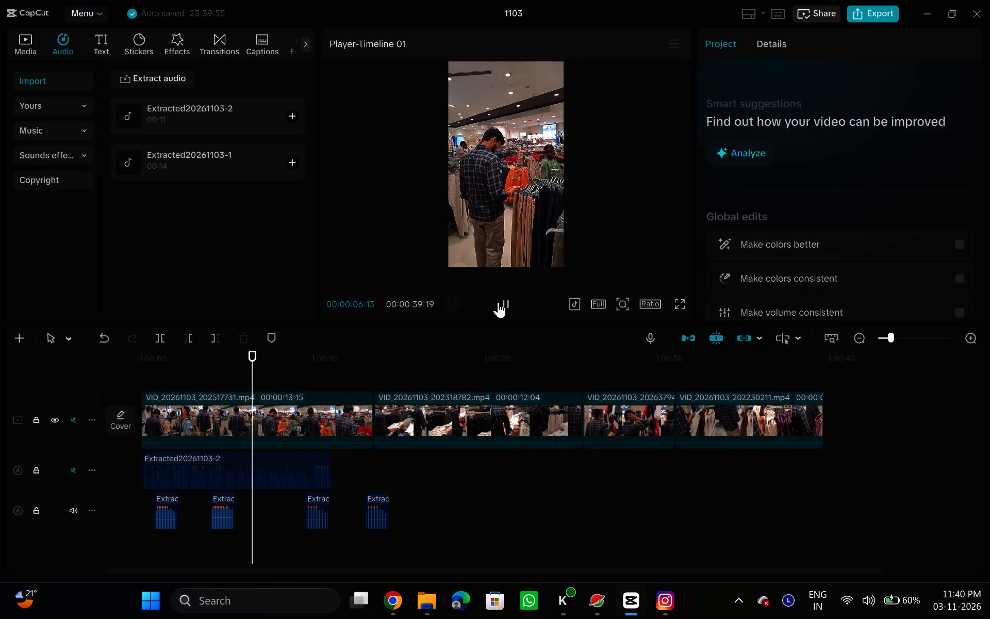
left_click(315, 518)
left_click_drag(317, 497, 306, 497)
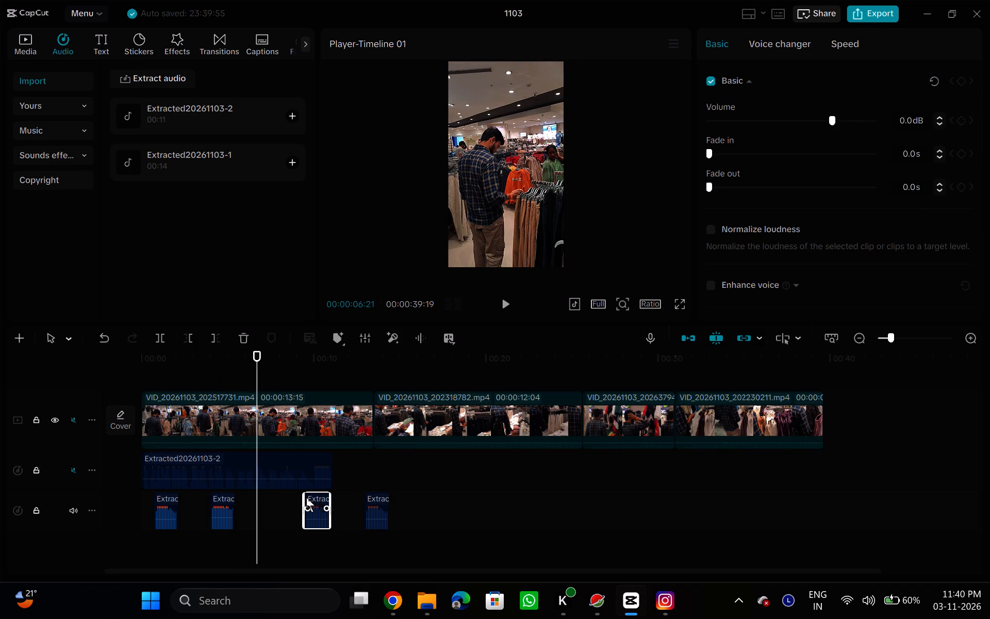
left_click_drag(306, 497, 272, 498)
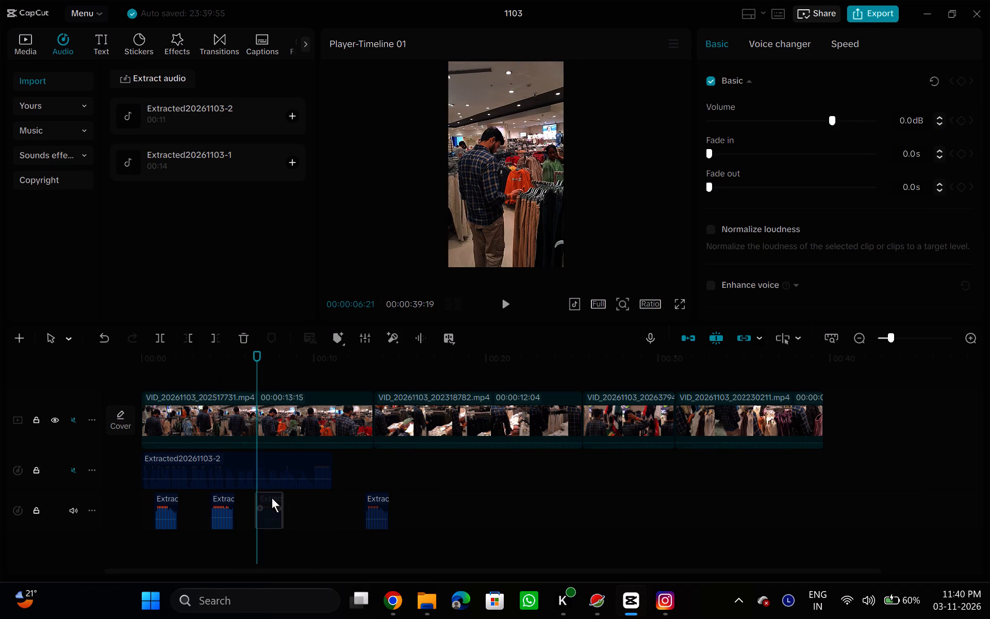
Play on to about 10.8 seconds and move the fourth short clip to start there, on the same track as the other short clips.
left_click(506, 298)
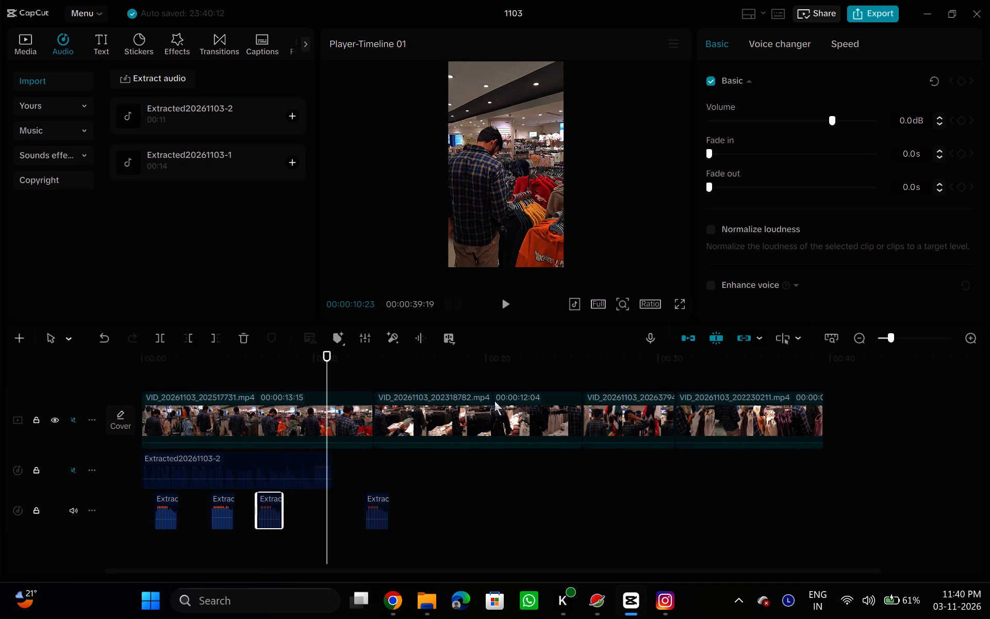
left_click(376, 508)
left_click_drag(376, 497, 376, 498)
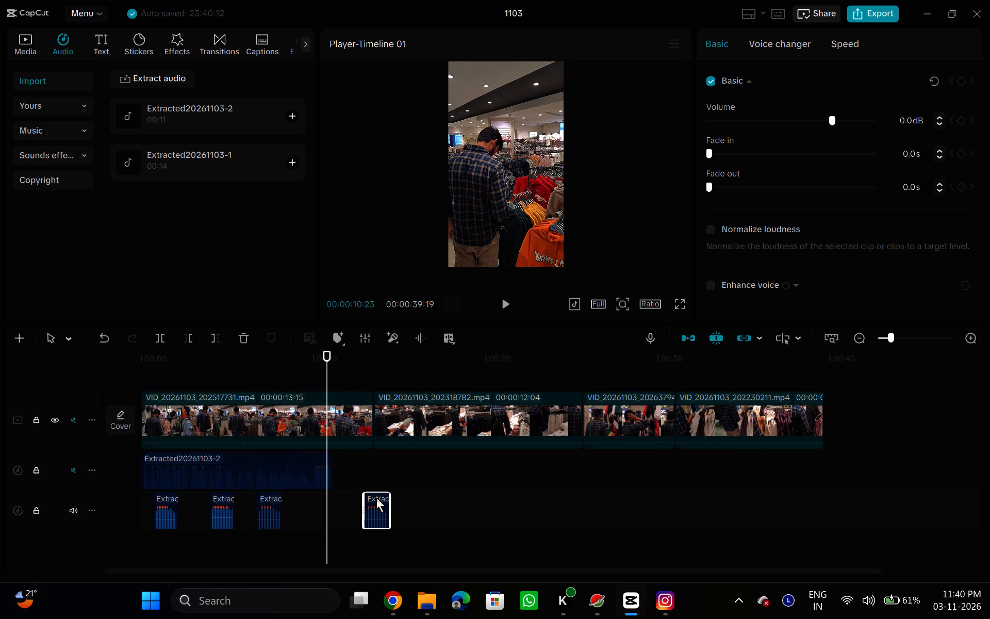
left_click_drag(376, 498, 340, 493)
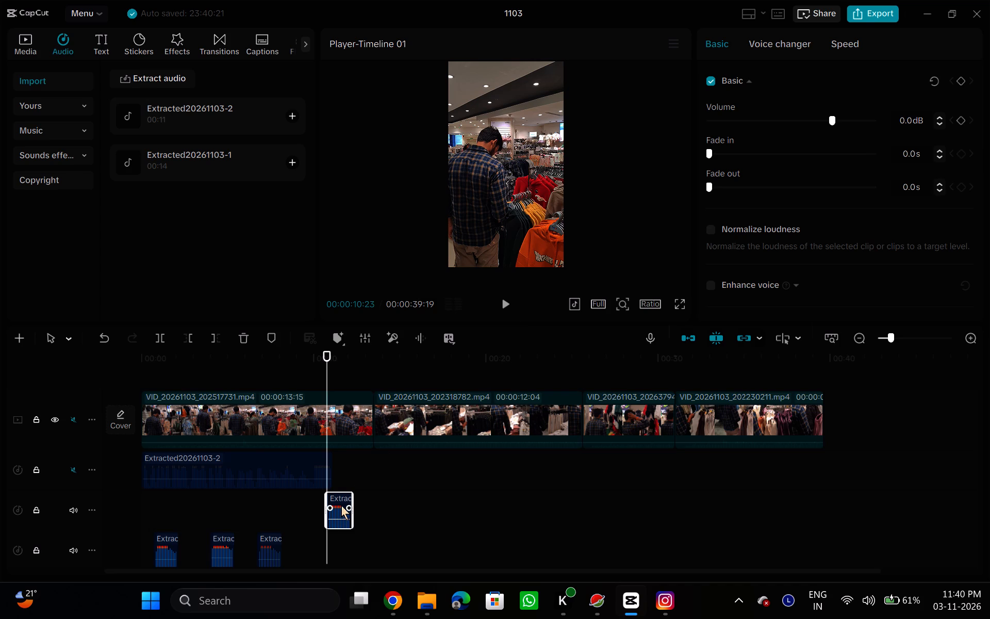
left_click_drag(341, 502, 341, 537)
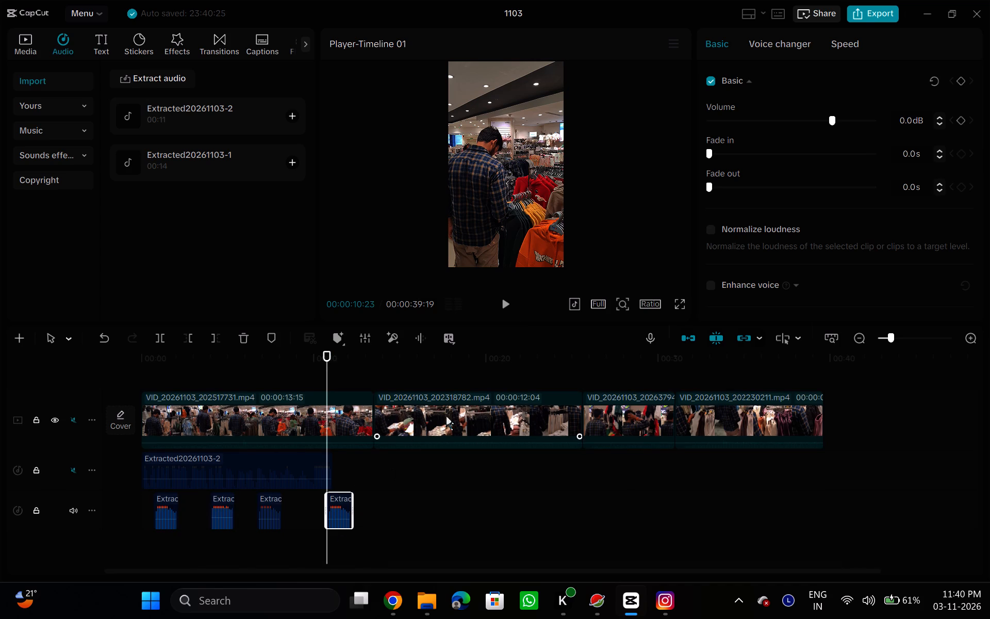
Play through the fourth short clip to check its sound, and return the playhead to the start of the timeline.
left_click(508, 300)
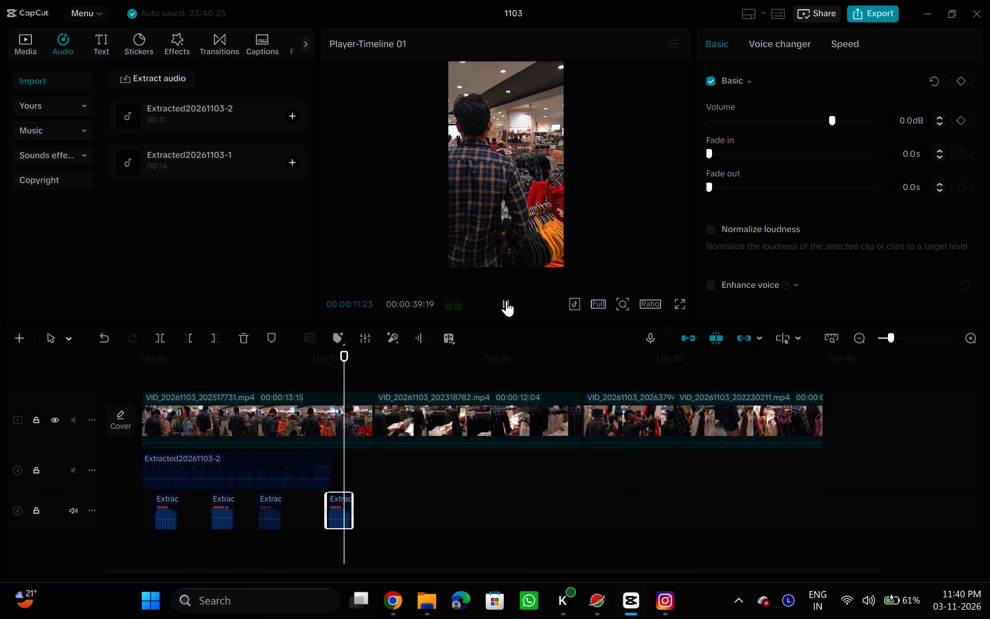
left_click(504, 302)
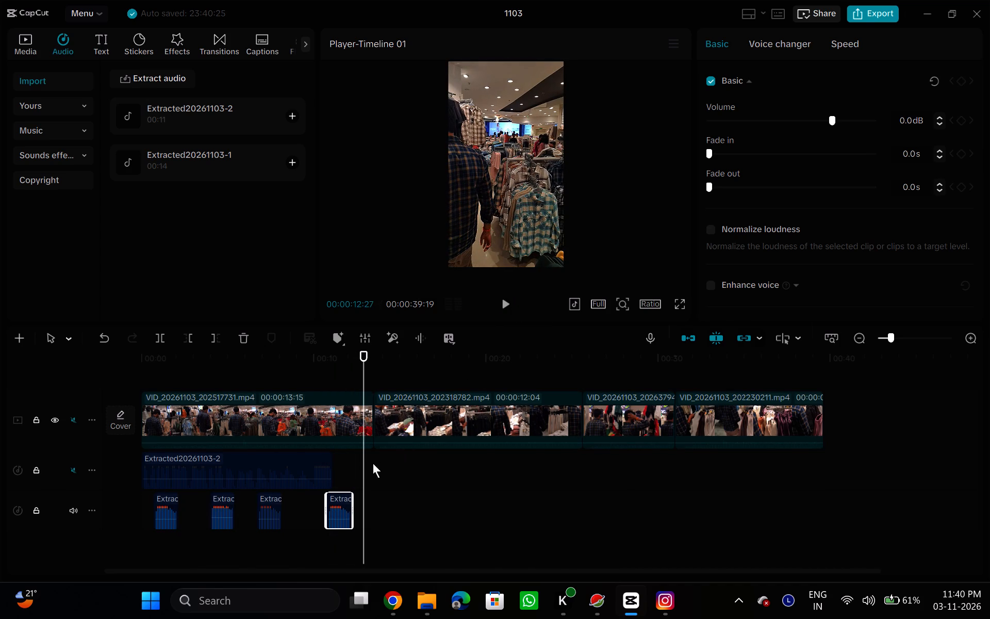
left_click_drag(362, 465, 40, 482)
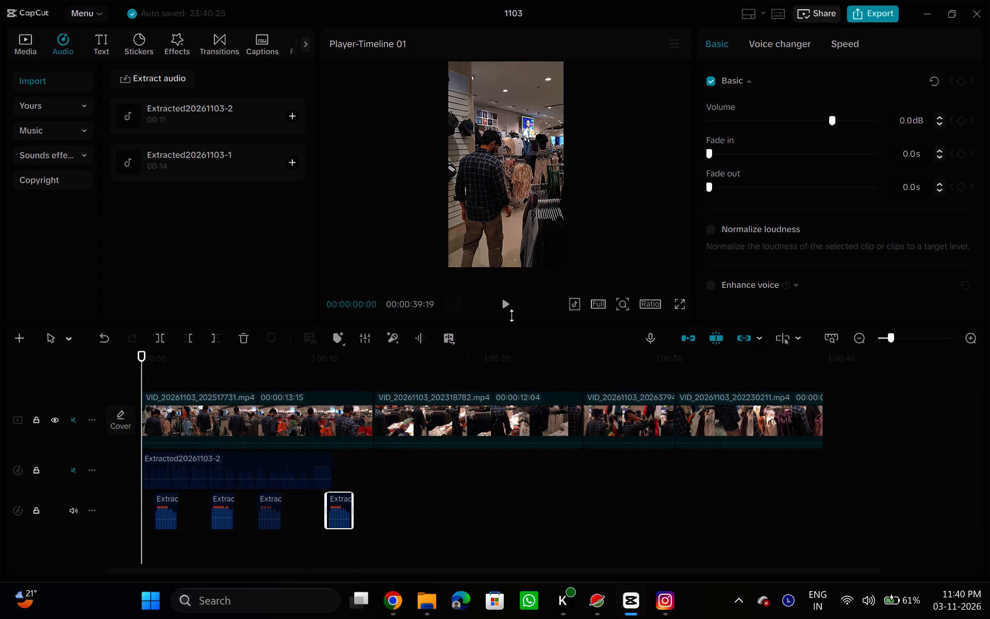
Play the four short sound clips, unmute the main video track, and replay from the start to hear them with the footage's sound.
left_click(509, 304)
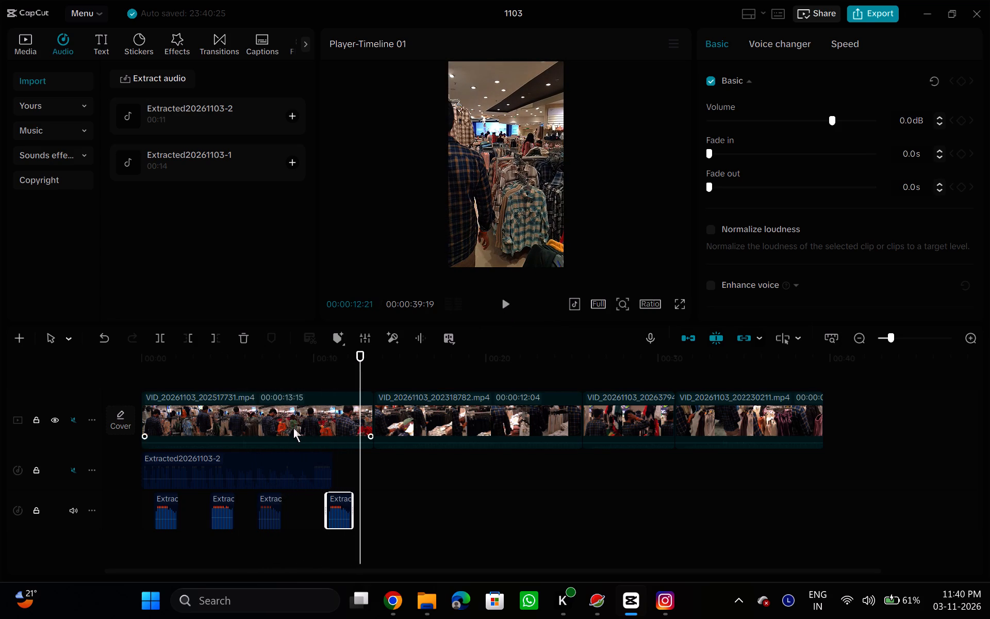
left_click(71, 418)
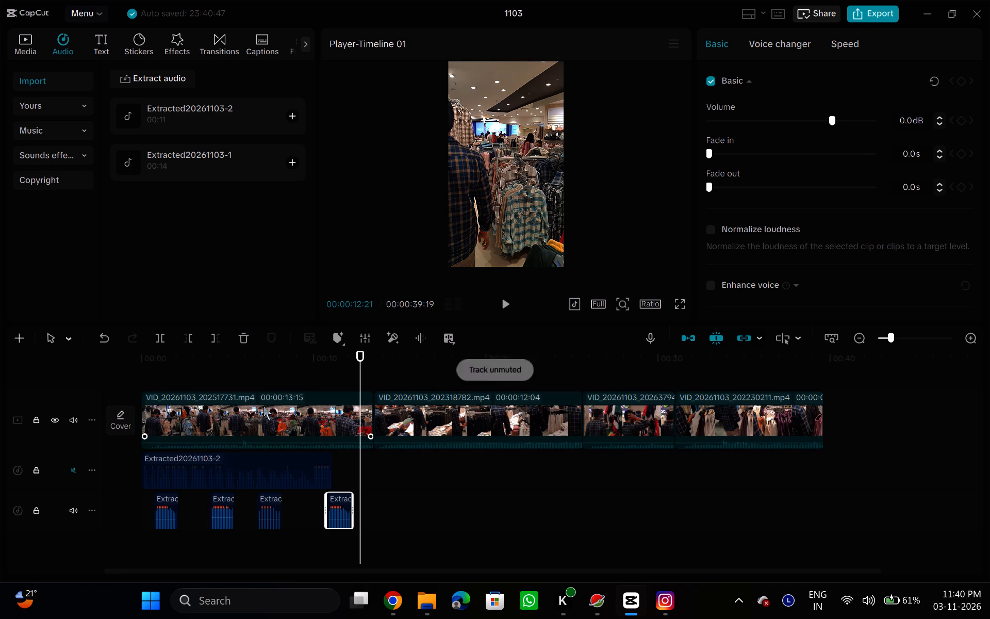
left_click_drag(364, 371, 91, 381)
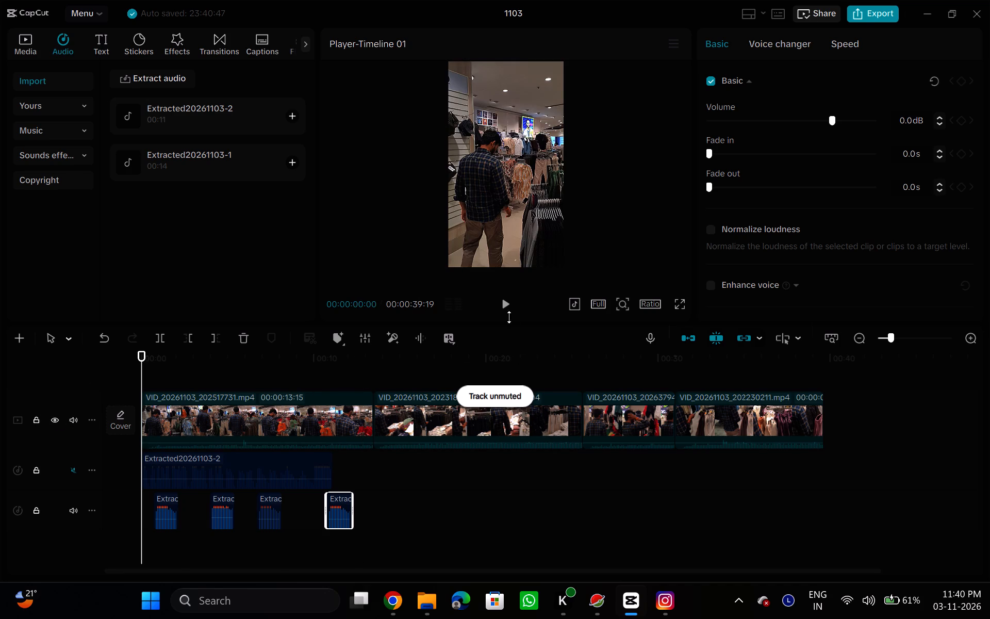
left_click(505, 305)
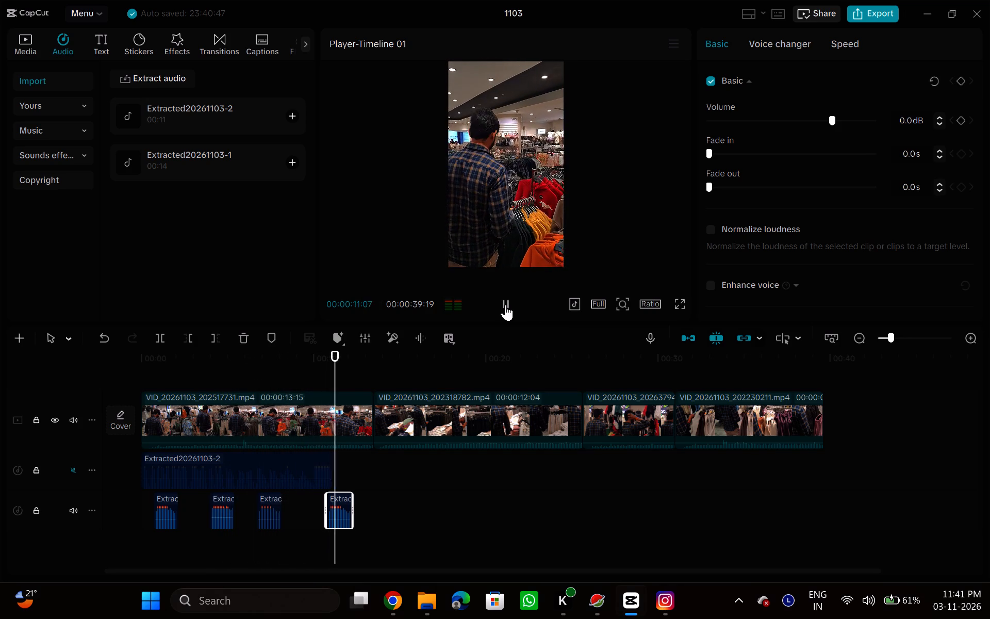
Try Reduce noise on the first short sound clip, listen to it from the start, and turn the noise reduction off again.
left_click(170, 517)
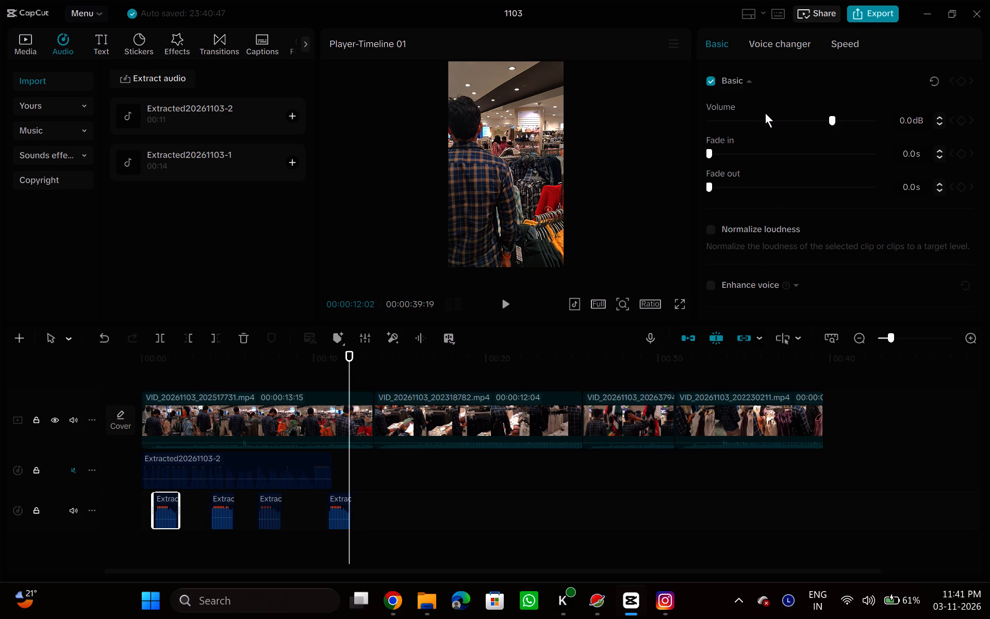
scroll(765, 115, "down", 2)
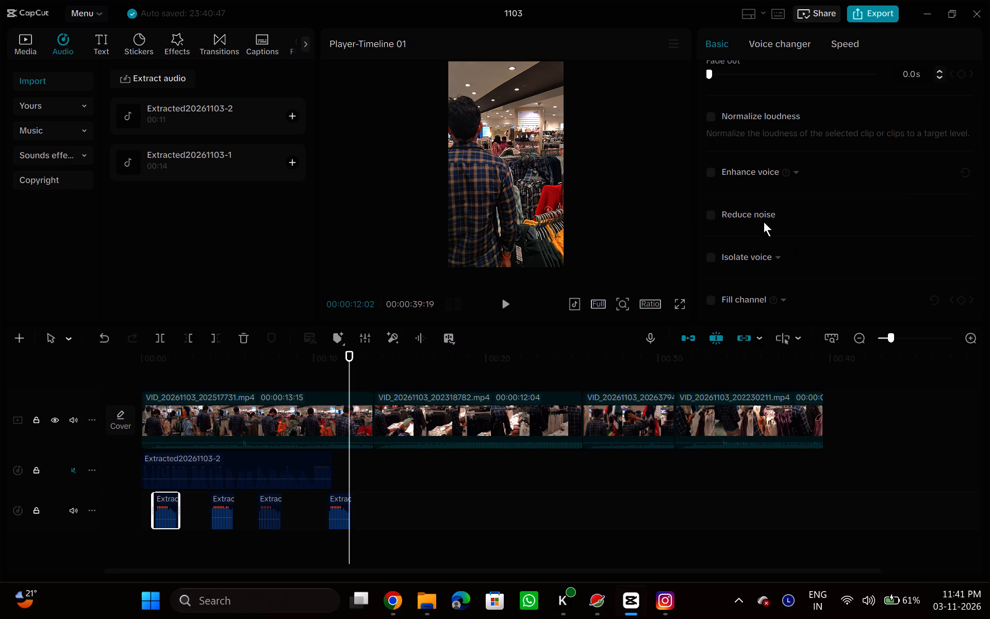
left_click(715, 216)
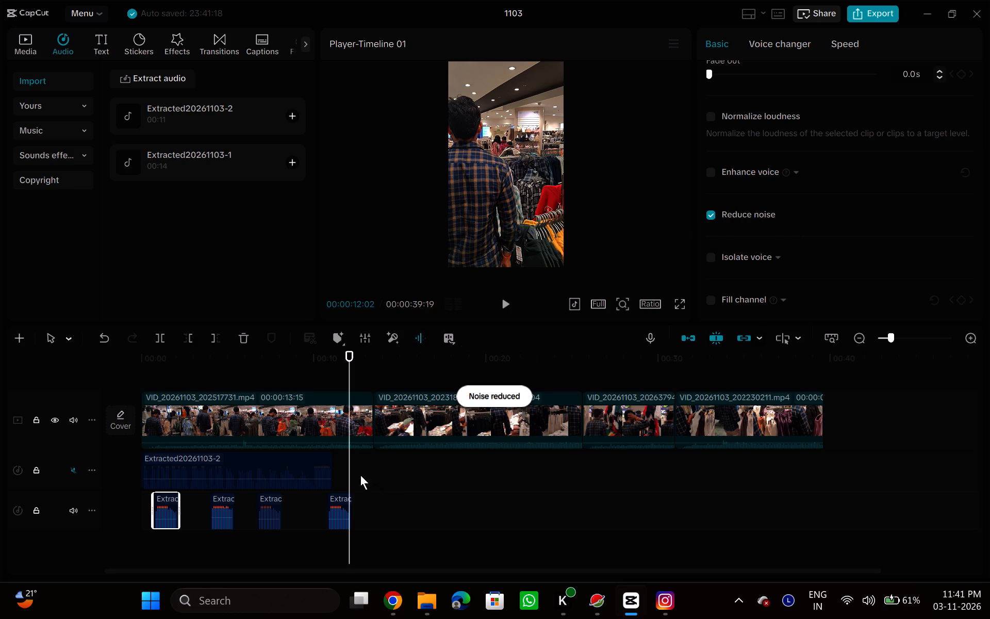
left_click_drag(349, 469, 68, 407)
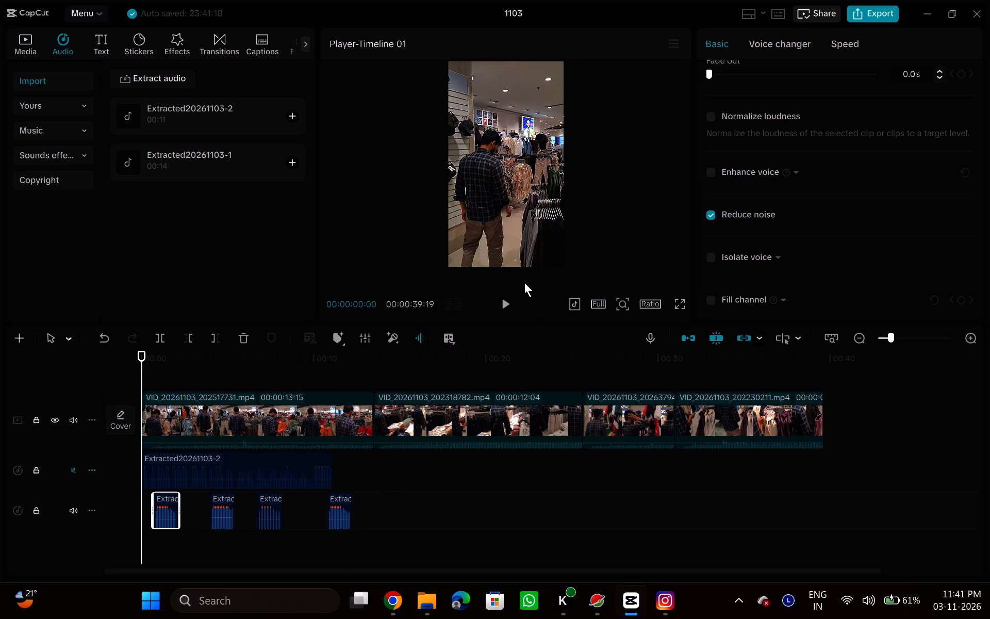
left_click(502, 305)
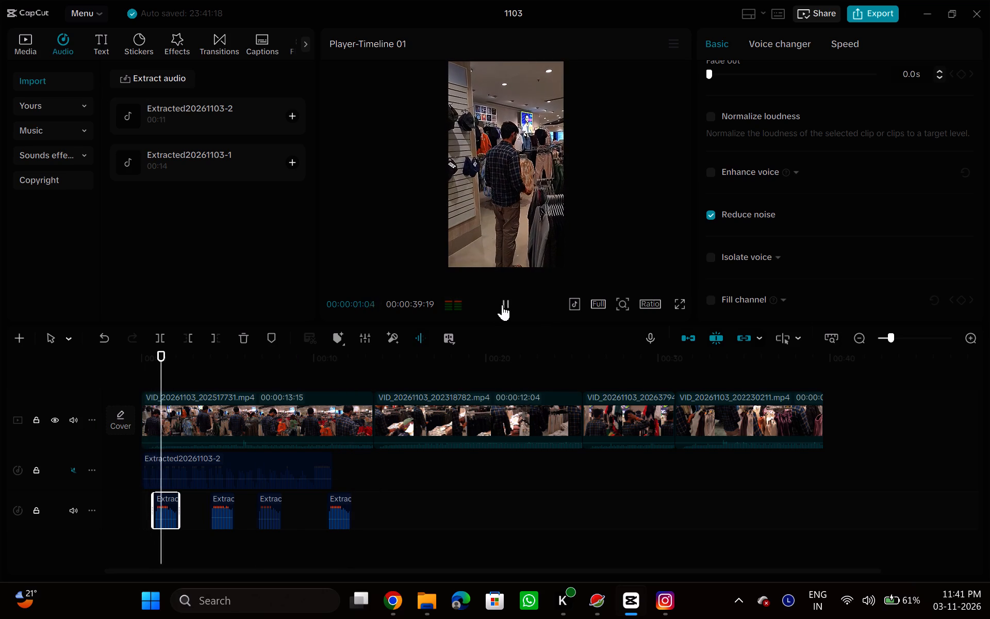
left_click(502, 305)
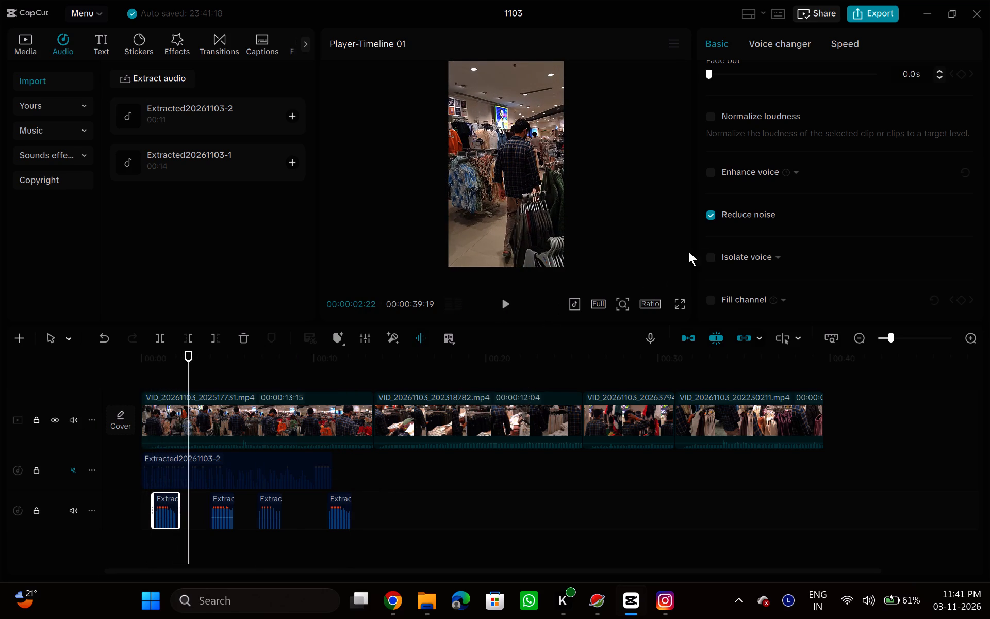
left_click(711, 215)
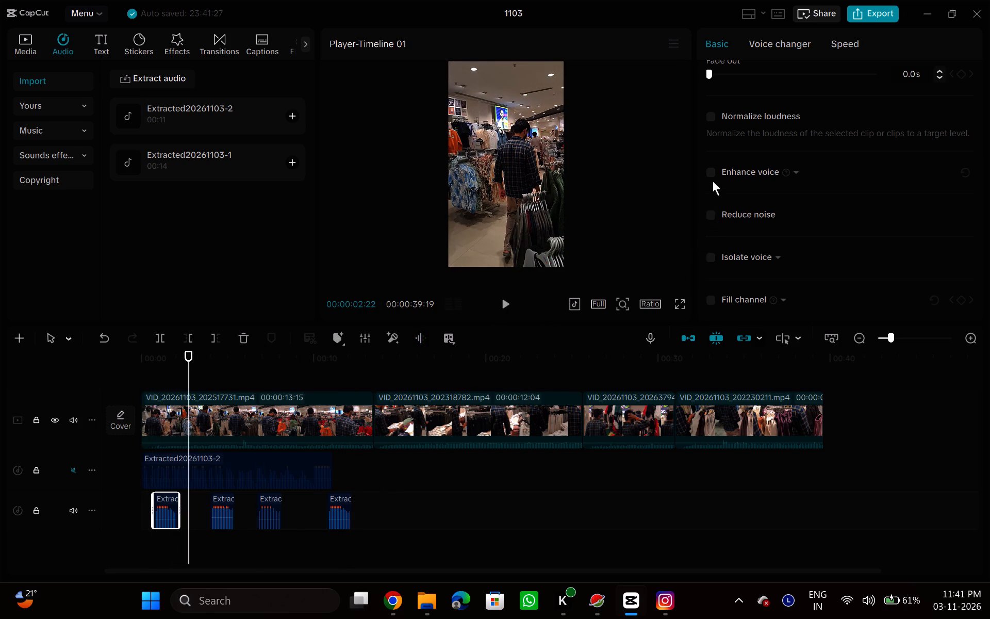
Turn on Enhance voice at intensity 75 for the first short sound clip and return the playhead to the timeline start.
left_click(713, 169)
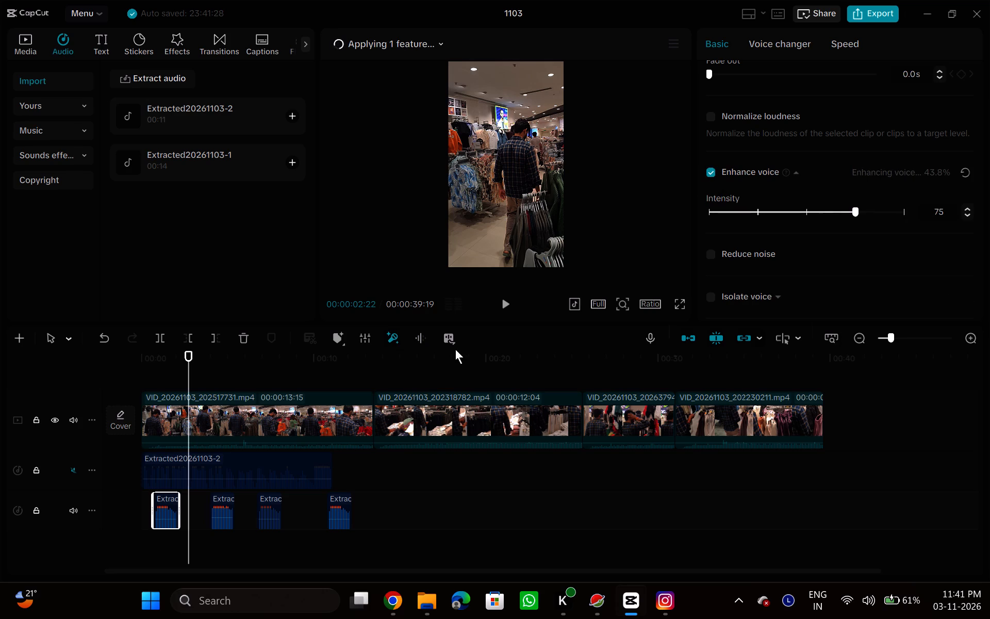
left_click_drag(187, 539, 130, 517)
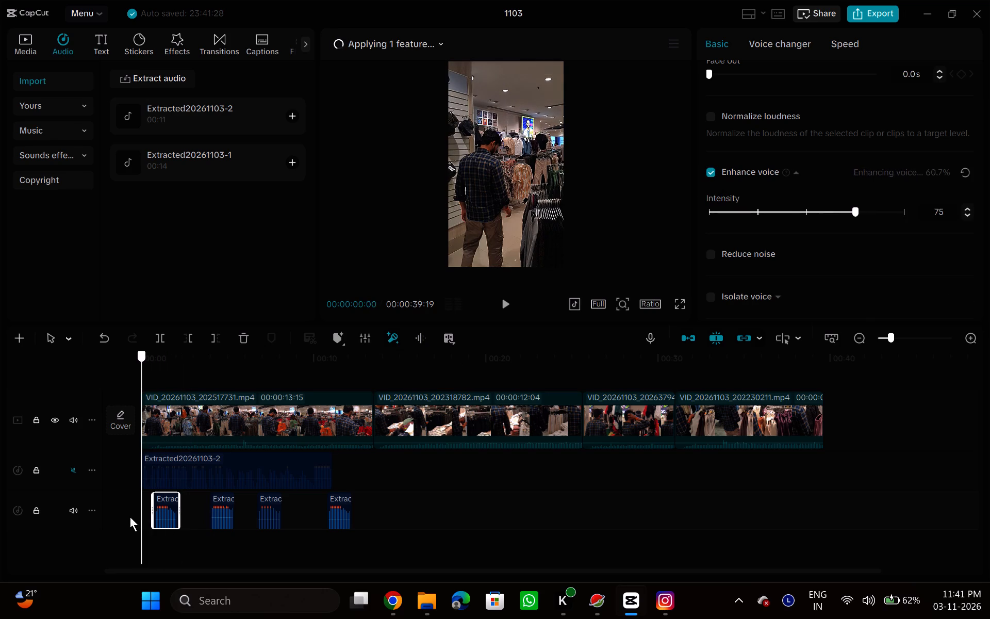
left_click_drag(130, 517, 123, 510)
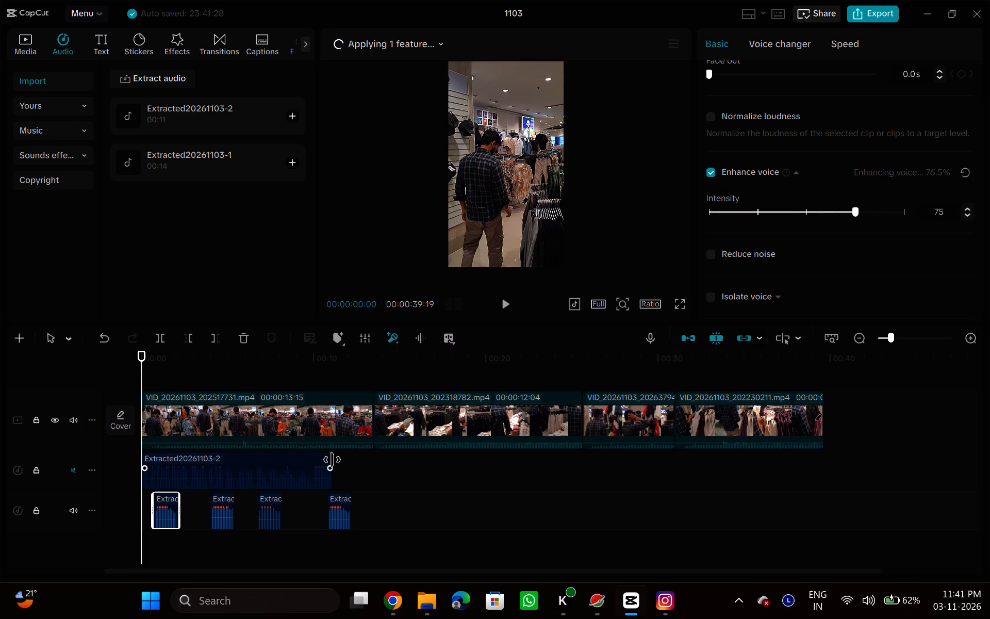
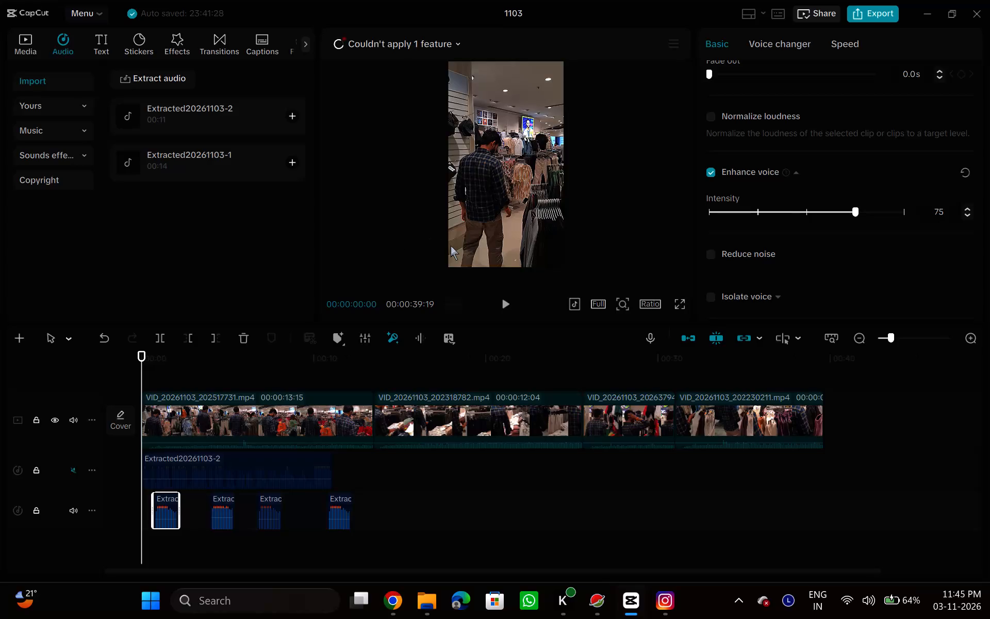
Listen to the first short sound clip with the footage from the start and turn off its Enhance voice.
left_click(510, 306)
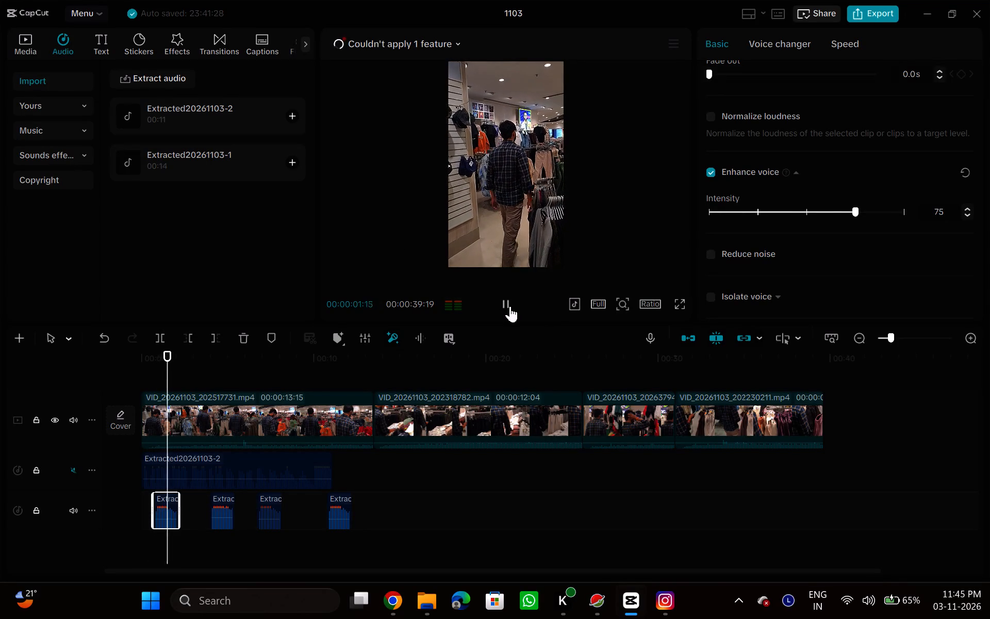
left_click(510, 306)
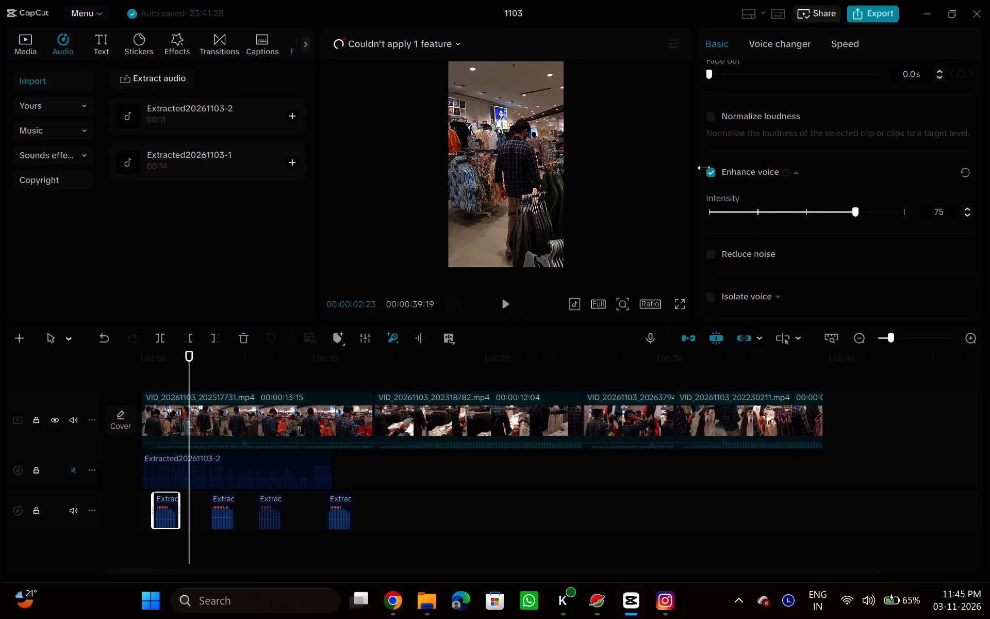
left_click(714, 175)
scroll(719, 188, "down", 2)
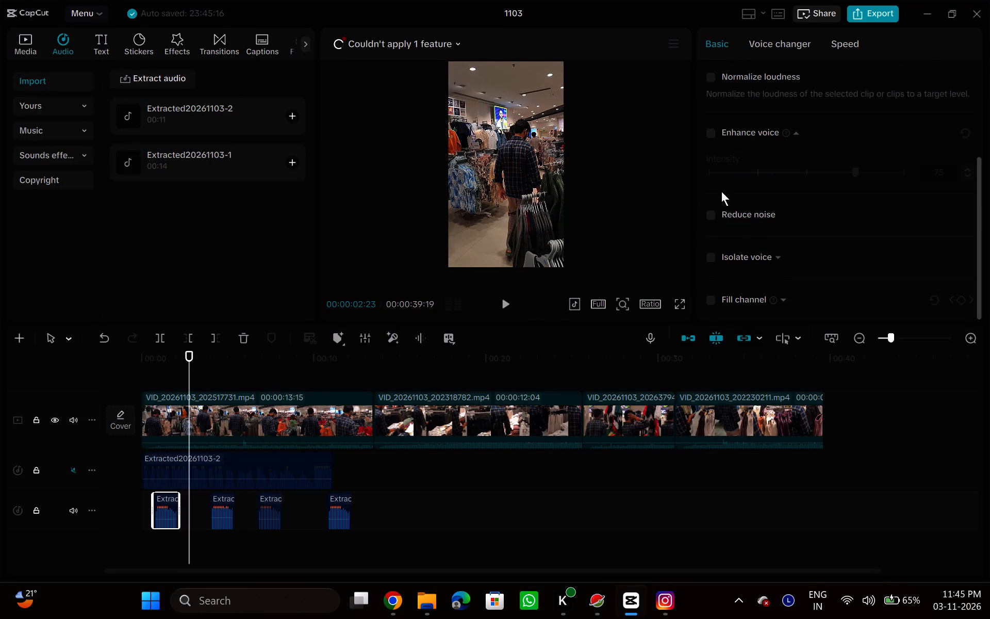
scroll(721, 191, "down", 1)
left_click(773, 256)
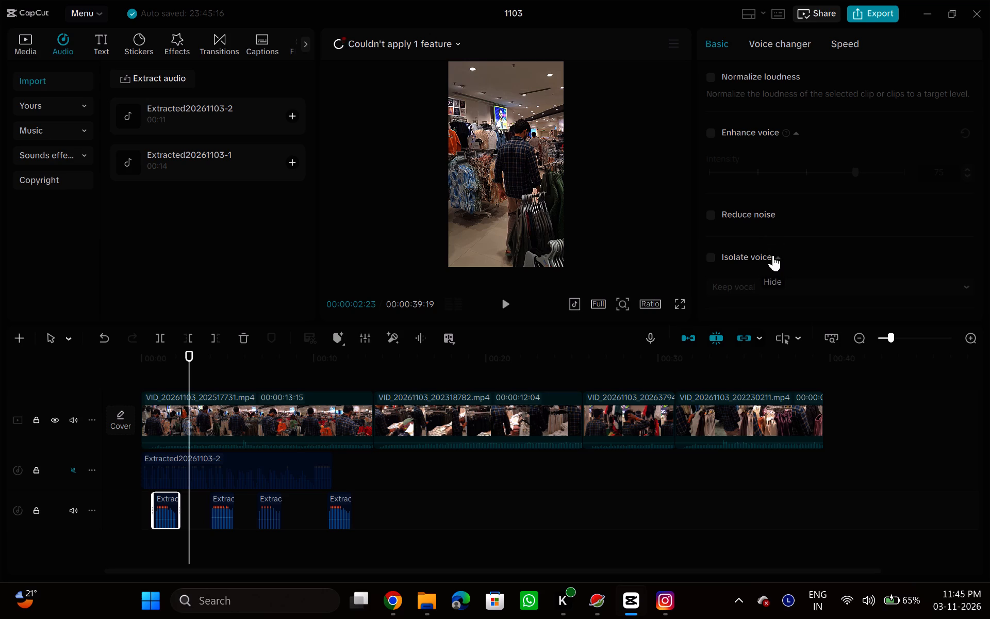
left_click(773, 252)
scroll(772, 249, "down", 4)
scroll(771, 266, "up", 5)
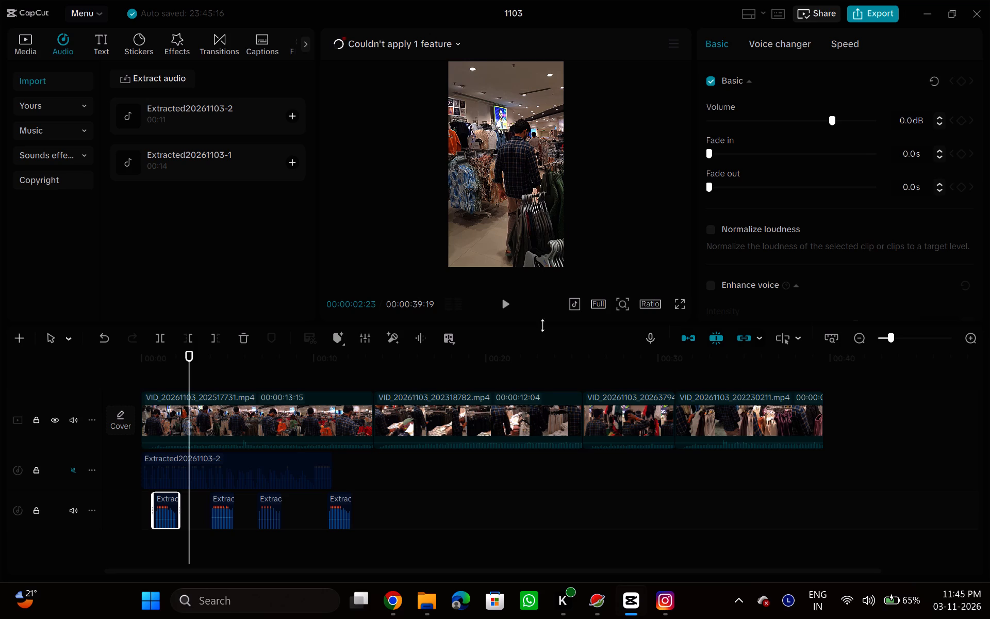
Play through the footage and delete the video clips VID_20261103_202318782.mp4 and VID_20261103_202230211.mp4 from the main track.
left_click(518, 419)
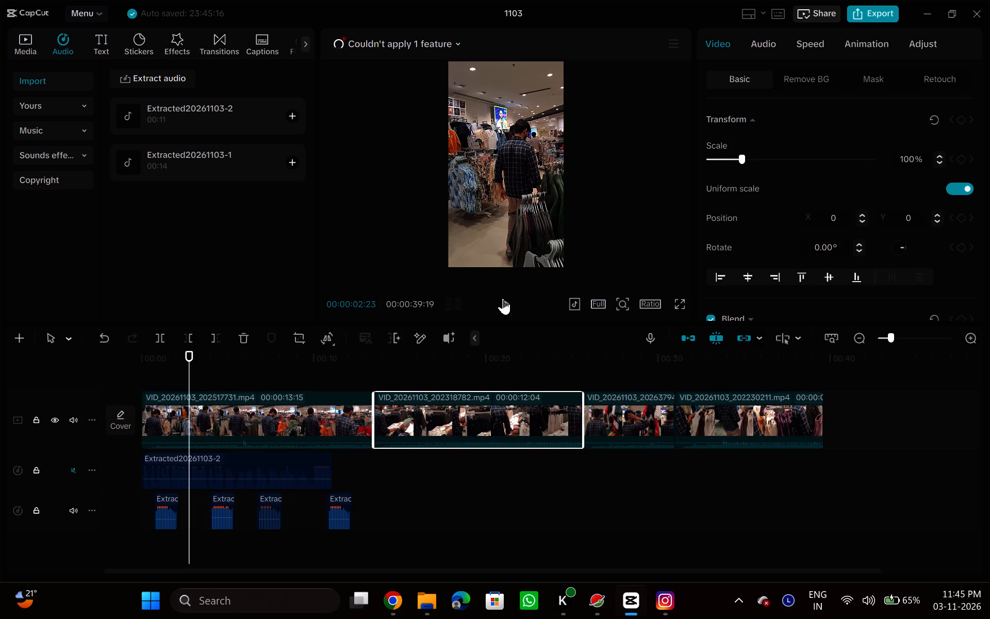
left_click(503, 299)
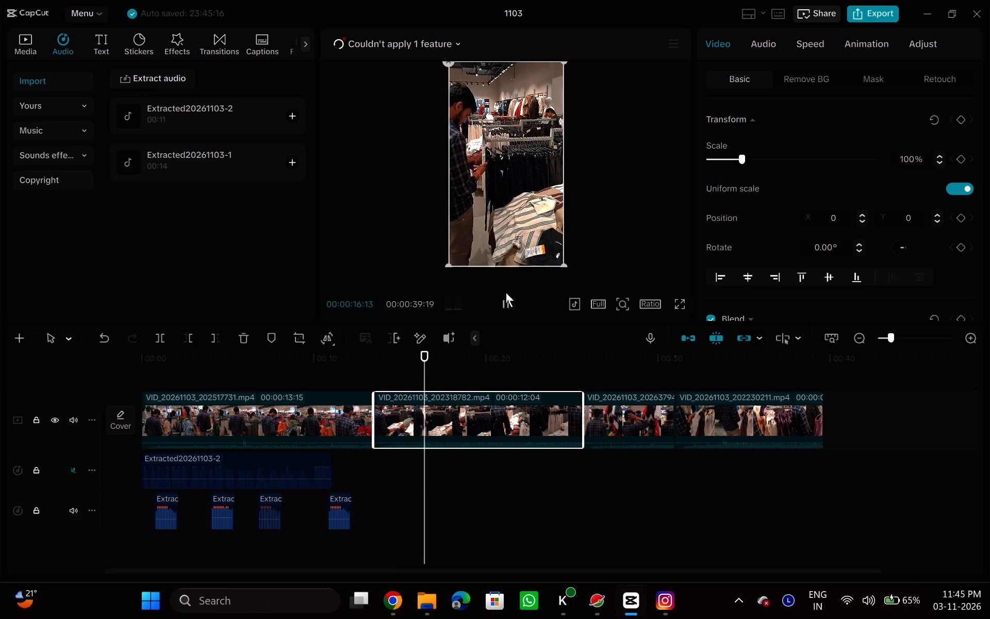
key("Delete")
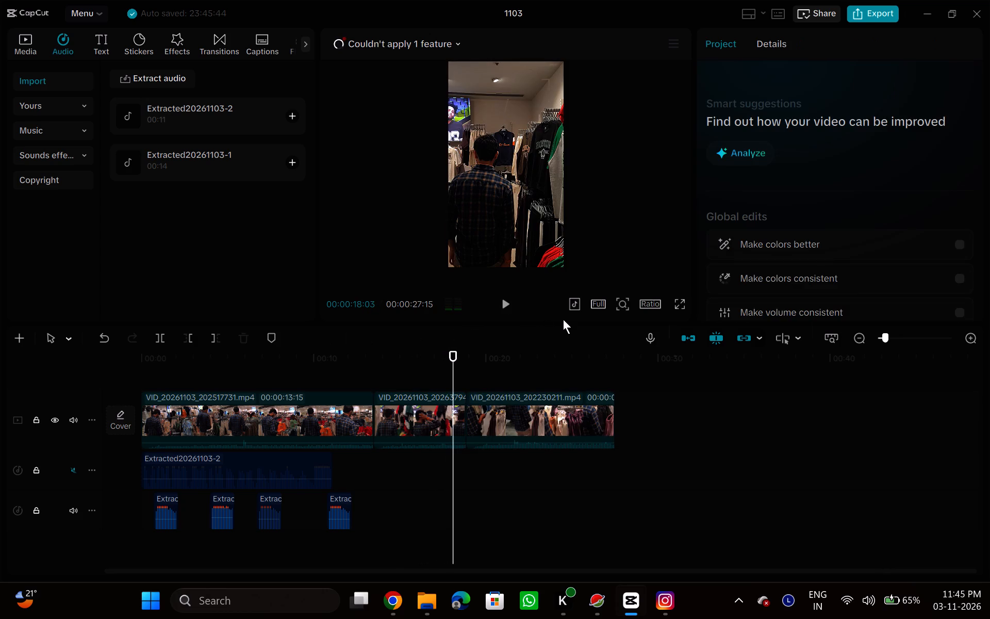
left_click(478, 412)
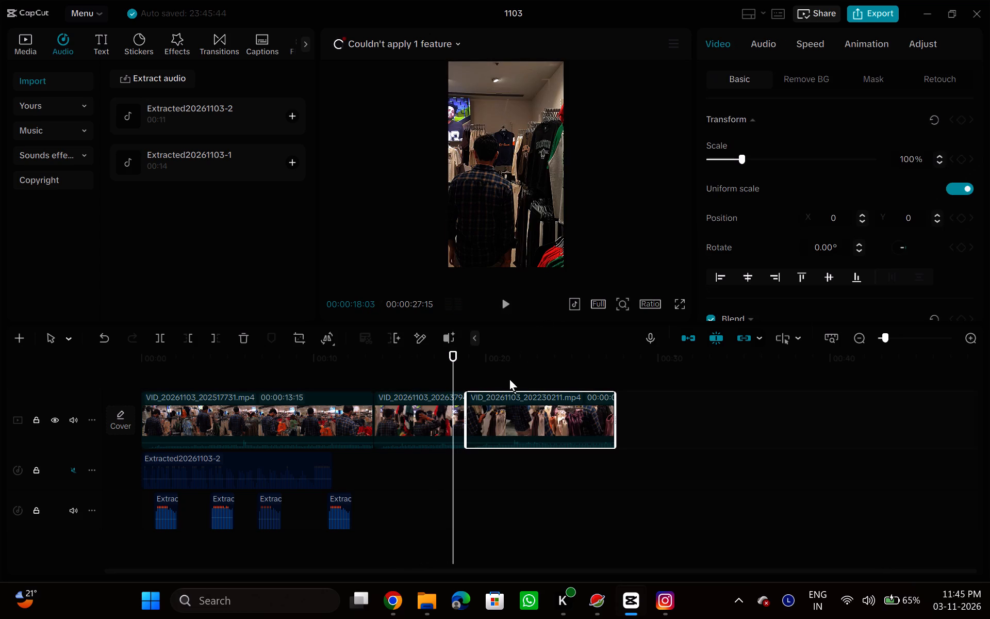
left_click(505, 302)
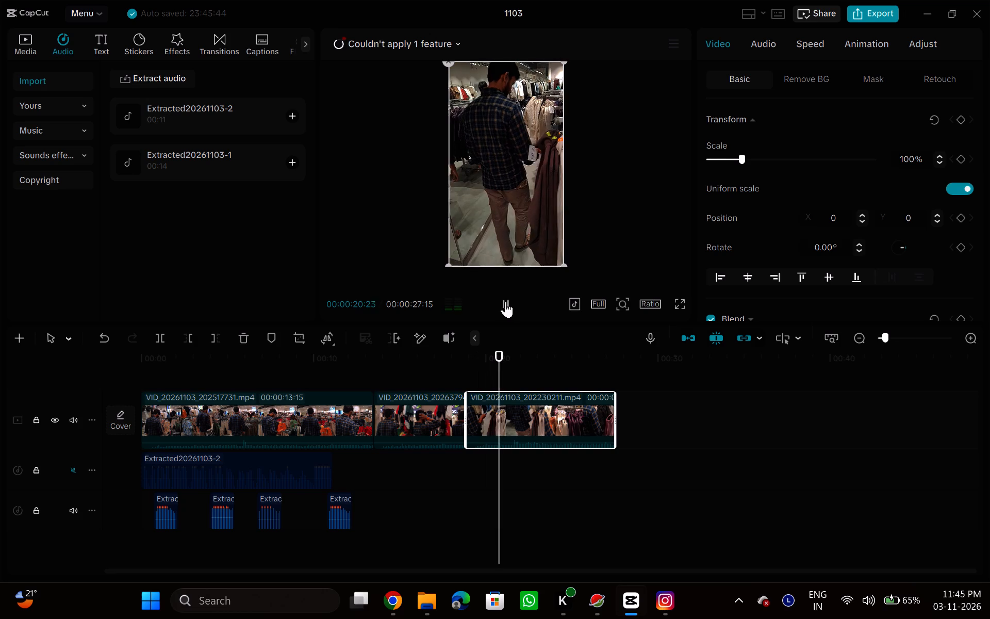
key("Delete")
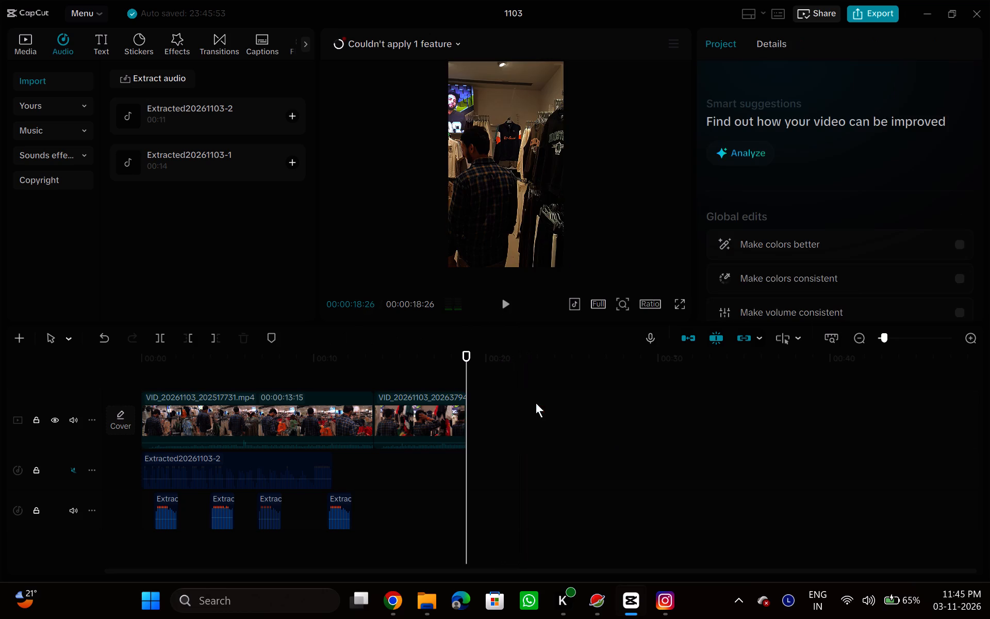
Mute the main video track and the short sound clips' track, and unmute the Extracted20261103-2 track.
left_click(434, 426)
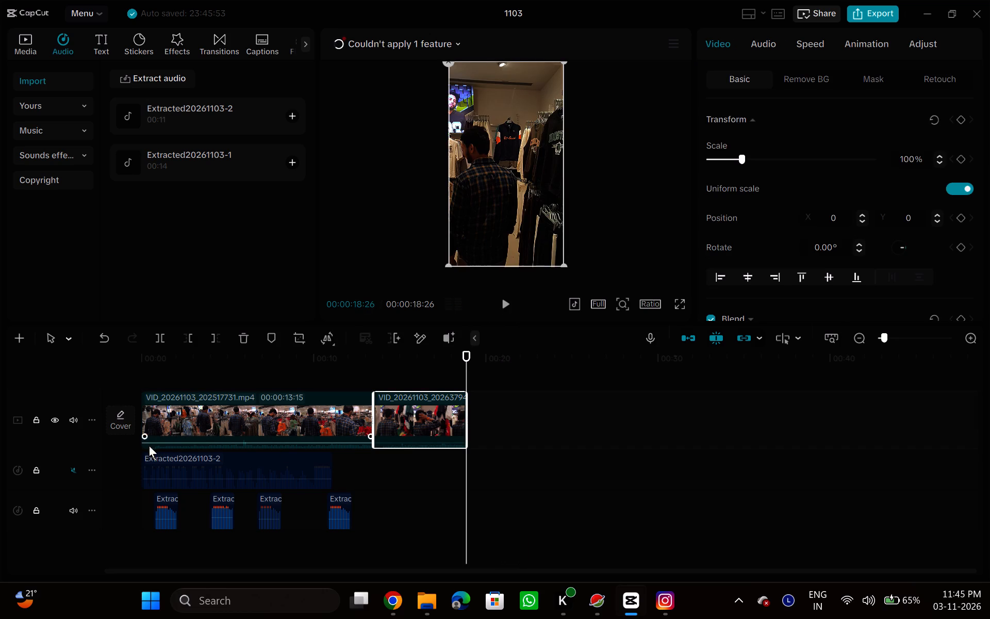
left_click(74, 417)
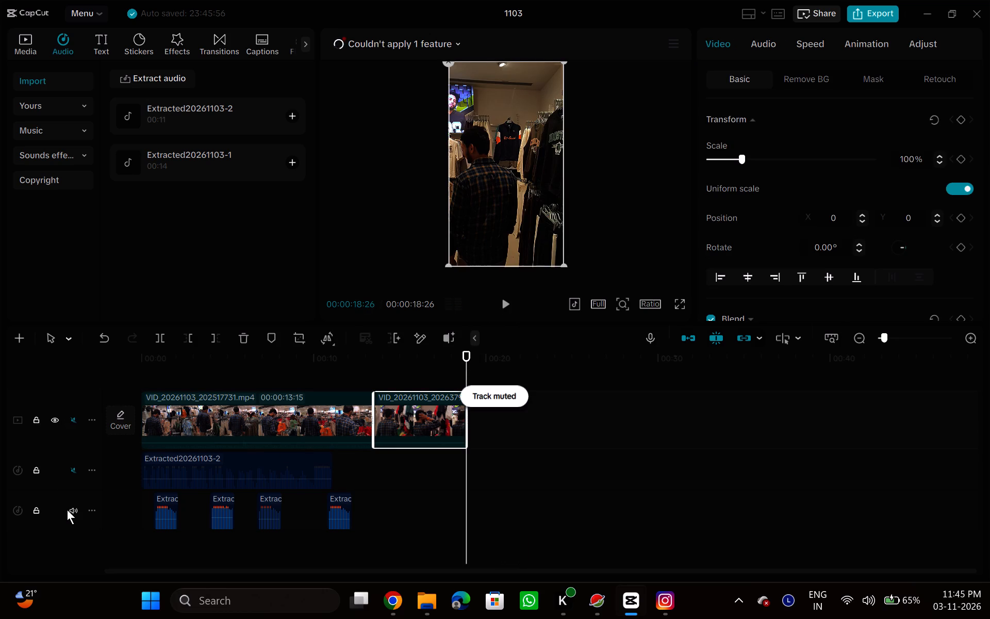
left_click(73, 510)
left_click(75, 467)
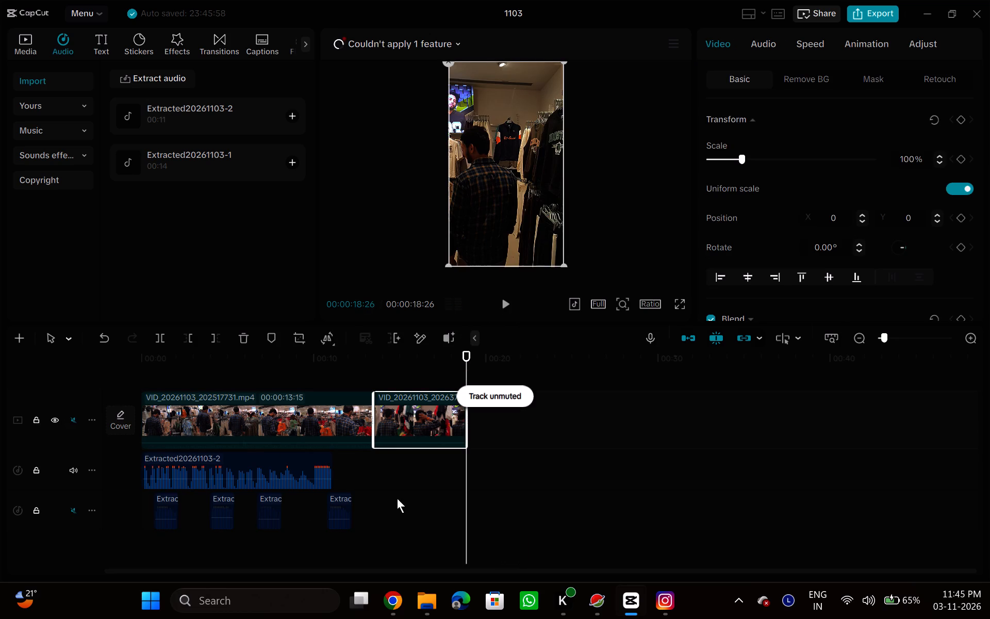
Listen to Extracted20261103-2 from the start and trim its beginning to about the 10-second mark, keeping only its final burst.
left_click_drag(465, 479, 92, 408)
left_click(499, 304)
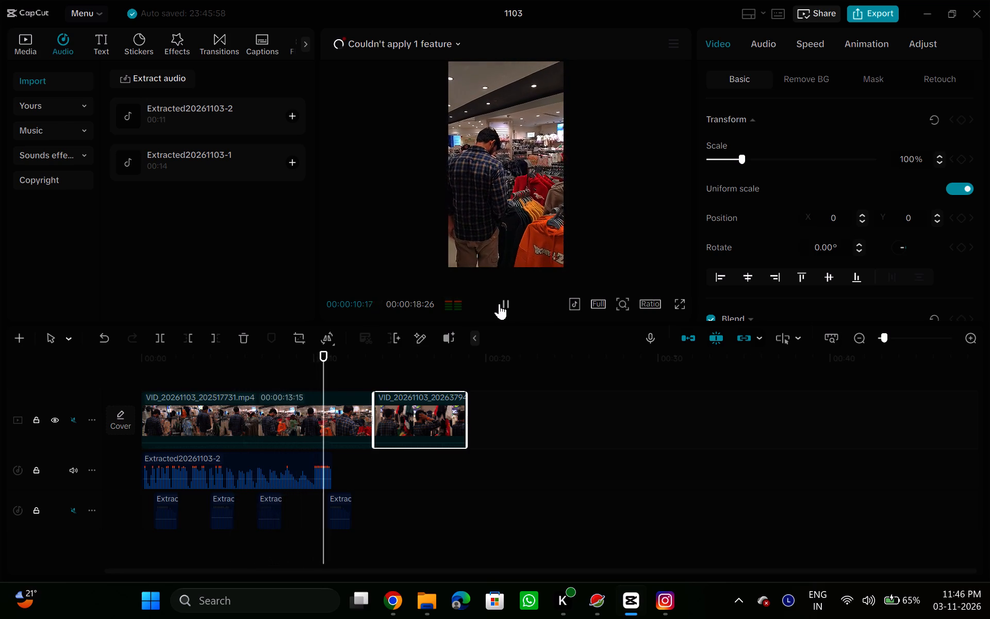
left_click(499, 304)
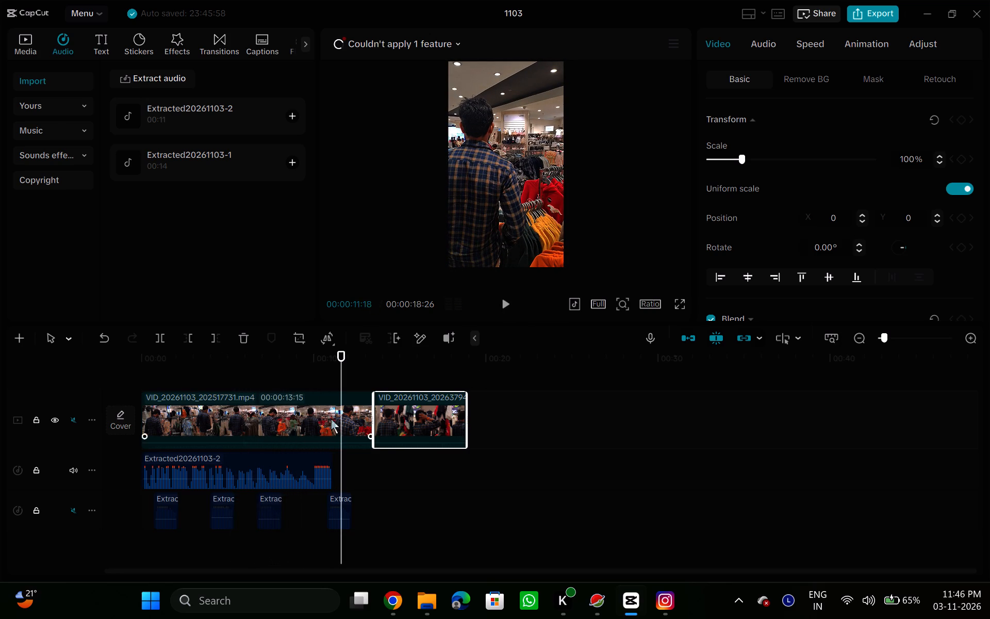
left_click(275, 468)
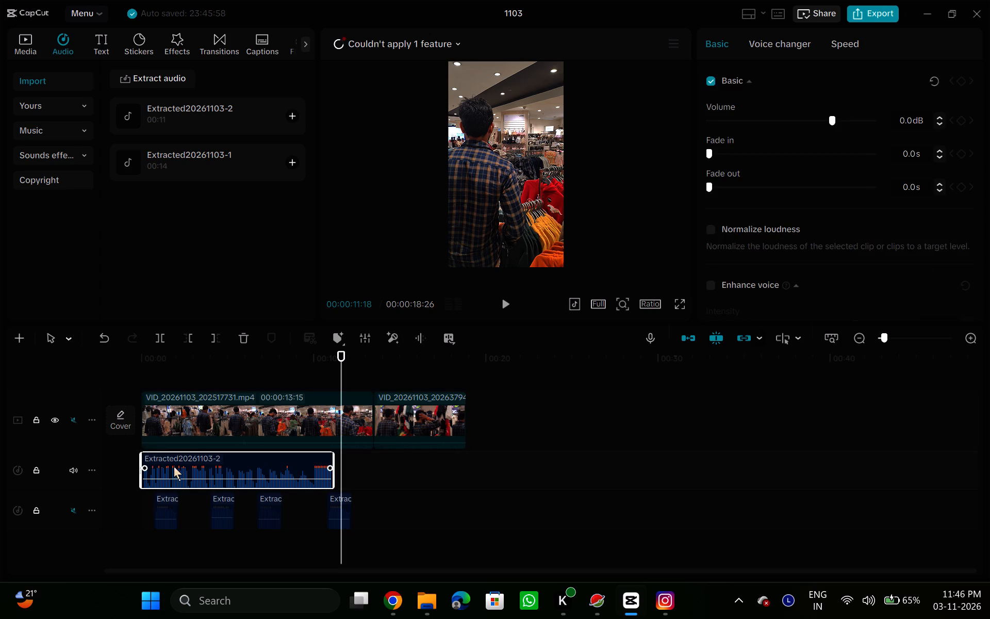
left_click_drag(139, 470, 163, 473)
left_click_drag(163, 473, 156, 470)
left_click_drag(140, 467, 153, 471)
left_click_drag(140, 475, 314, 503)
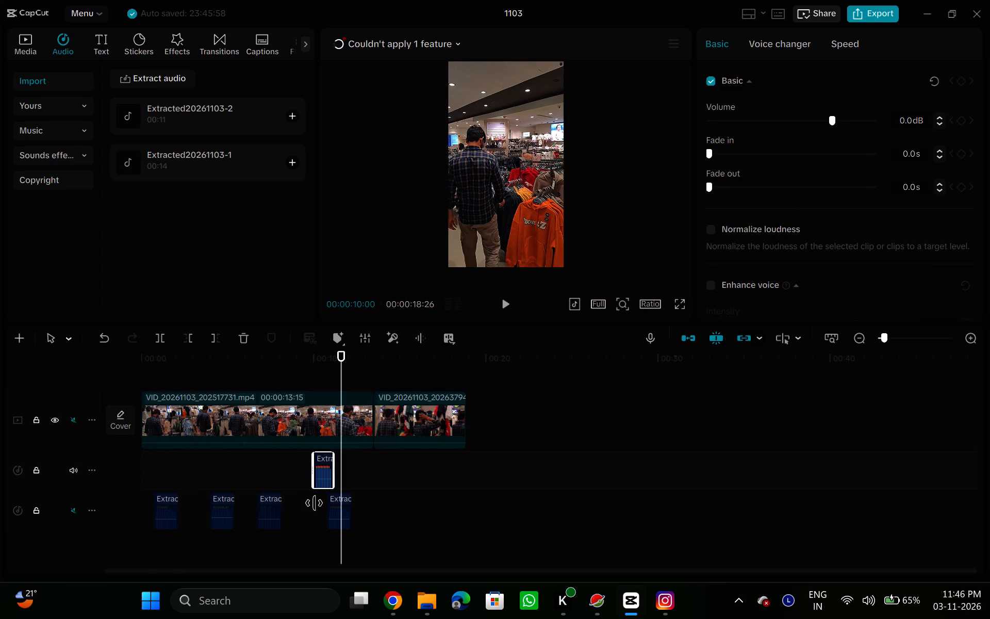
left_click_drag(314, 503, 313, 503)
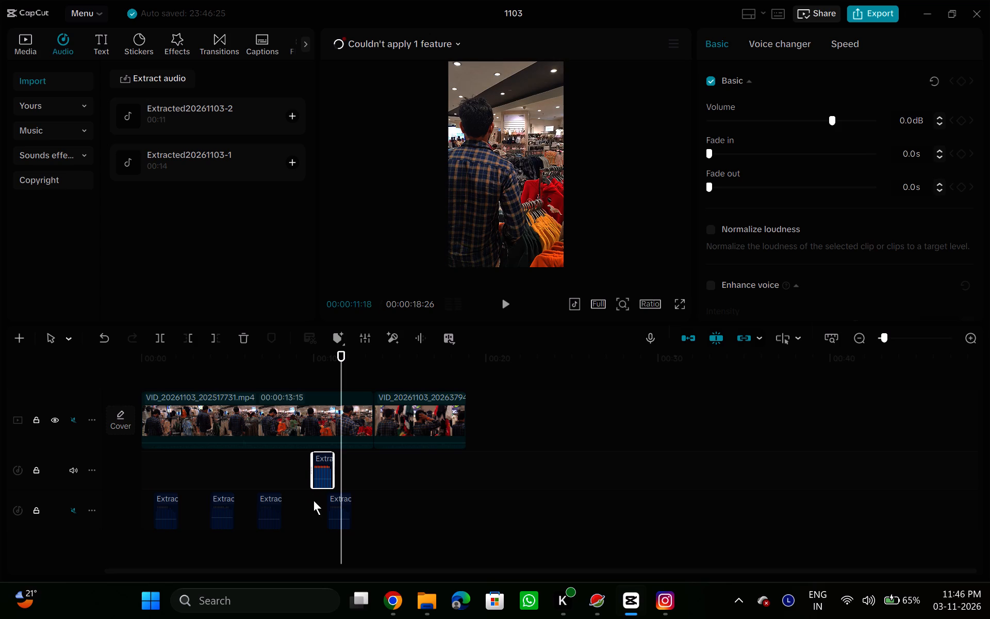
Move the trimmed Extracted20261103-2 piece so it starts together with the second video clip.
left_click_drag(321, 473, 366, 473)
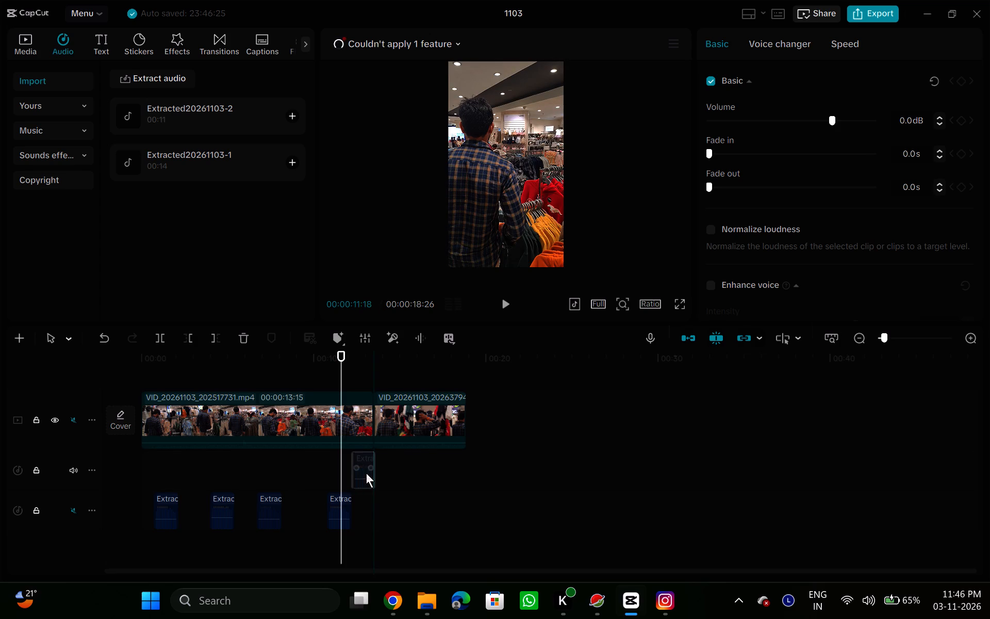
left_click_drag(366, 473, 382, 474)
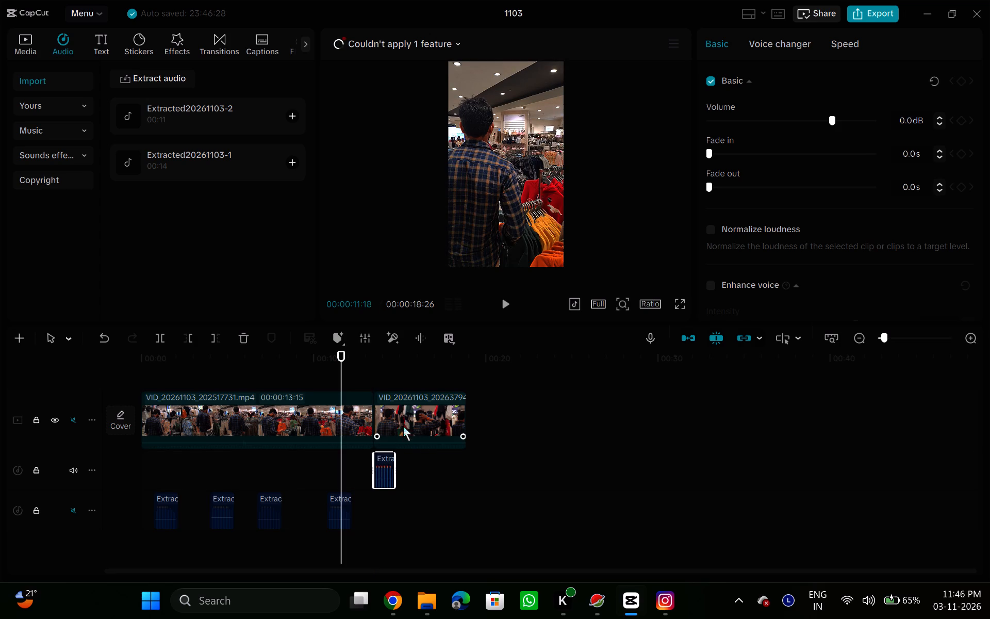
Play the second video clip from 00:00:13:15 with the sound piece, and trim about 1 second off the clip's start.
left_click(404, 422)
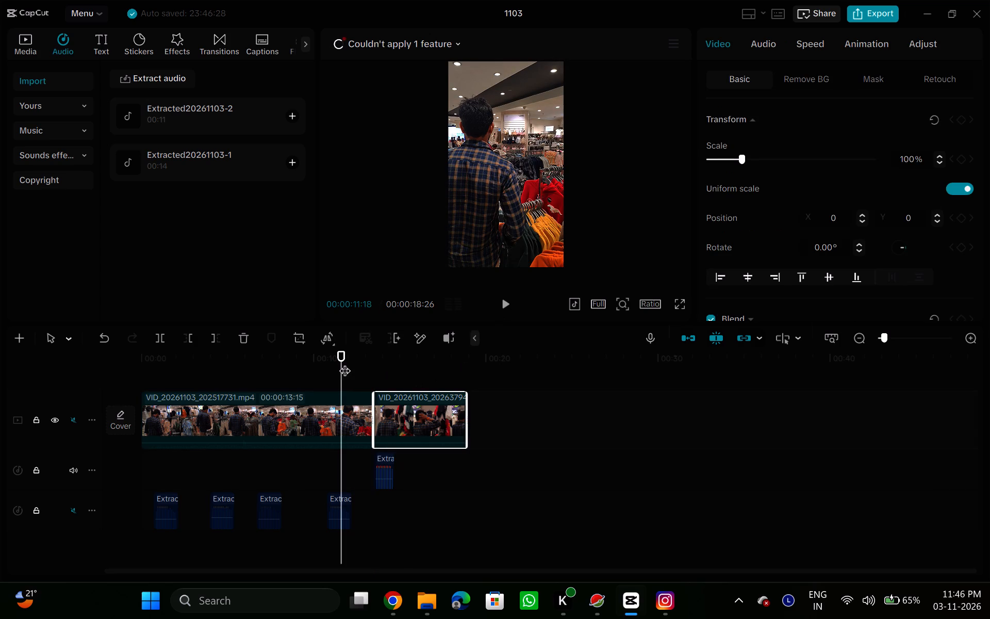
left_click_drag(343, 363, 377, 371)
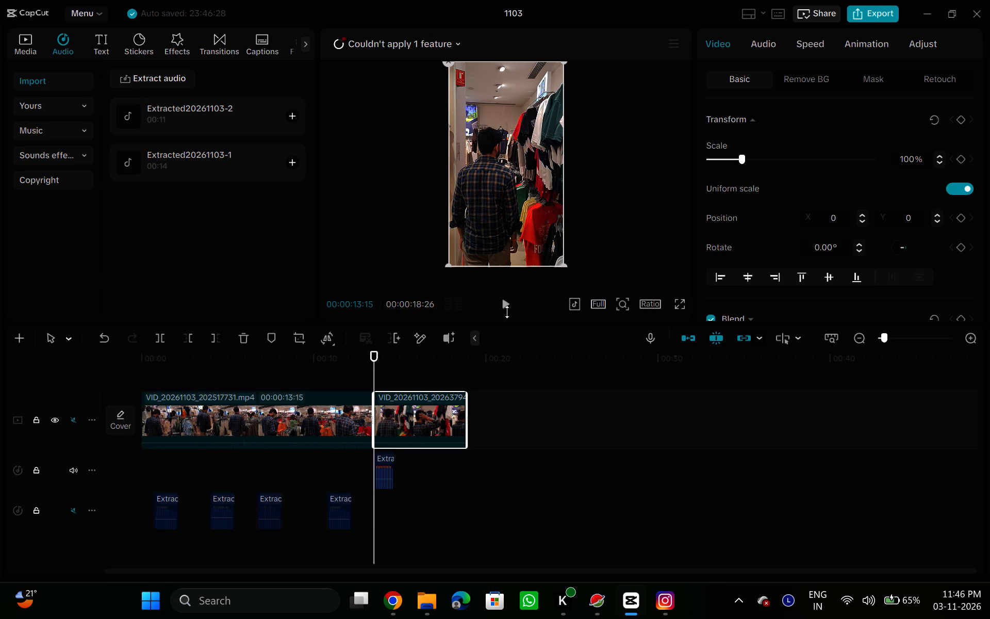
left_click(507, 305)
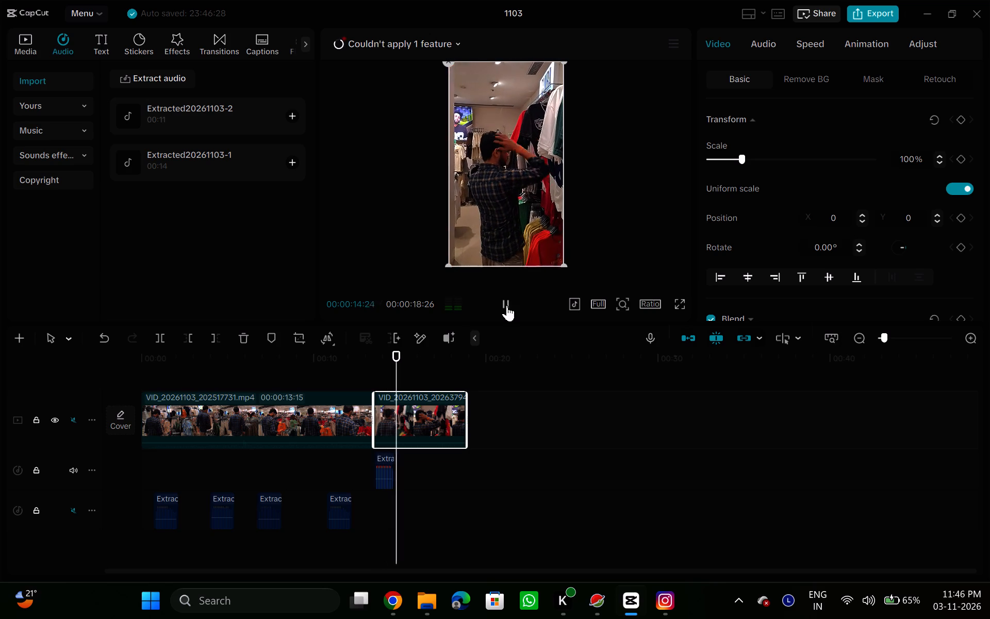
left_click(507, 305)
left_click_drag(371, 419, 398, 434)
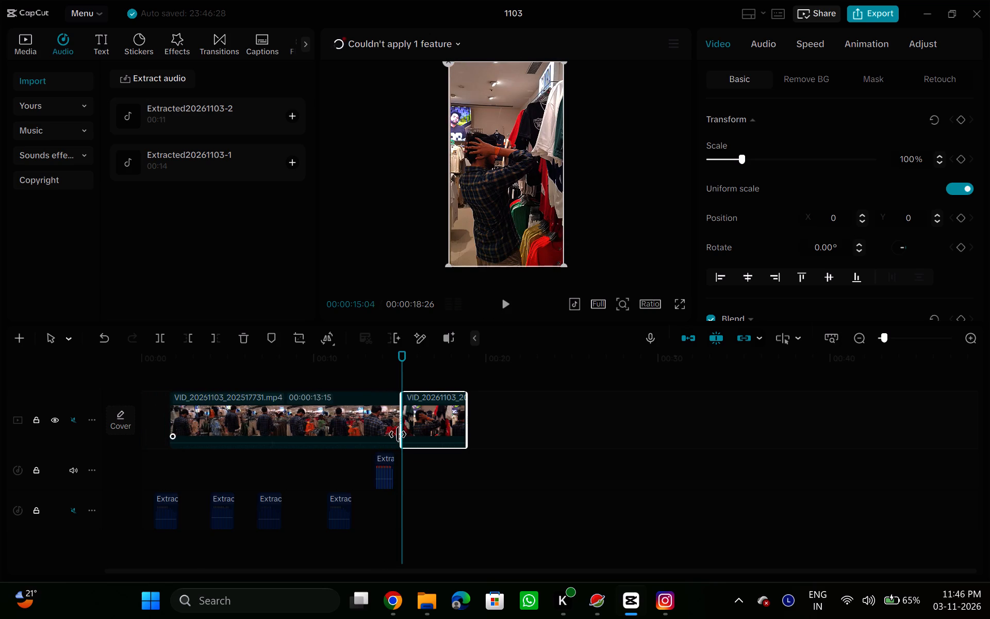
left_click_drag(398, 434, 395, 434)
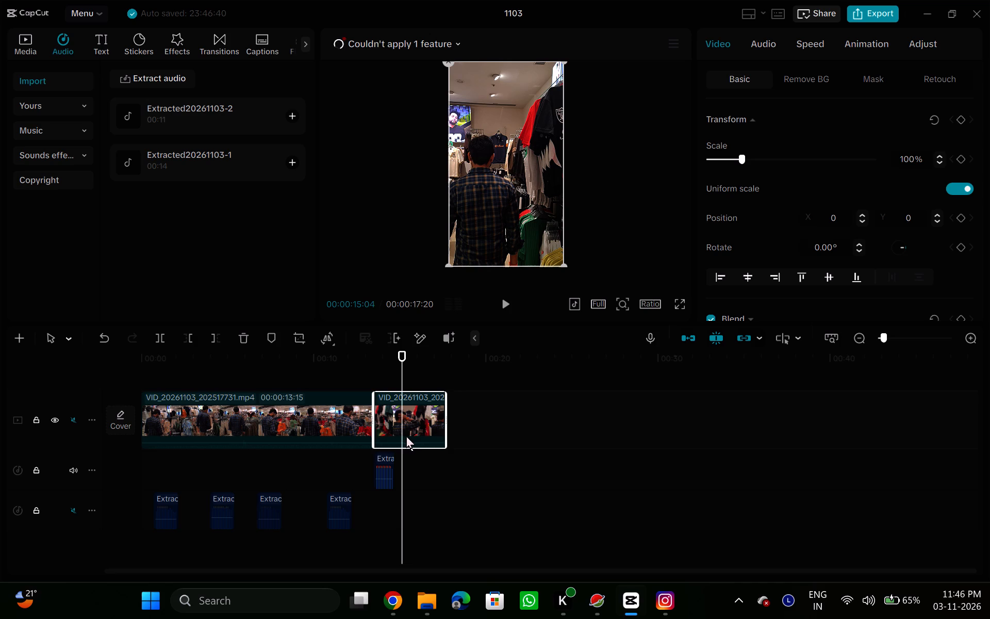
Replay the second video clip and trim its end to 00:00:14:21, matching the end of the sound piece below it.
left_click_drag(404, 487, 372, 493)
left_click(506, 303)
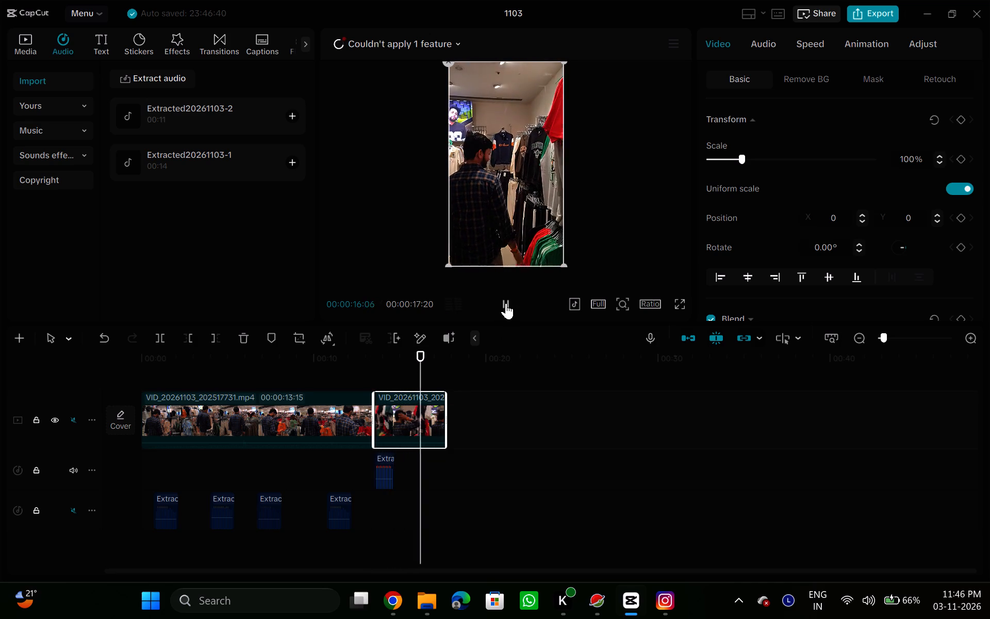
left_click(415, 410)
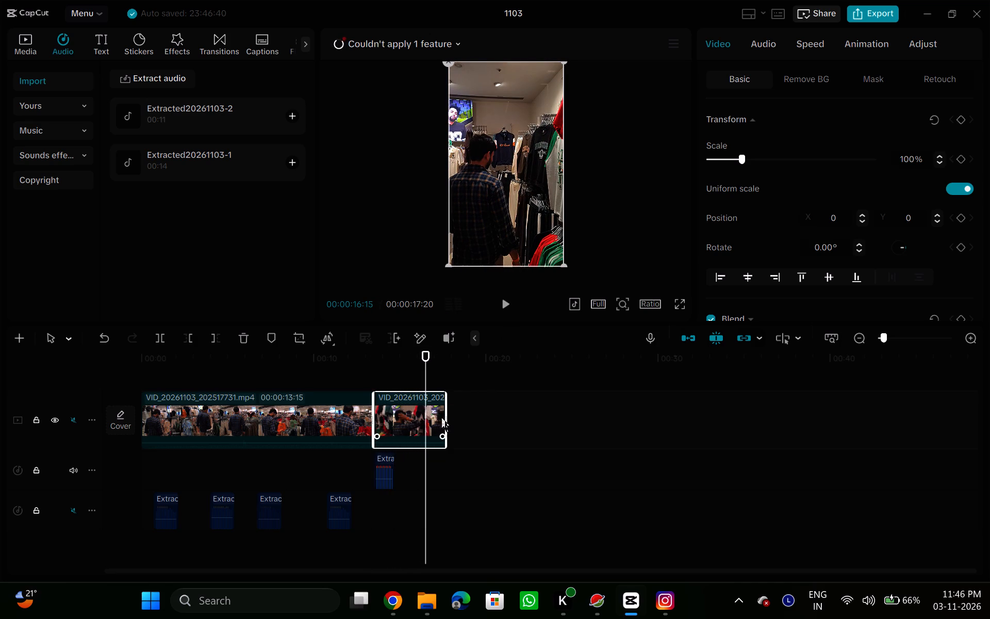
left_click_drag(447, 419, 394, 424)
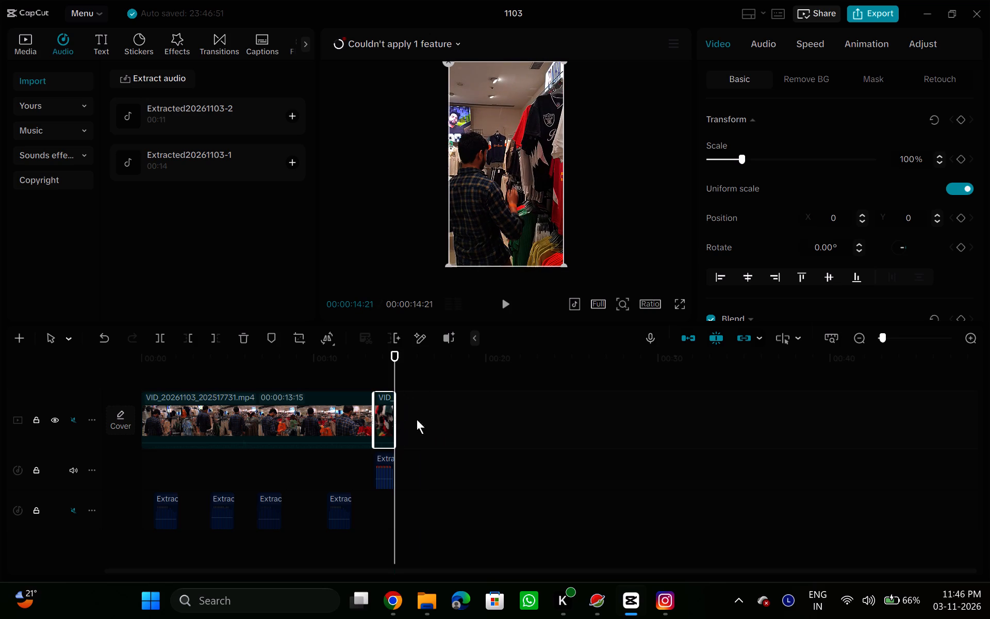
Return the playhead to the timeline start and play the first two seconds of the shortened edit.
left_click_drag(393, 497, 0, 421)
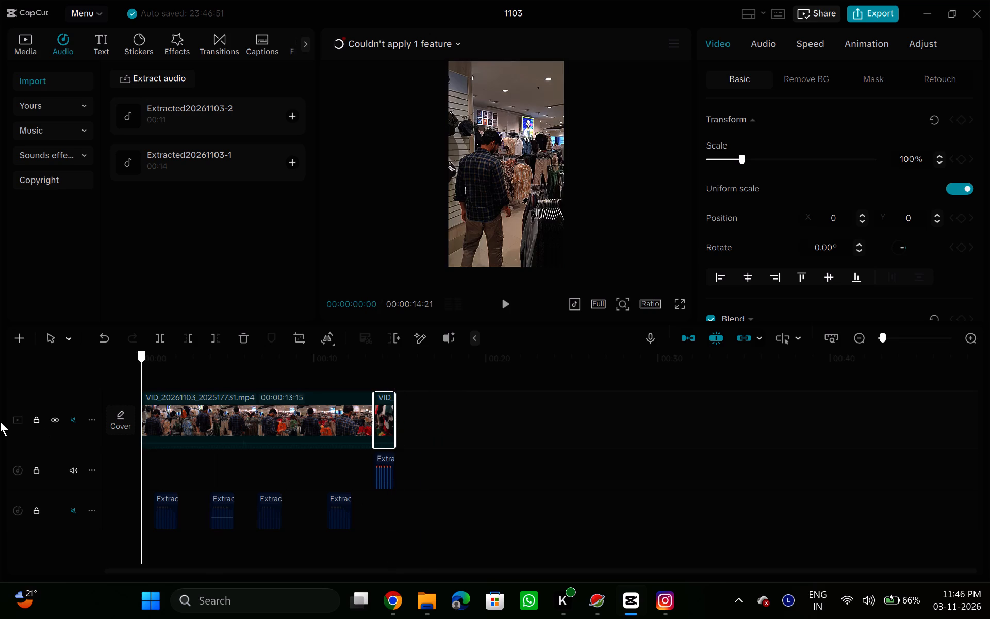
left_click_drag(0, 421, 1, 416)
left_click(507, 300)
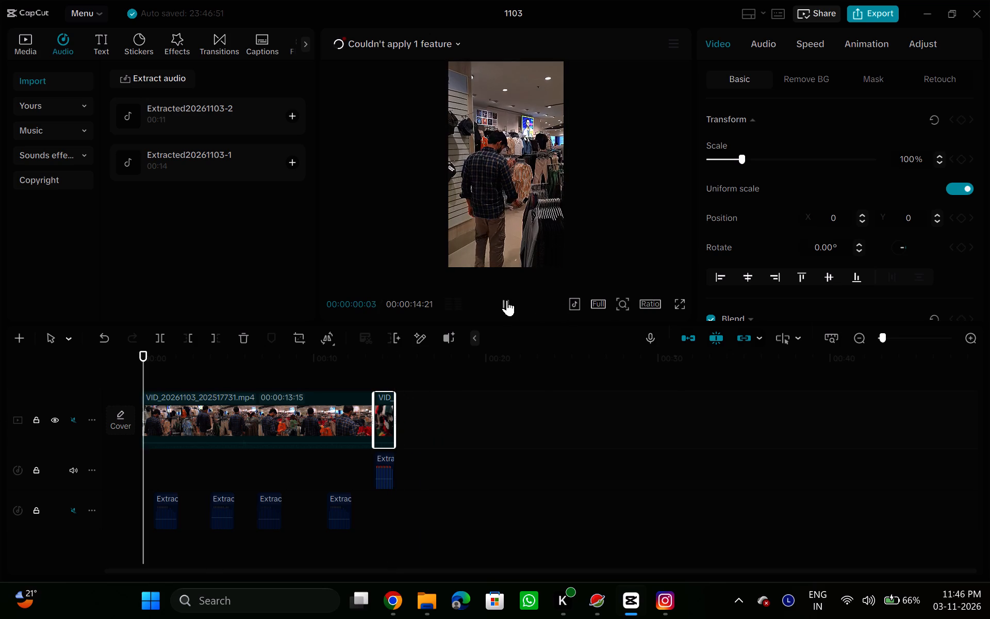
left_click(507, 300)
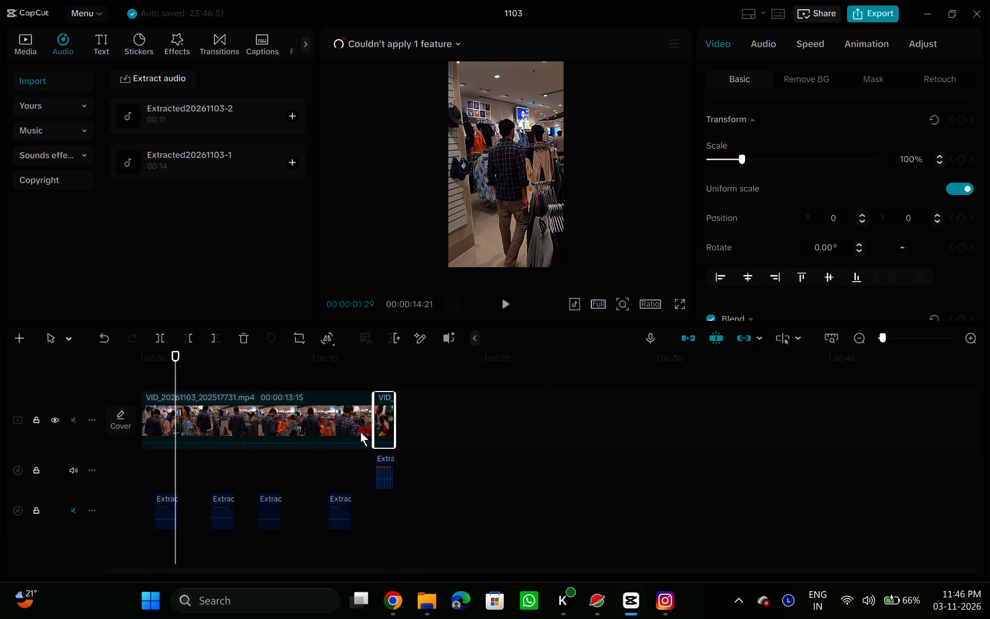
Unmute the lower extracted-sound track and play the edit through from the start, replaying its final seconds.
left_click(79, 514)
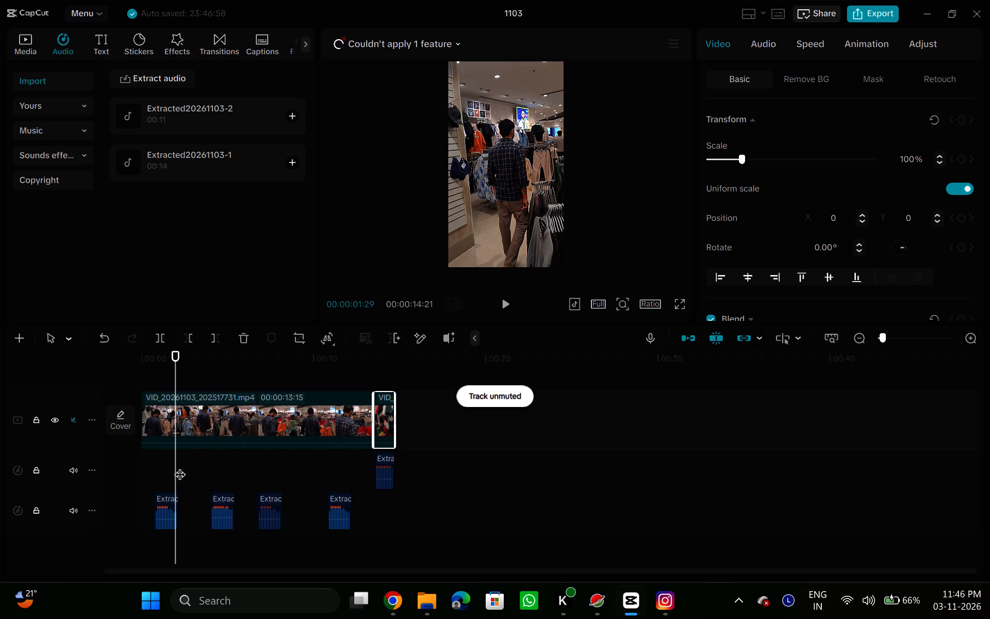
left_click_drag(174, 466, 155, 466)
left_click_drag(156, 468, 129, 473)
left_click(507, 309)
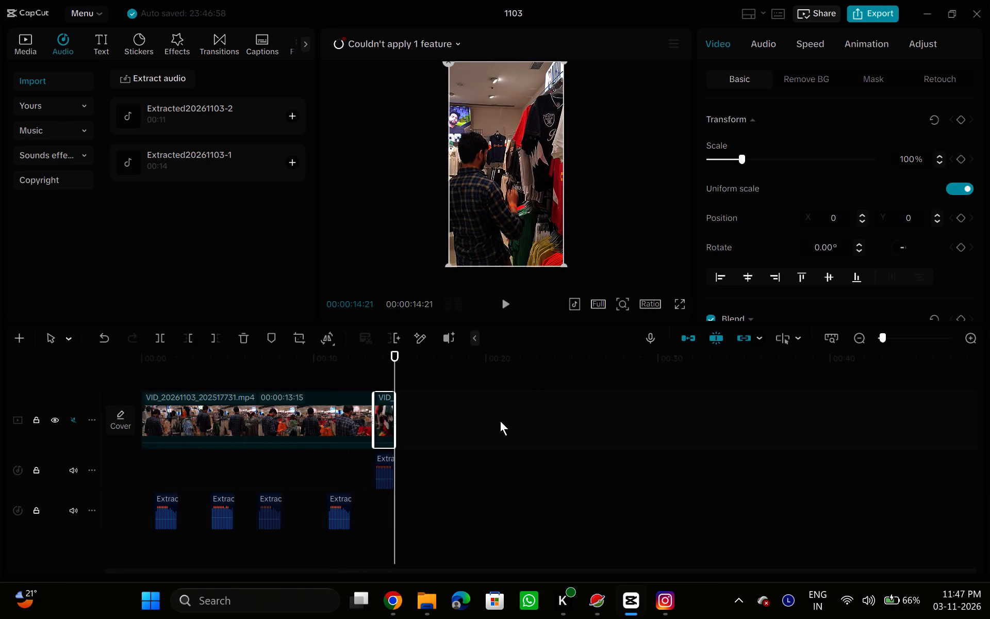
left_click_drag(397, 529, 352, 531)
left_click(506, 298)
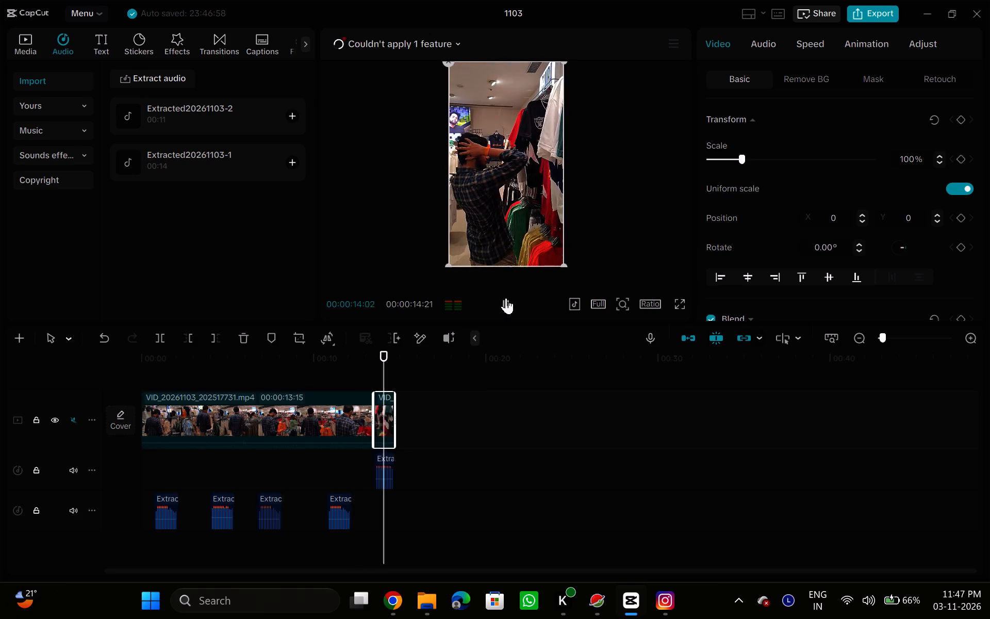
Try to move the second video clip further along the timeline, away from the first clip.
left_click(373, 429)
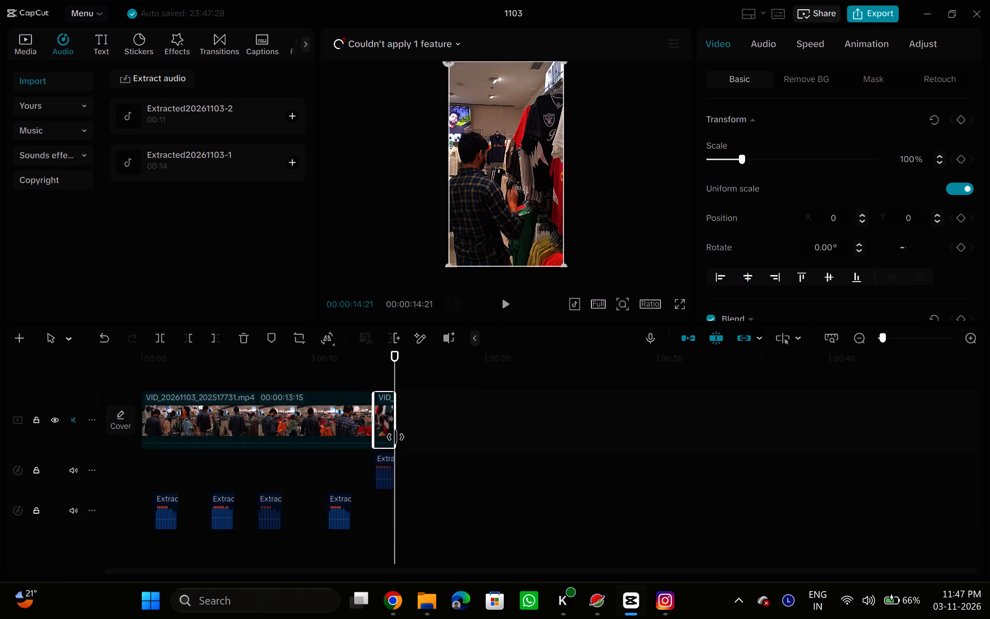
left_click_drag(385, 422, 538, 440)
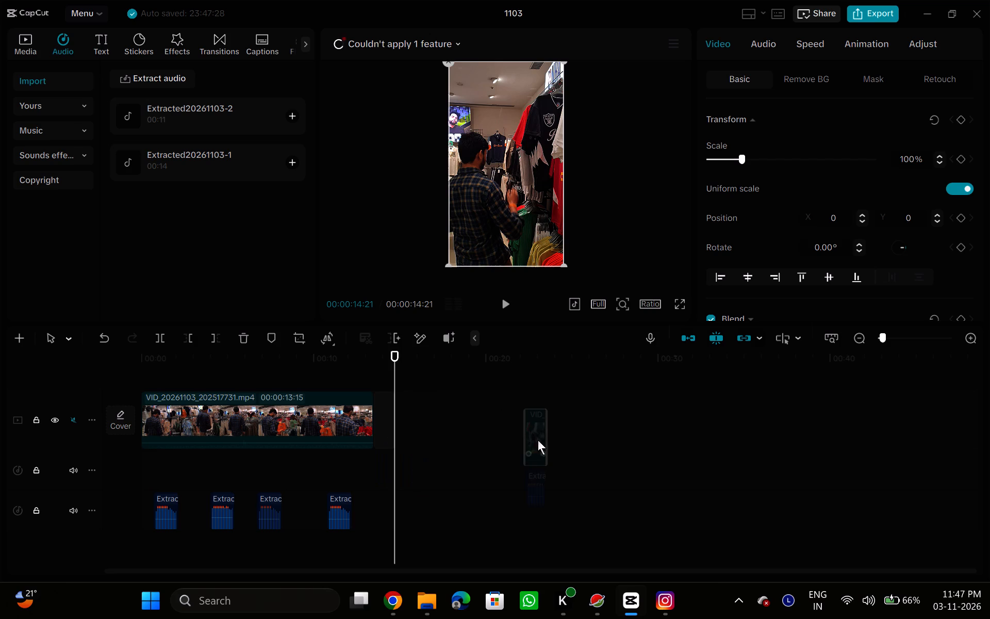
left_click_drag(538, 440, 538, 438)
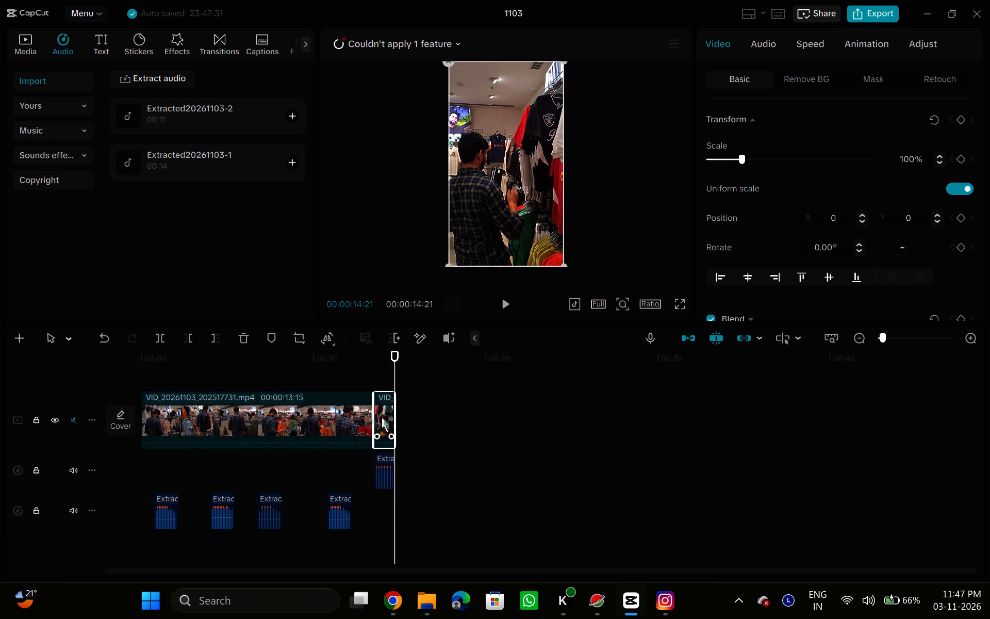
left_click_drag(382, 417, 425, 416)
Extend the second video clip's start to an edit length of 00:00:15:05, realign its sound piece with the clip's start, and play from 00:00:13:15.
left_click_drag(372, 422, 367, 422)
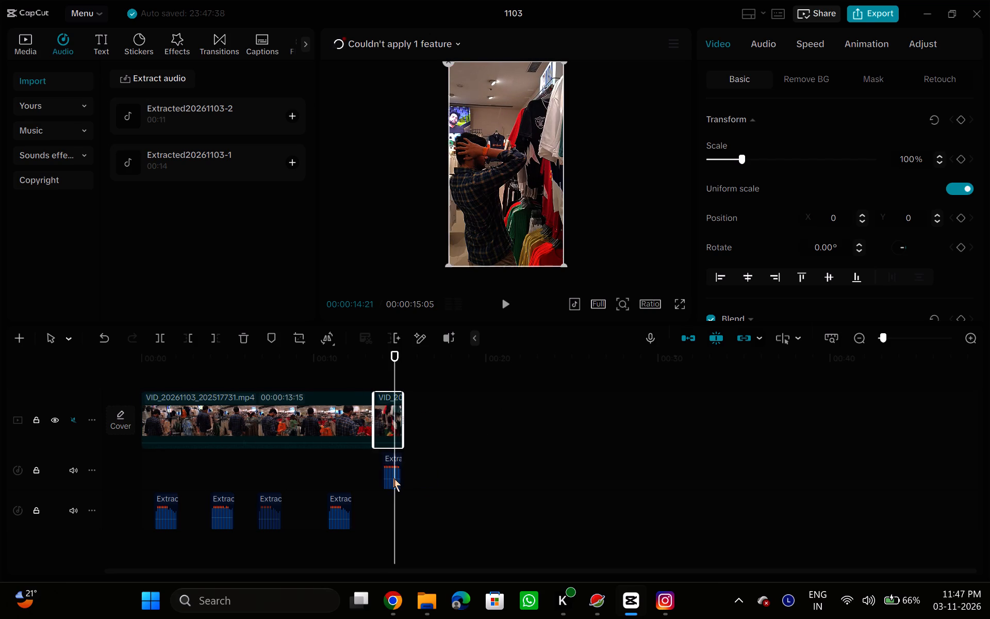
left_click_drag(390, 477, 383, 475)
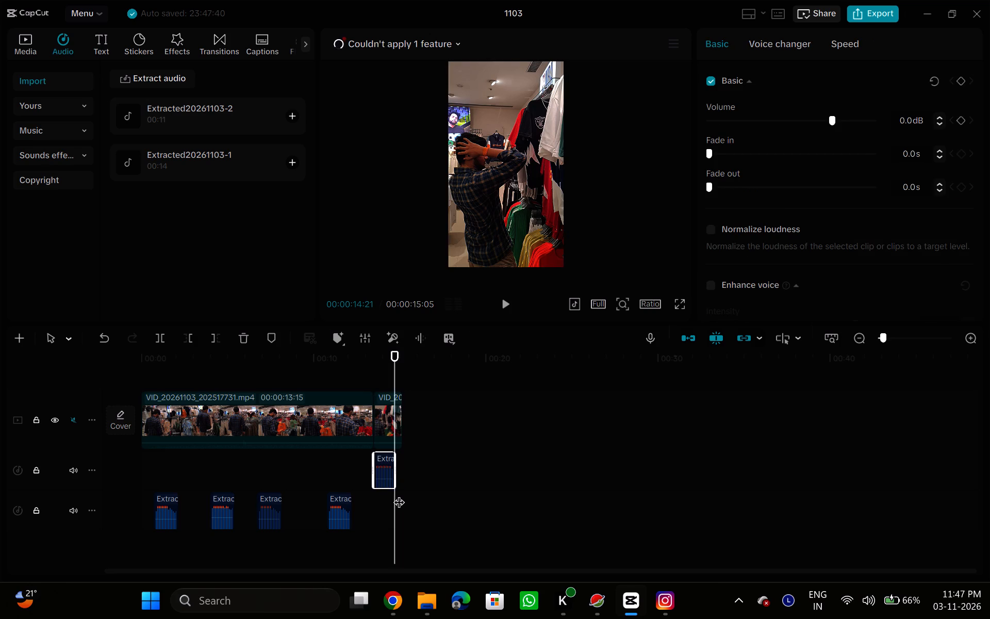
left_click_drag(398, 494, 378, 496)
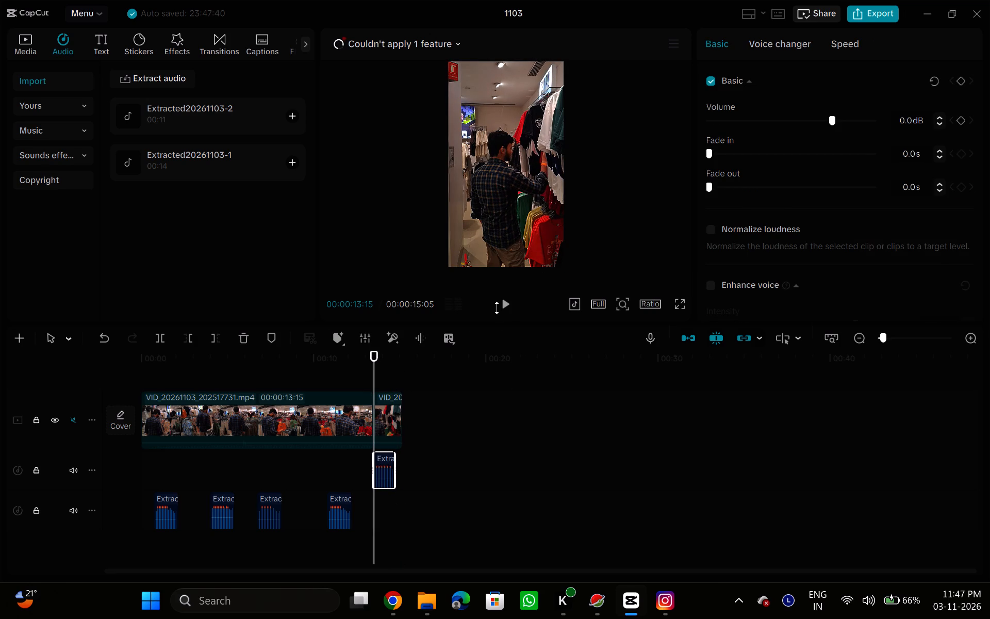
left_click(503, 306)
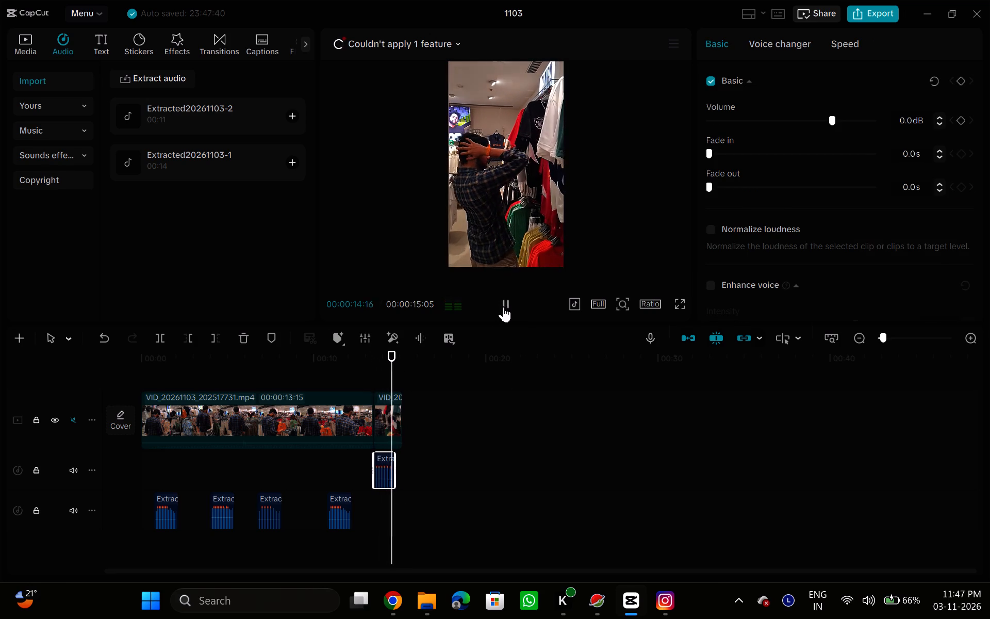
Trim the second video clip's start to an edit length of 00:00:14:26, and replay from 00:00:13:04.
left_click(383, 421)
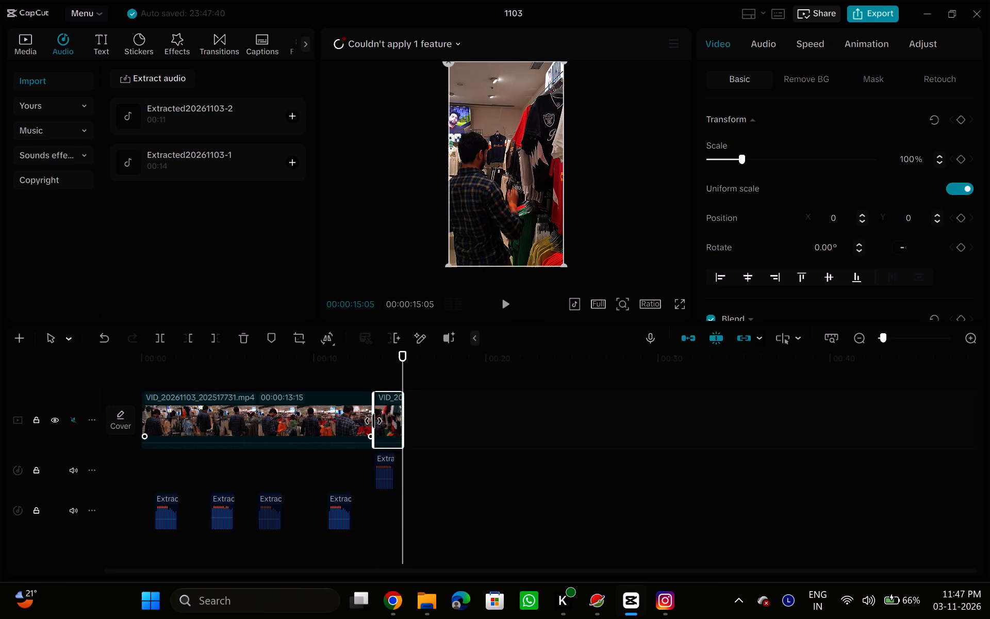
left_click_drag(373, 421, 381, 421)
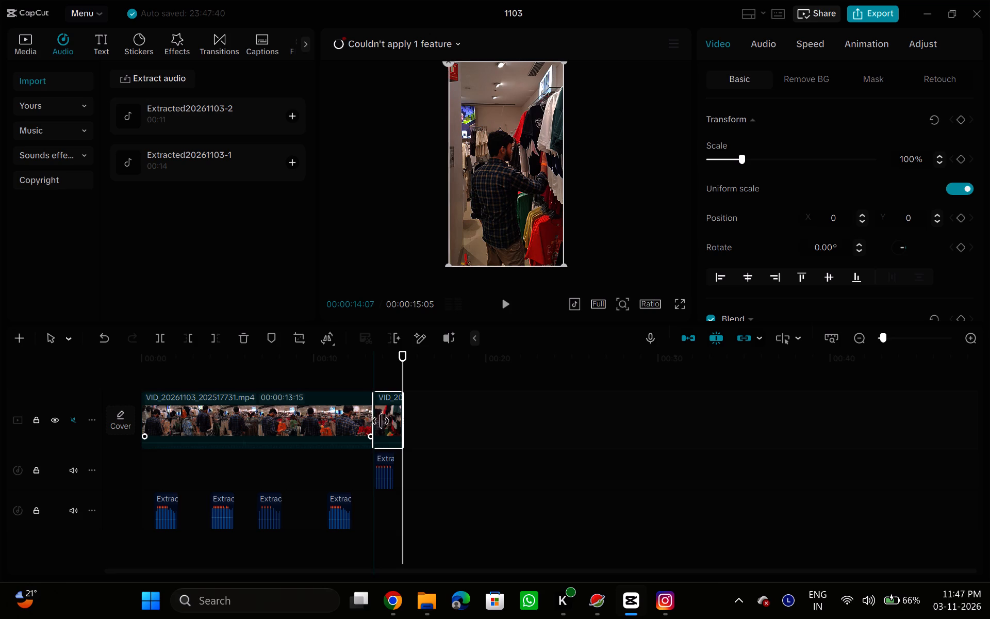
left_click_drag(381, 421, 381, 421)
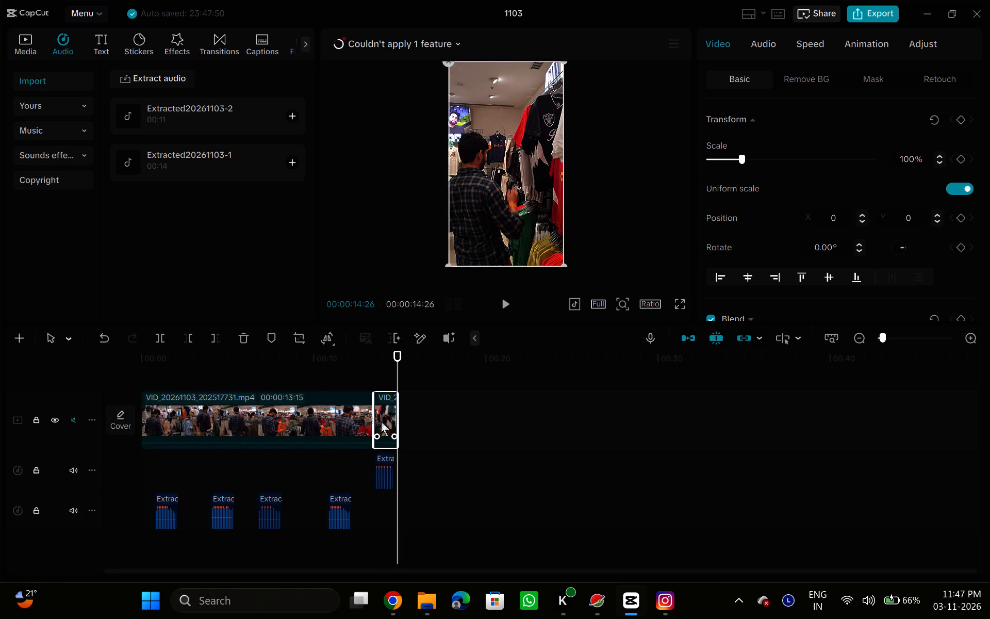
left_click_drag(400, 495, 378, 492)
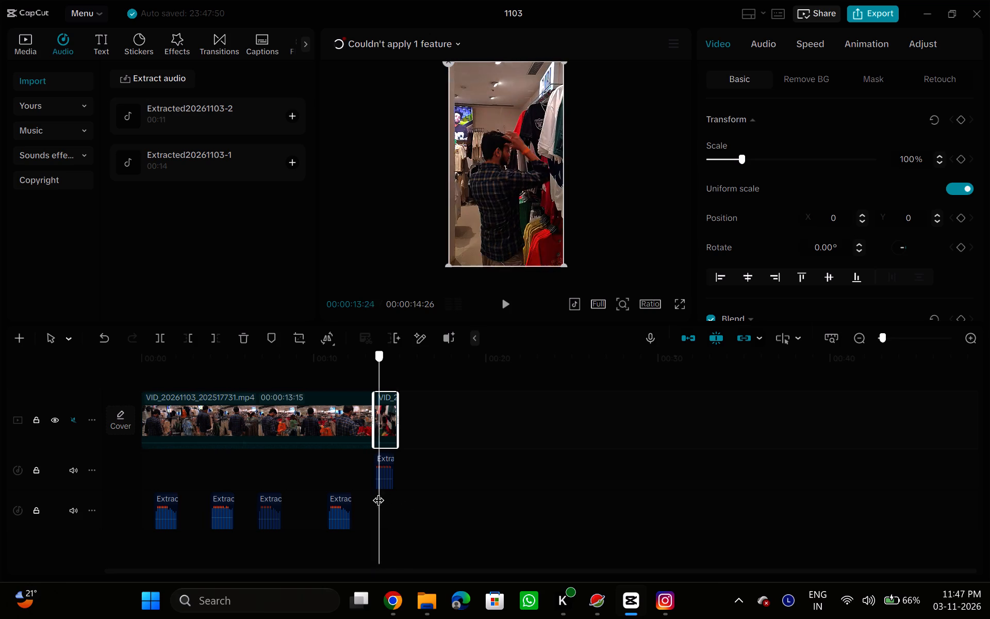
left_click_drag(378, 492, 368, 490)
left_click(505, 306)
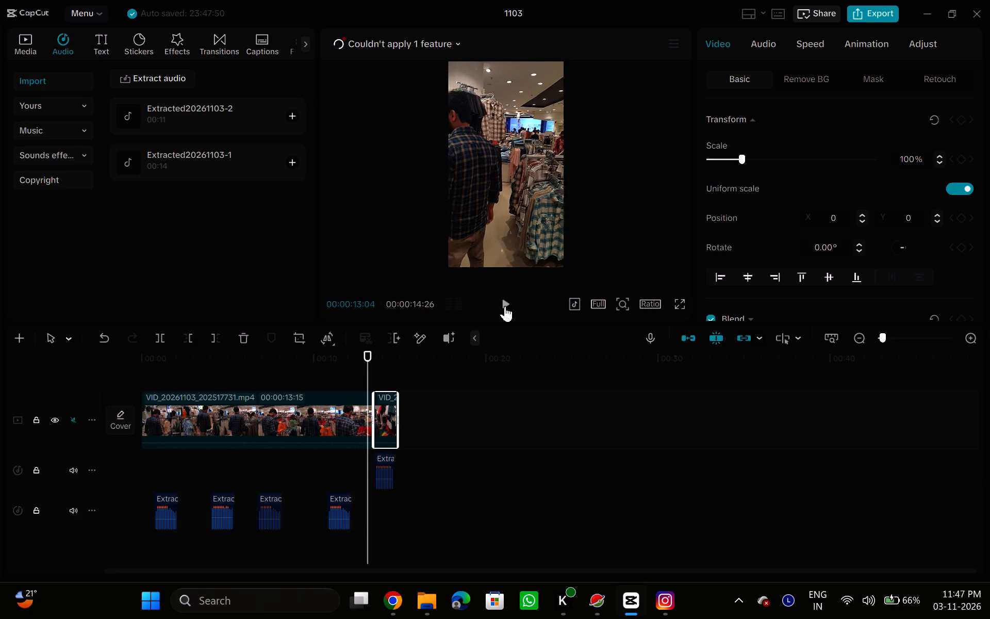
Replay the join between the two video clips and trim the first clip's end to 00:00:12:23.
left_click(336, 418)
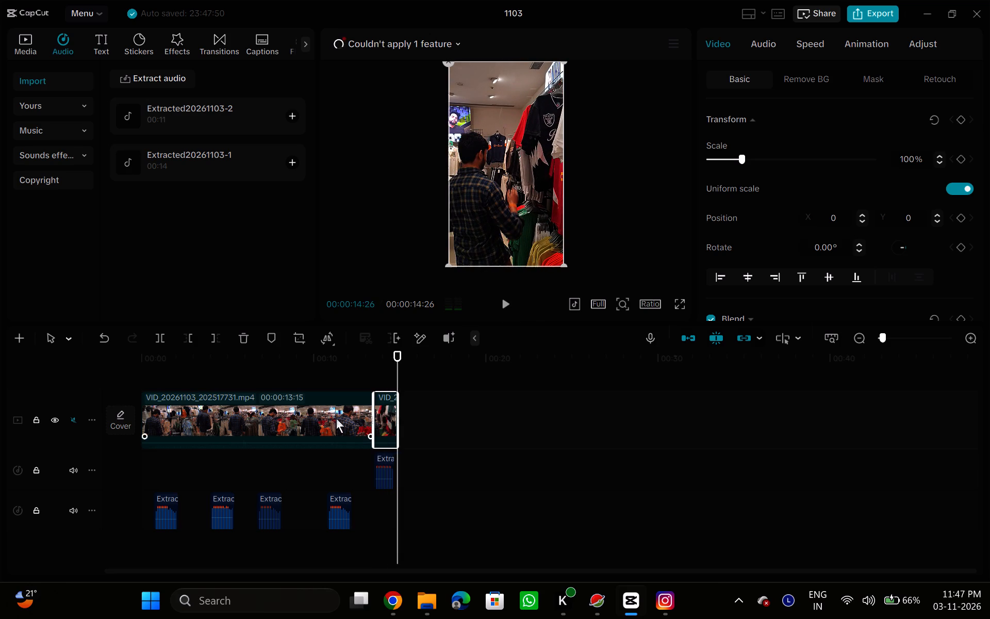
left_click_drag(393, 502, 393, 502)
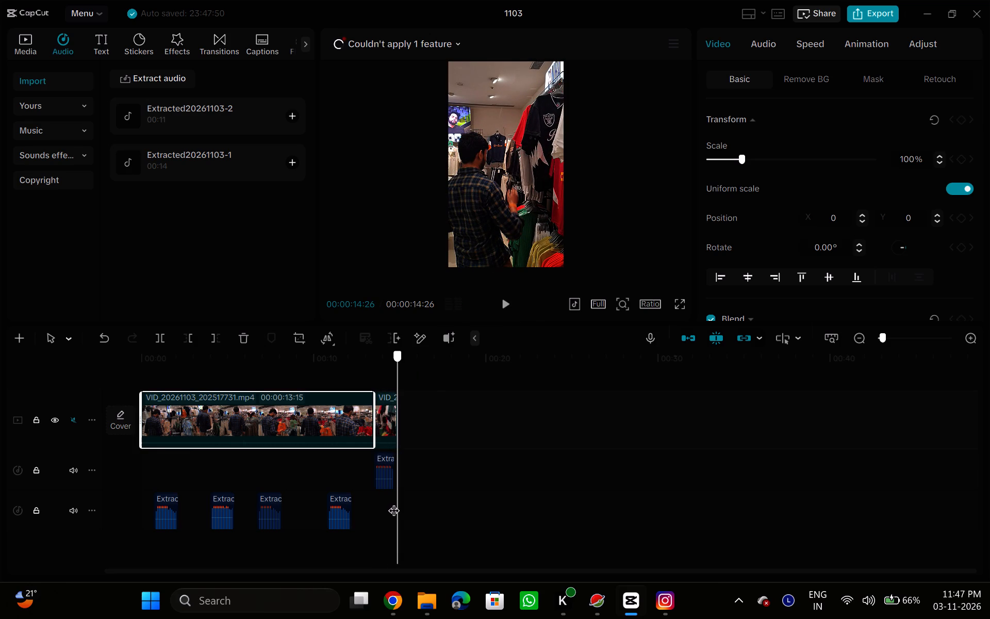
left_click_drag(393, 502, 349, 498)
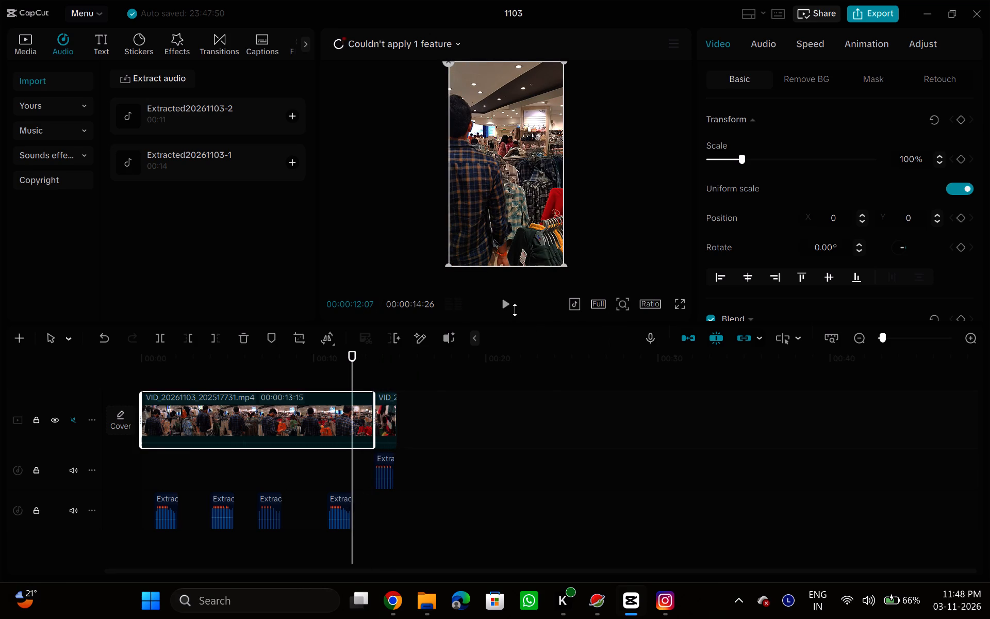
left_click(506, 303)
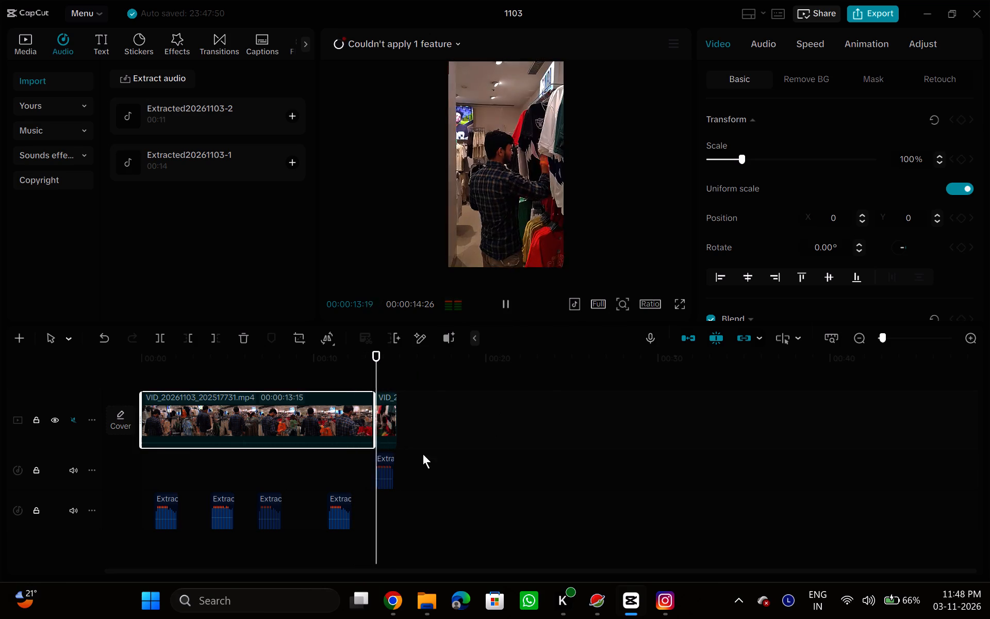
left_click(328, 419)
left_click_drag(399, 513, 390, 513)
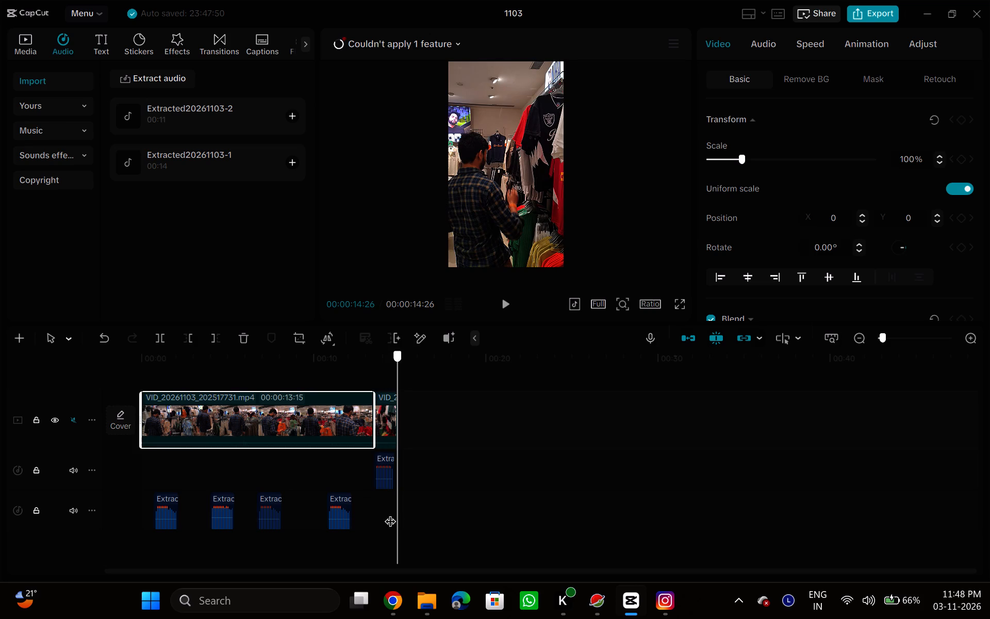
left_click_drag(390, 513, 318, 491)
left_click(502, 304)
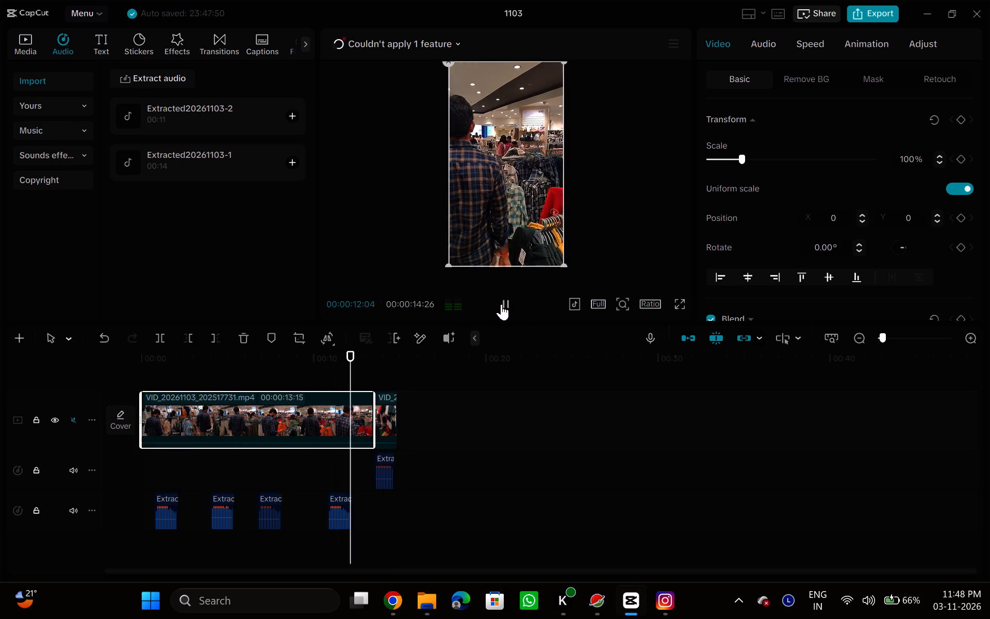
left_click(501, 304)
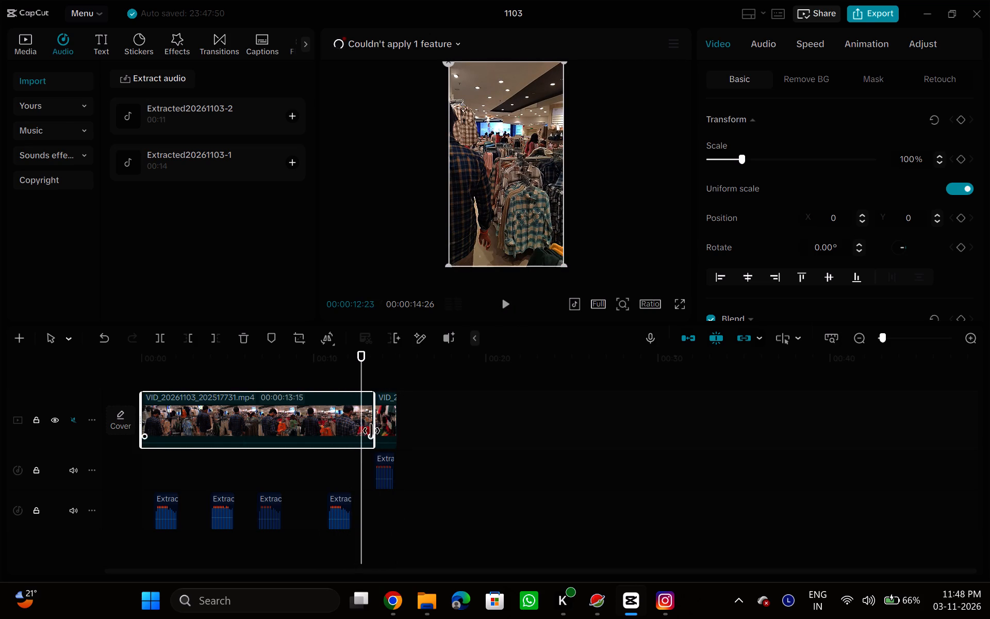
left_click_drag(373, 431, 360, 431)
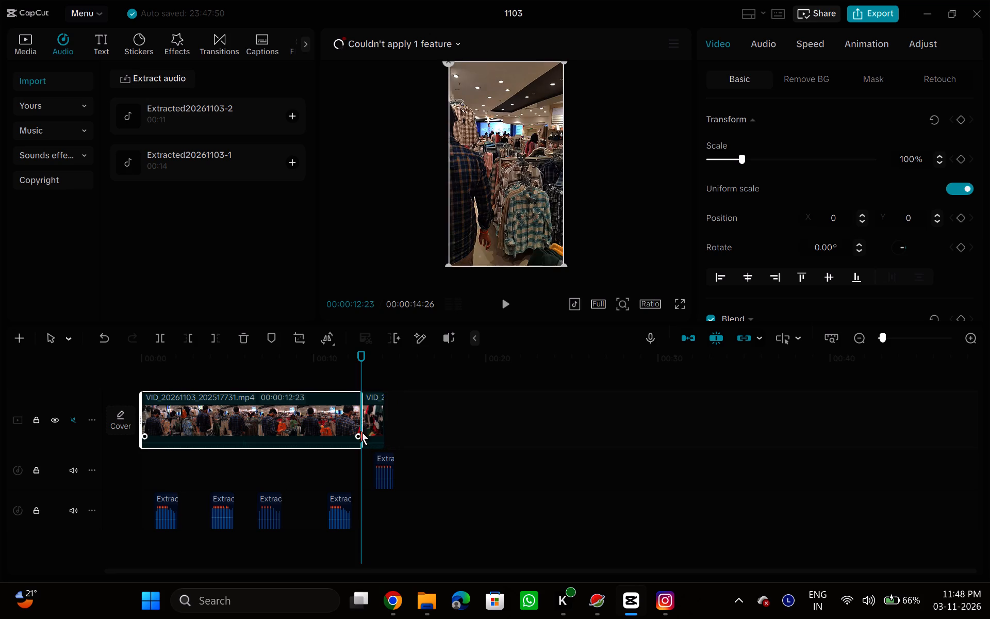
Play the shortened edit from the timeline start past the join, pausing at 00:00:13:04.
left_click_drag(361, 369, 0, 346)
left_click(509, 303)
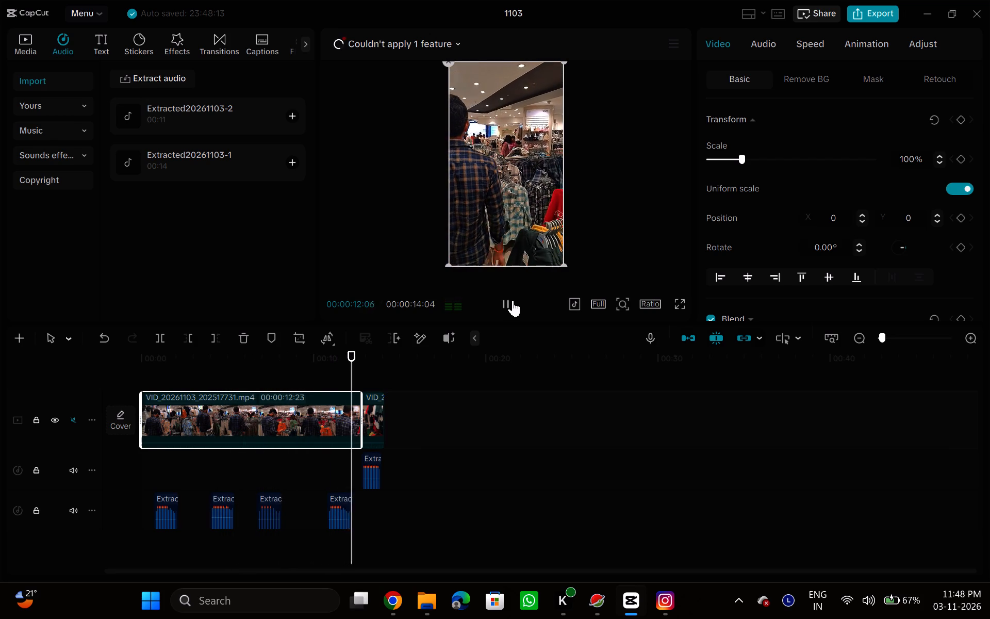
left_click(506, 298)
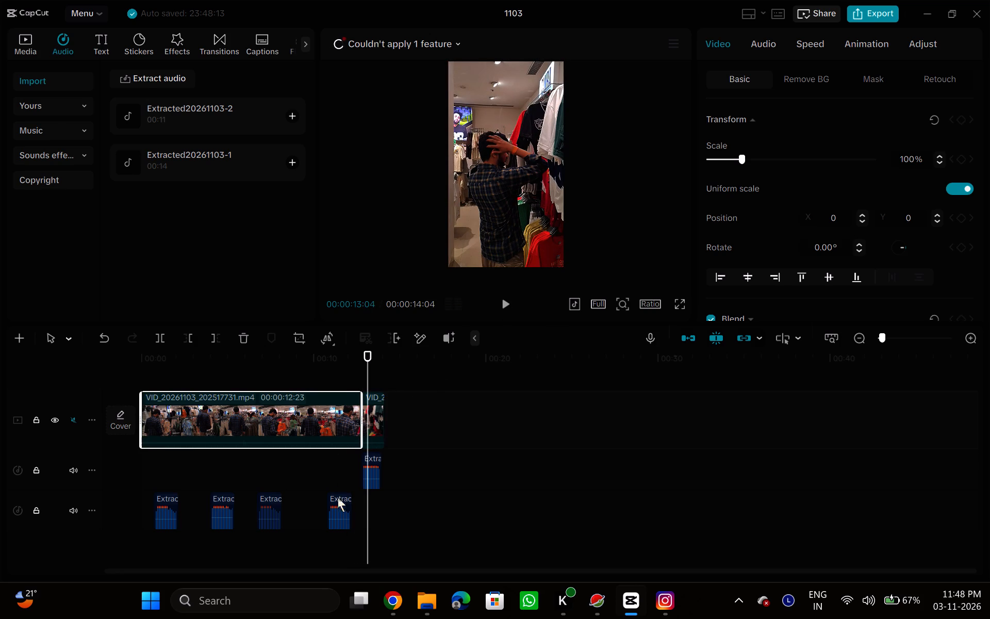
Move the fourth sound piece on the lower track about 0.5 seconds later to end with the first video clip, and play from 00:00:09:14.
left_click(338, 507)
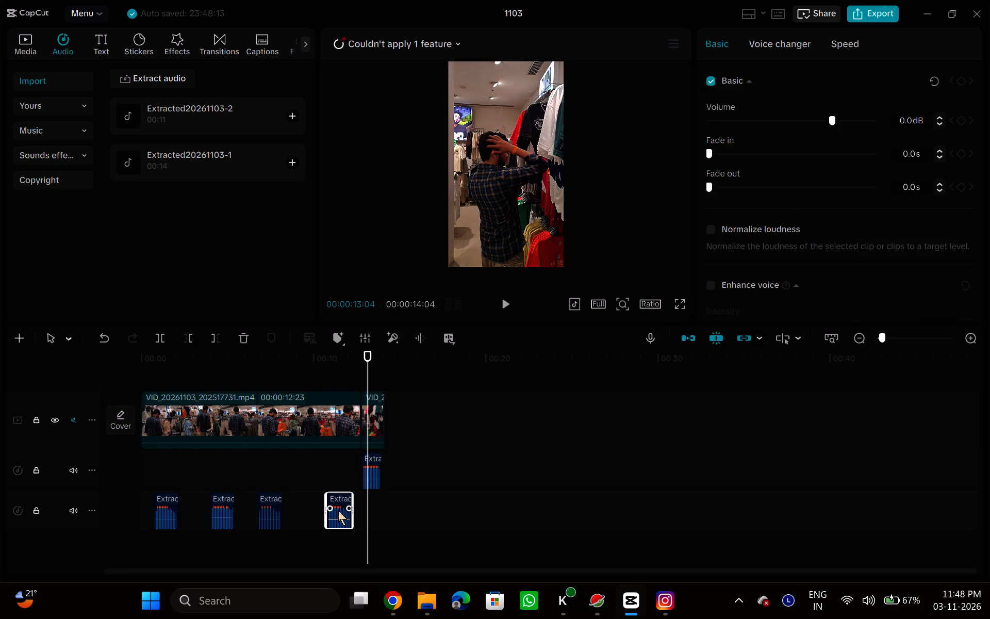
left_click_drag(337, 507, 343, 507)
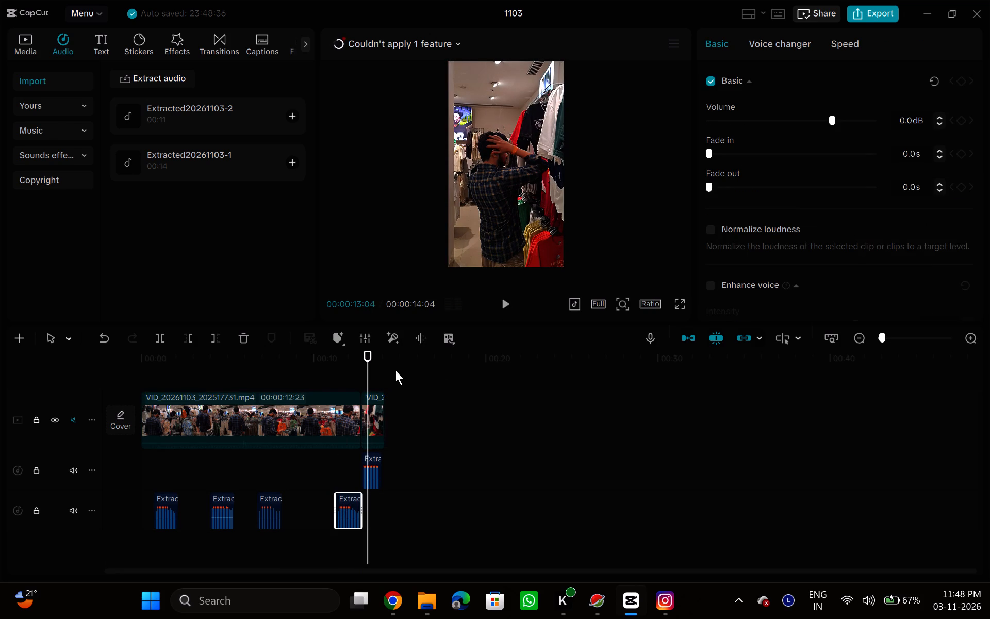
left_click_drag(367, 369, 305, 370)
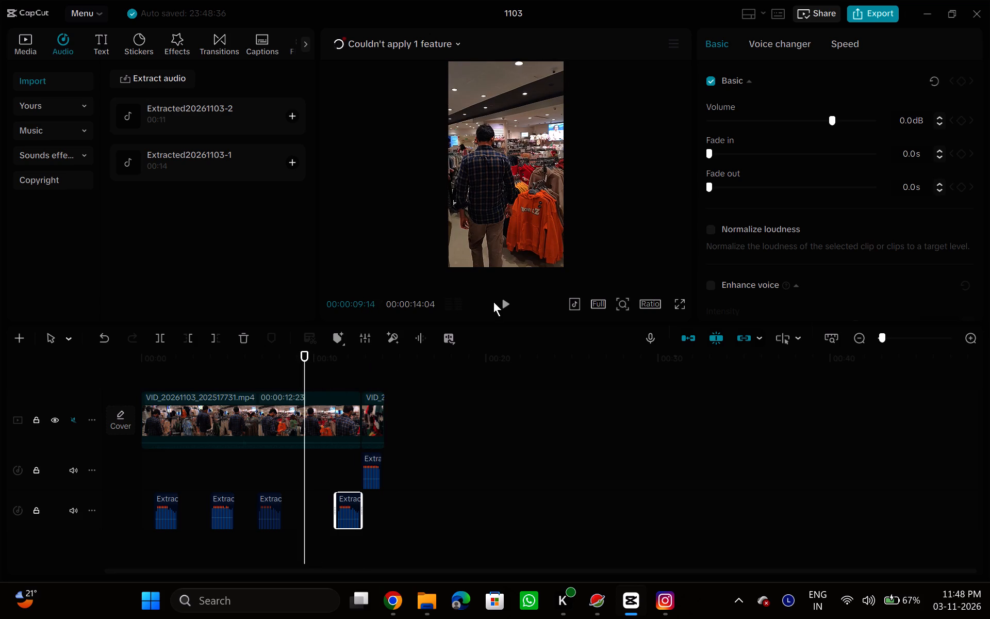
left_click(501, 301)
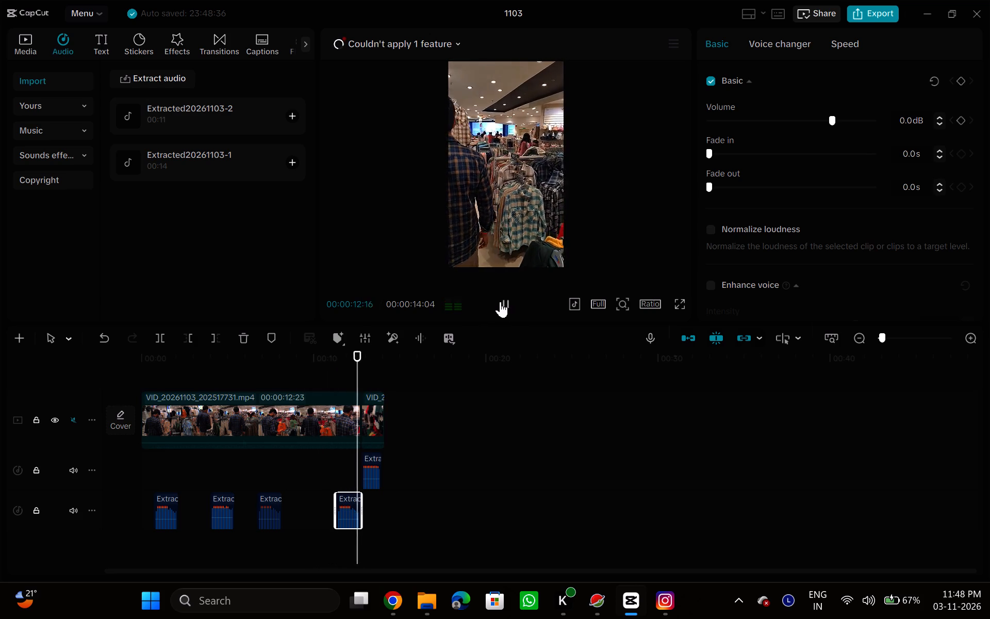
Trim the second video clip's start by a few frames, shortening the edit to 00:00:13:29.
left_click(374, 417)
left_click_drag(360, 414, 362, 414)
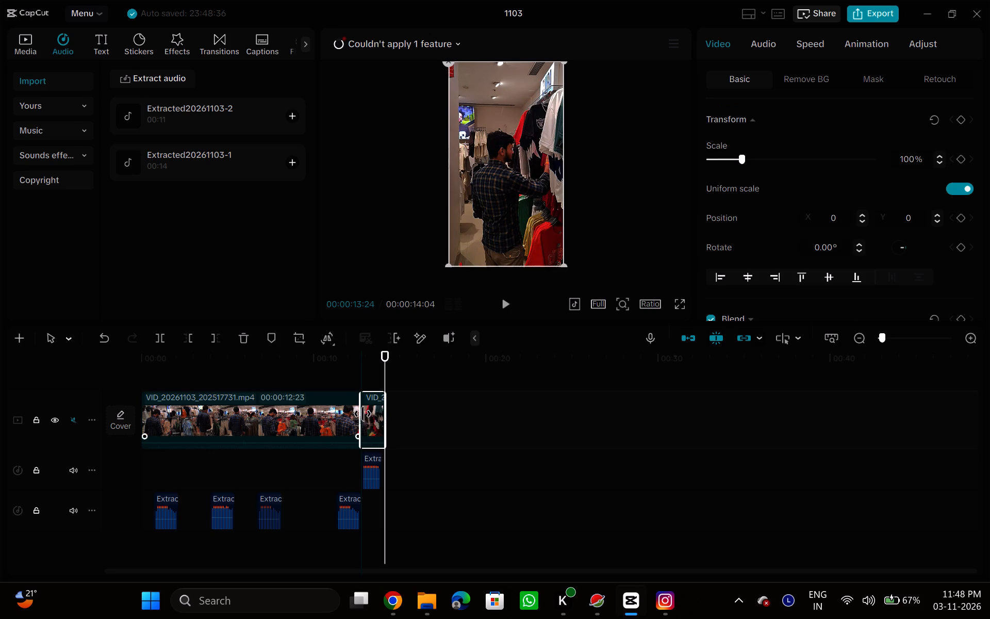
left_click_drag(362, 414, 364, 415)
left_click_drag(364, 415, 369, 417)
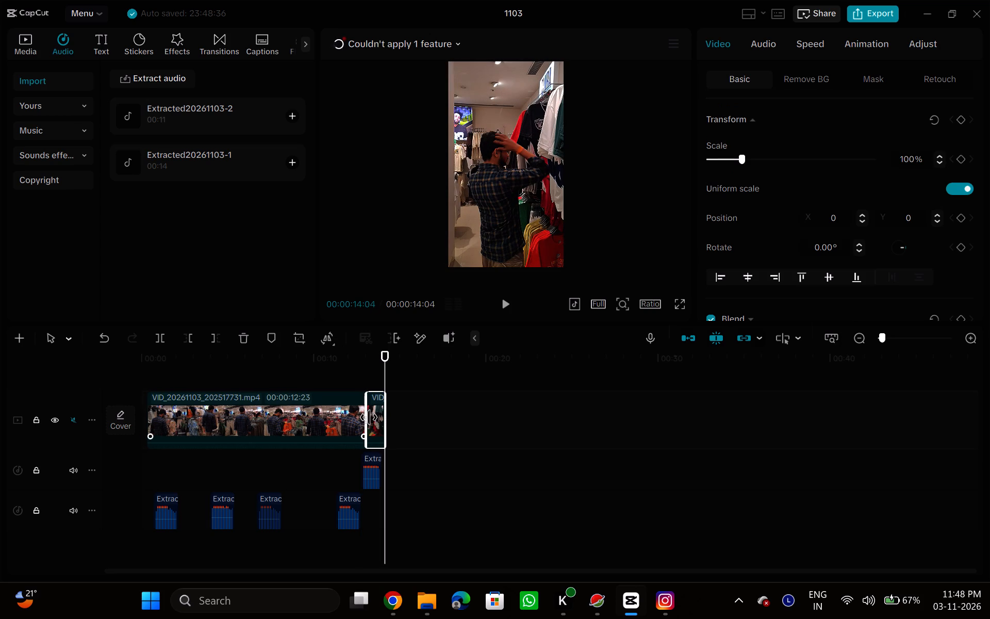
left_click_drag(369, 417, 370, 418)
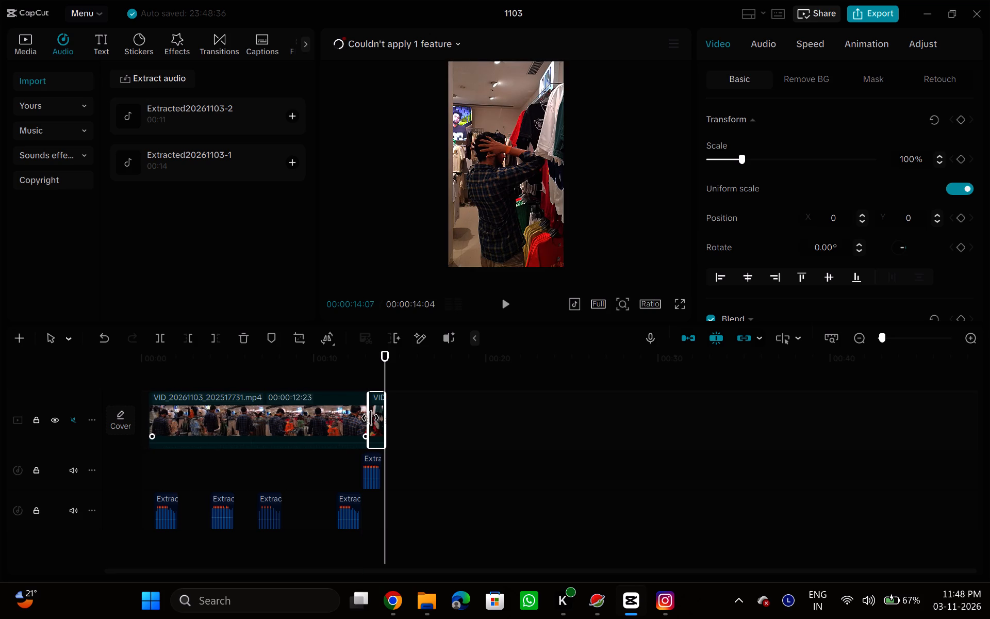
left_click_drag(370, 418, 368, 418)
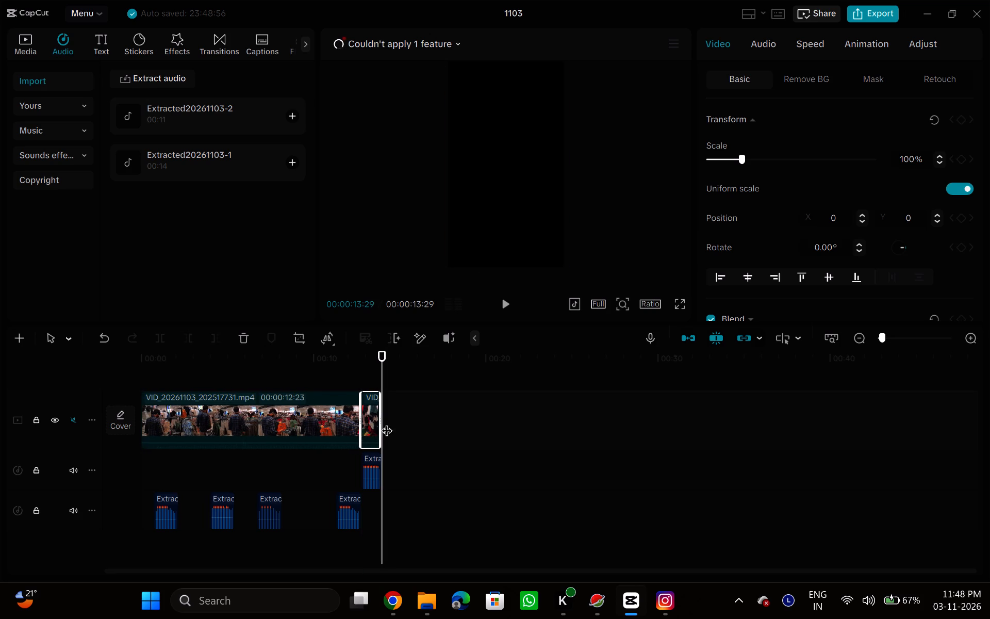
Play the edit from 00:00:11:09 across the join between the two video clips, and move back to around 00:00:05:13.
left_click_drag(383, 487, 335, 458)
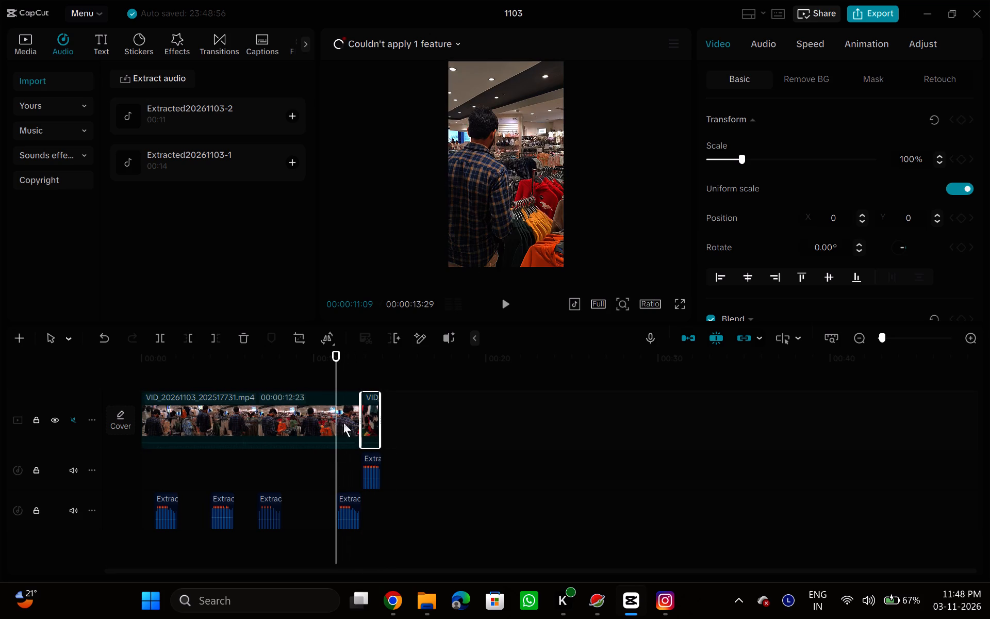
left_click(511, 302)
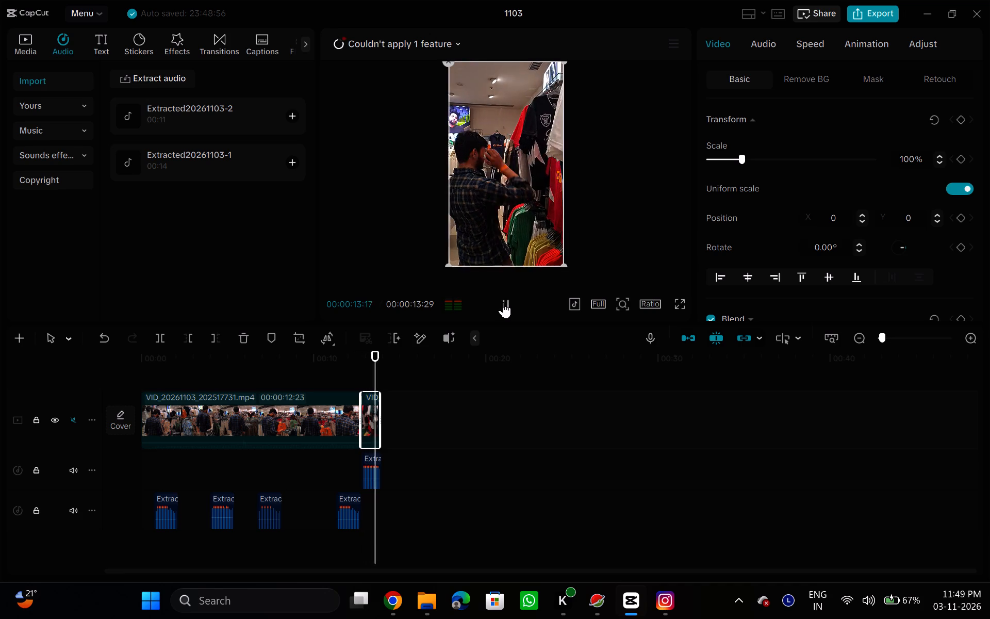
left_click_drag(379, 500, 239, 481)
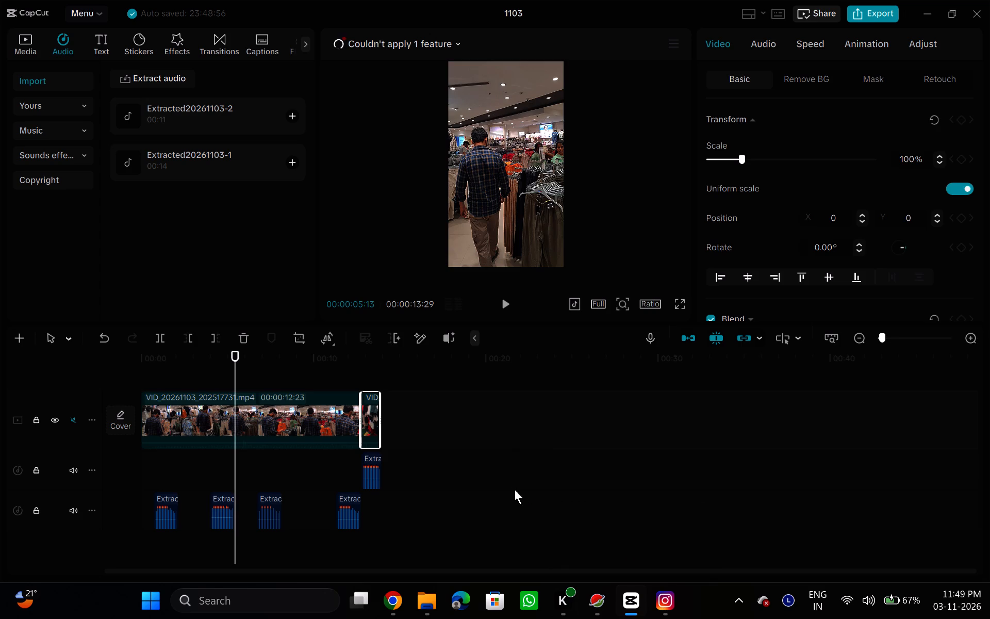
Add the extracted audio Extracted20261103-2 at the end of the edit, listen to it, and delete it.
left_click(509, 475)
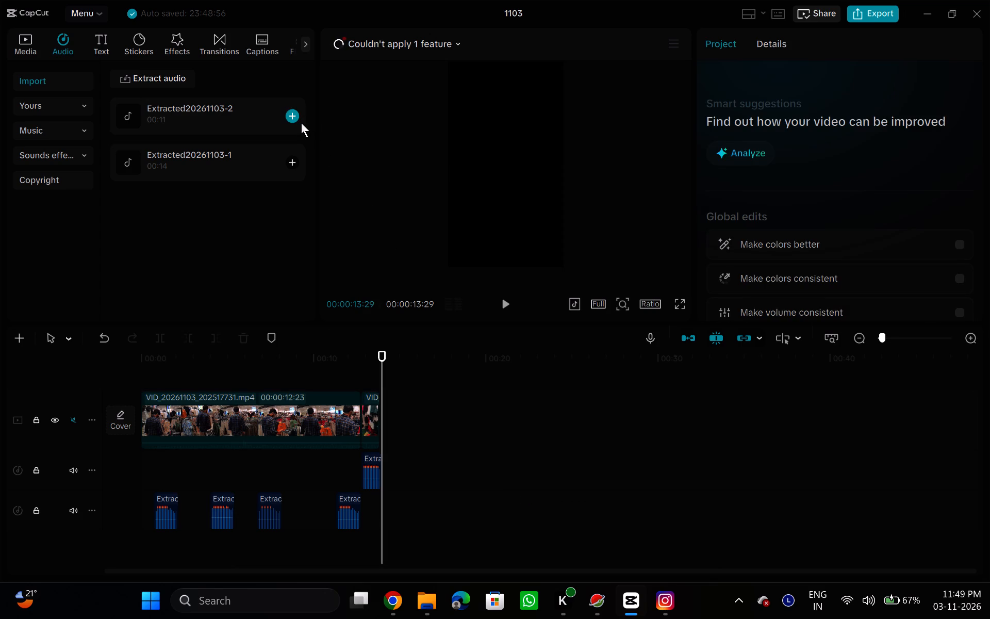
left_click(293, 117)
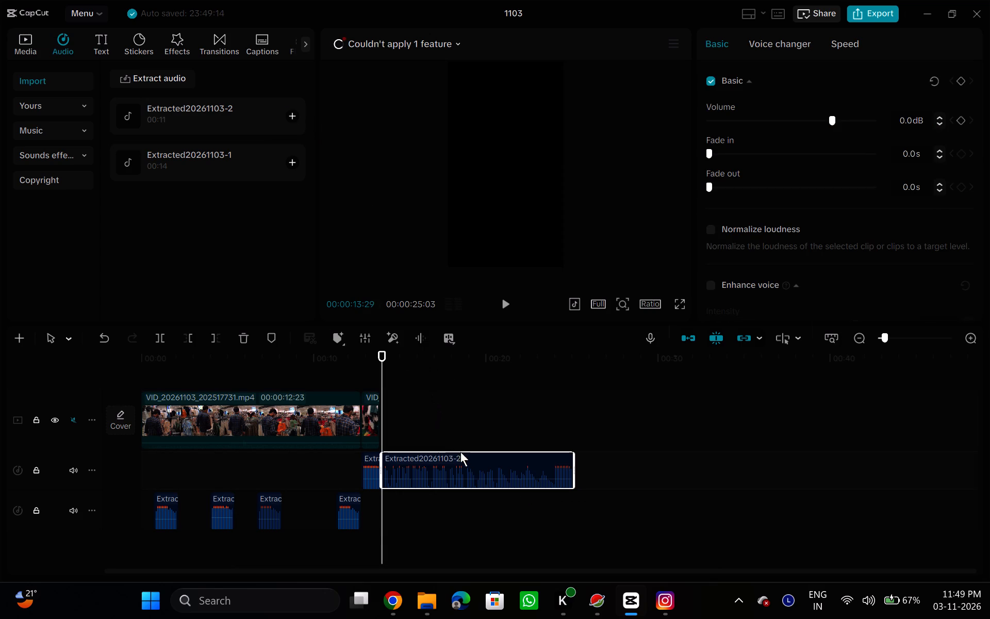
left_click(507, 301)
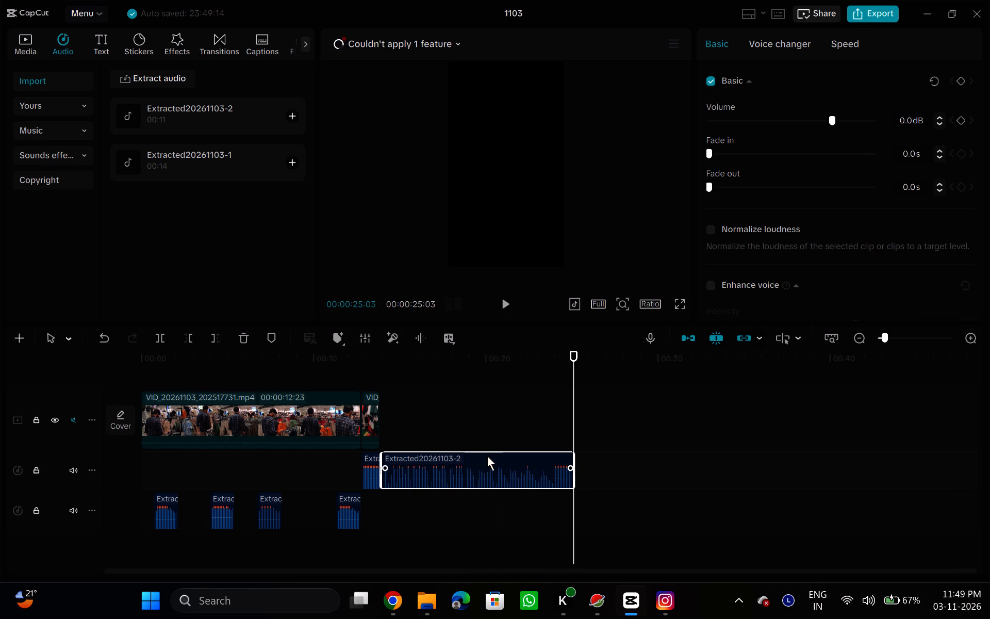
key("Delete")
Return to the timeline start and browse the trending video effects.
left_click_drag(379, 517, 76, 527)
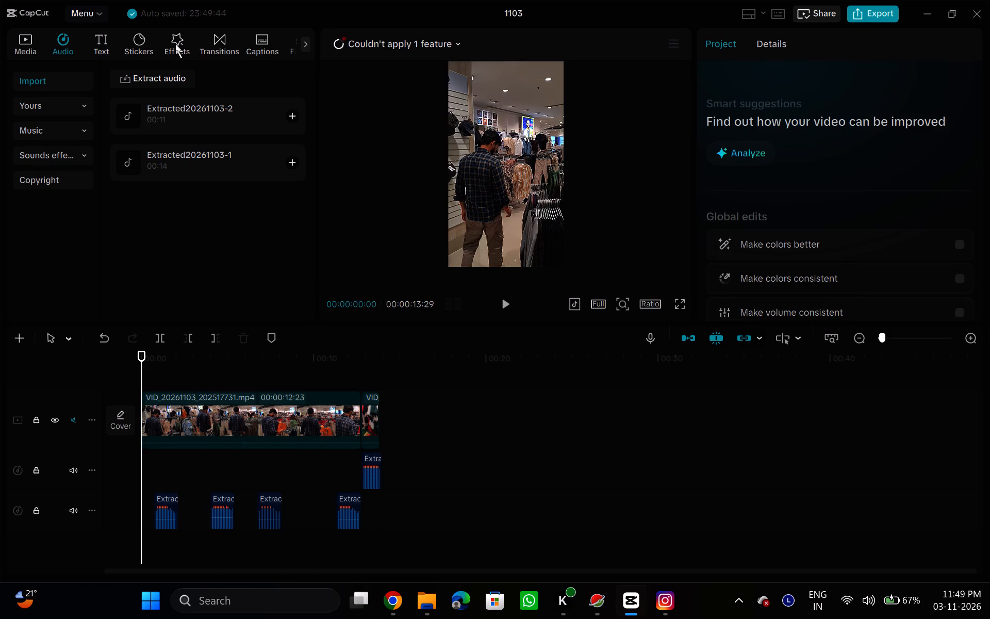
left_click(175, 44)
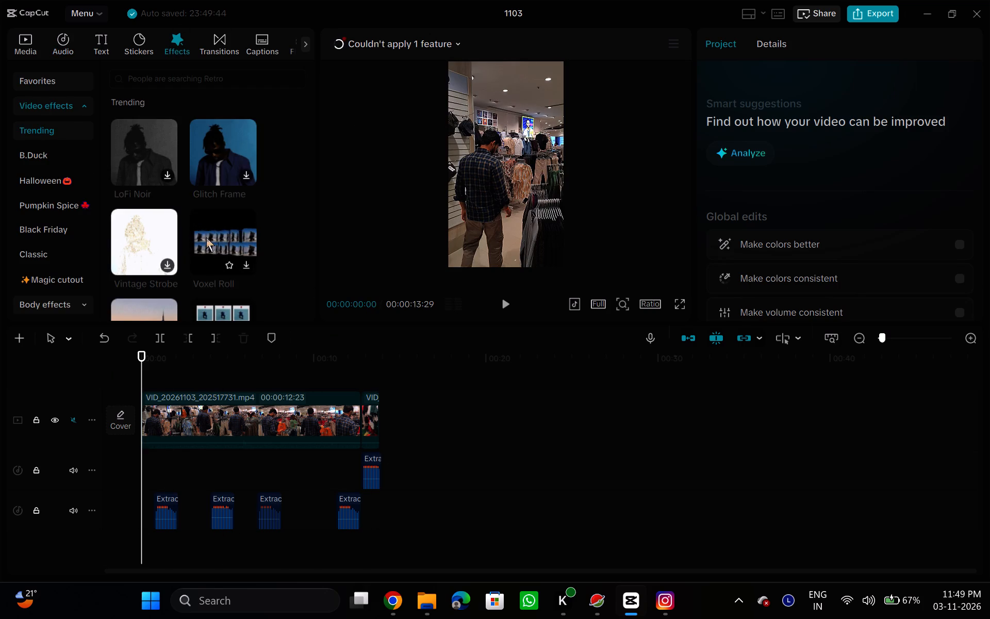
scroll(206, 237, "down", 4)
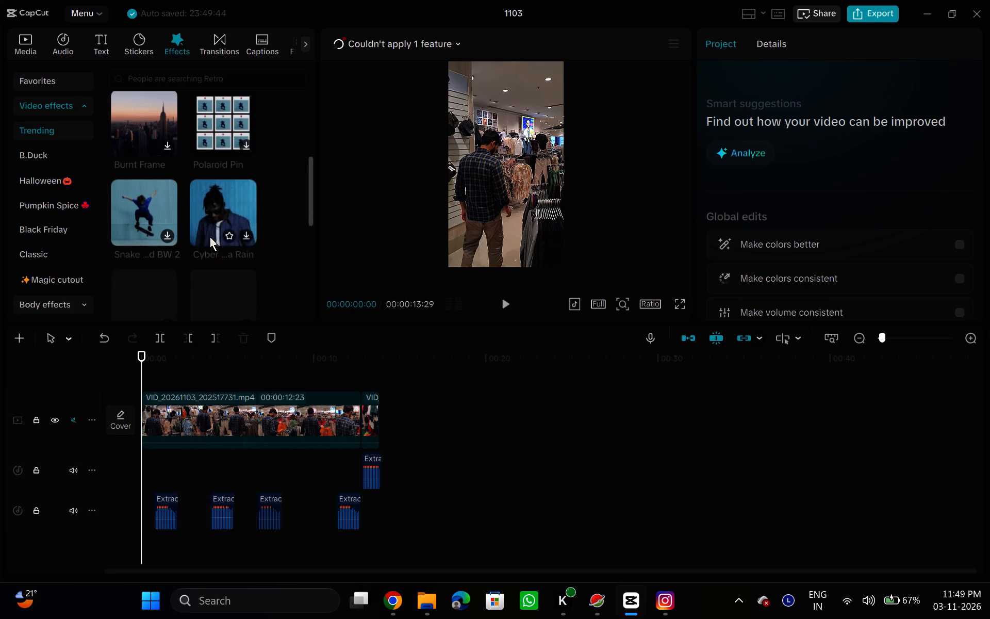
scroll(210, 237, "down", 3)
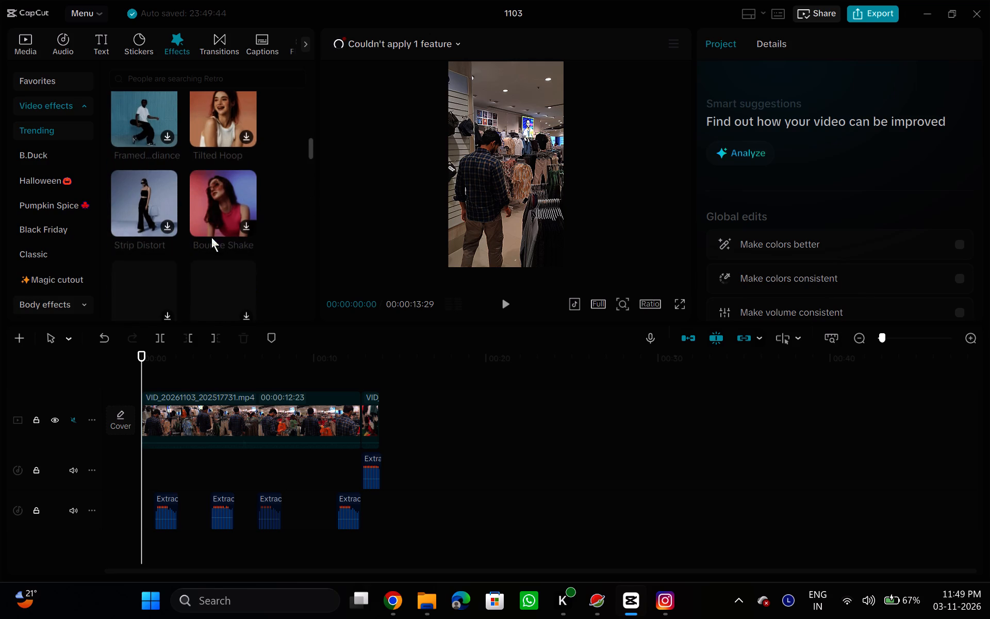
scroll(211, 238, "down", 3)
scroll(211, 238, "up", 6)
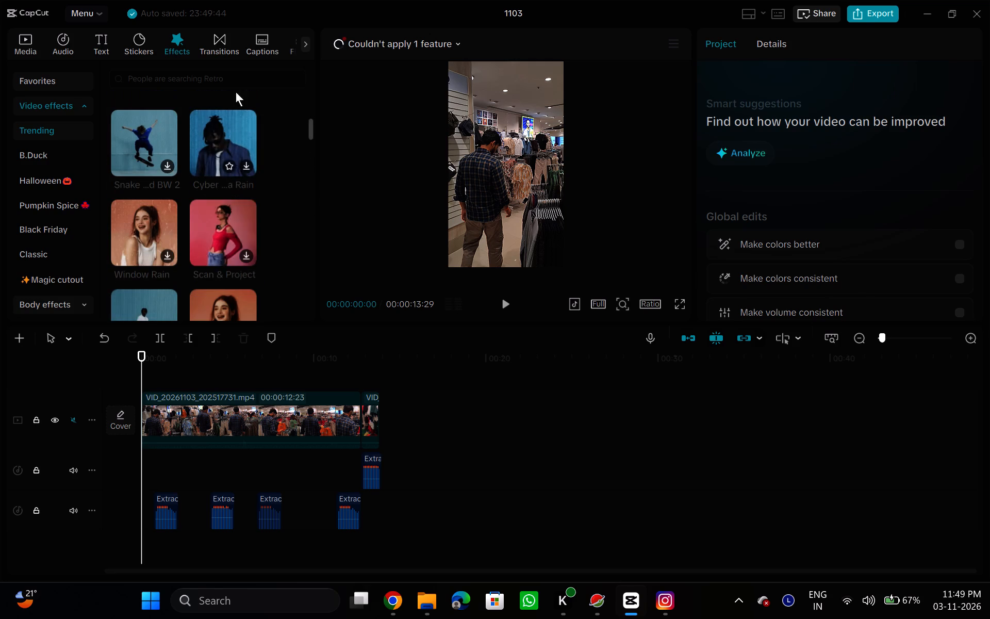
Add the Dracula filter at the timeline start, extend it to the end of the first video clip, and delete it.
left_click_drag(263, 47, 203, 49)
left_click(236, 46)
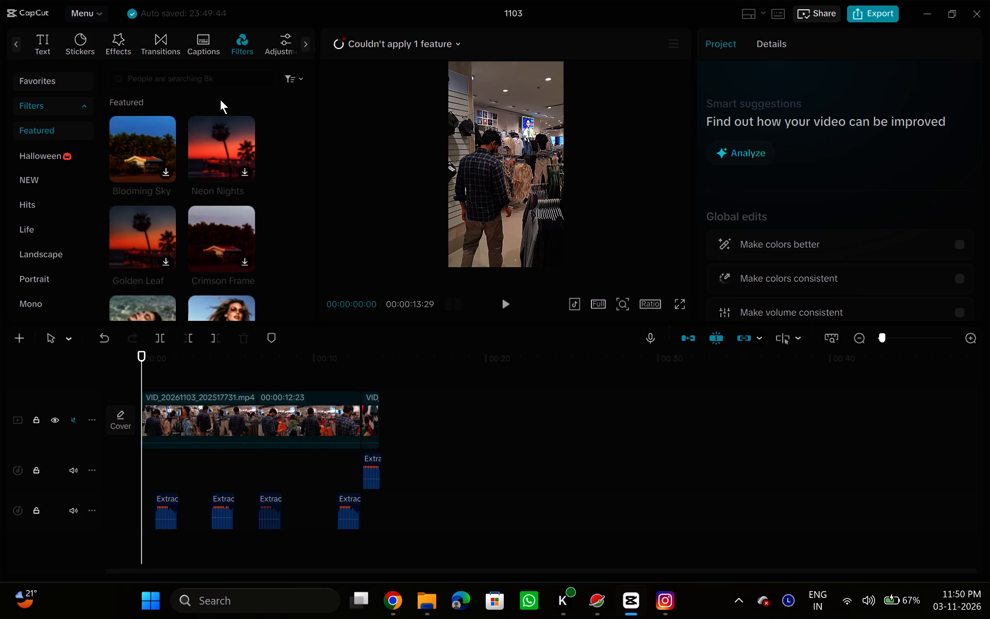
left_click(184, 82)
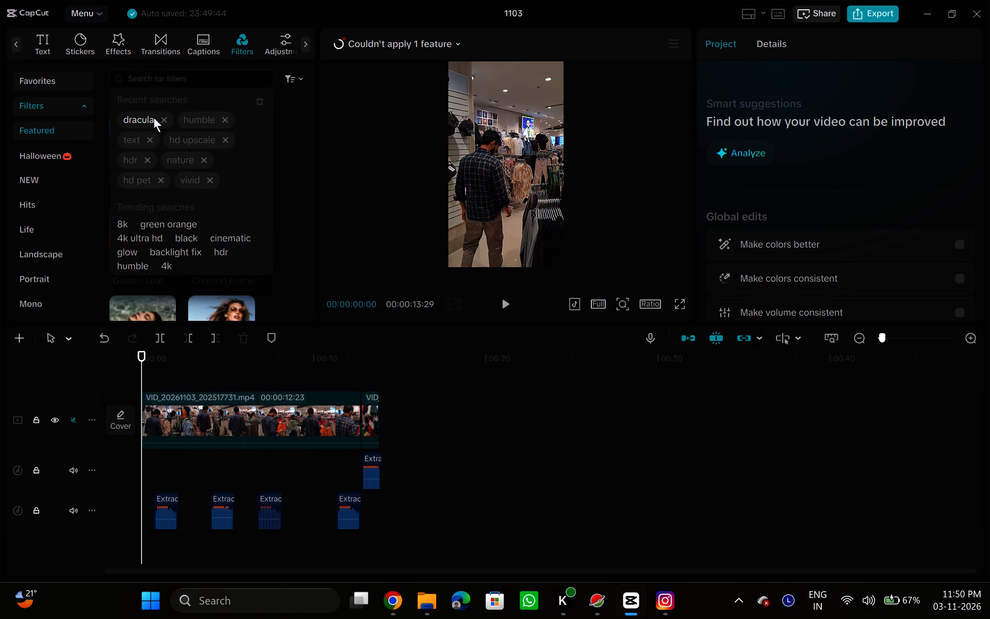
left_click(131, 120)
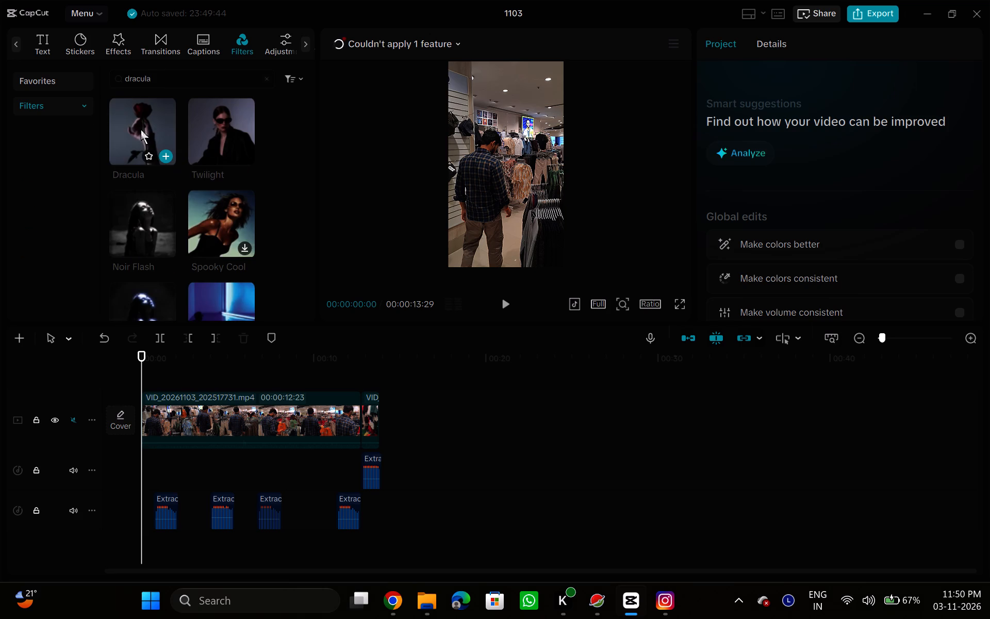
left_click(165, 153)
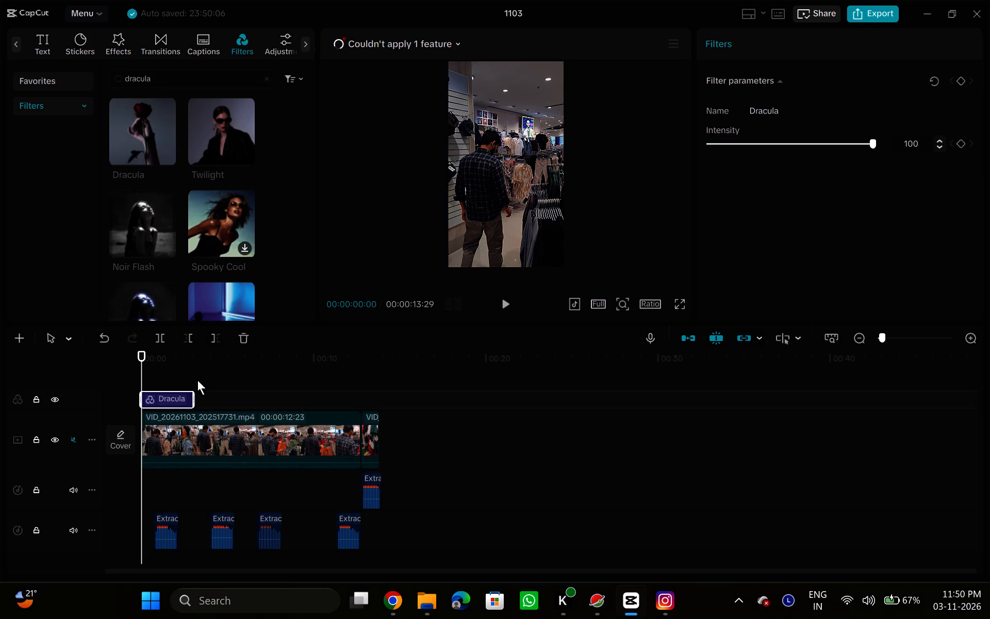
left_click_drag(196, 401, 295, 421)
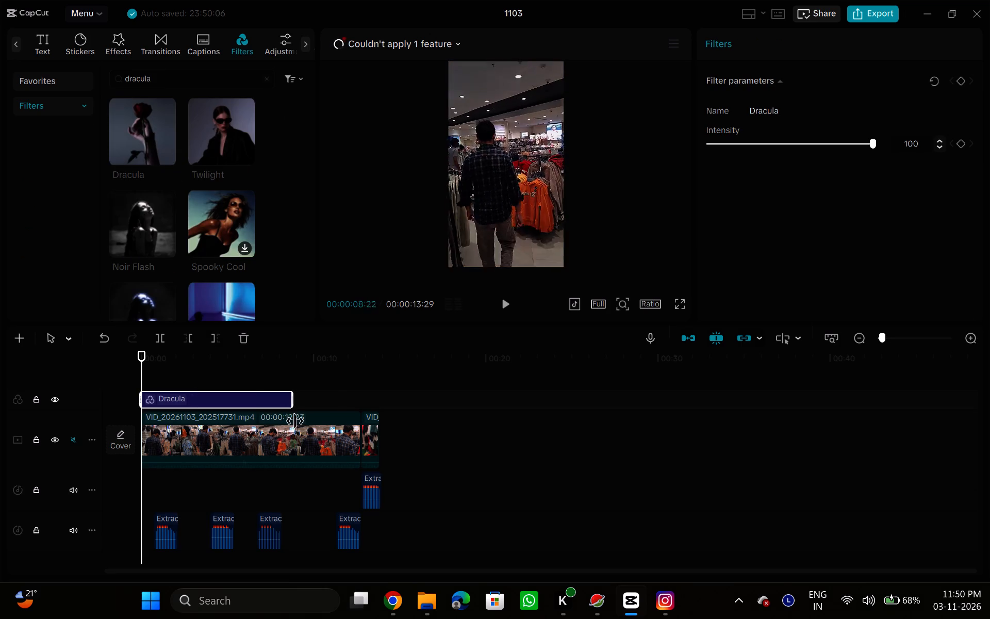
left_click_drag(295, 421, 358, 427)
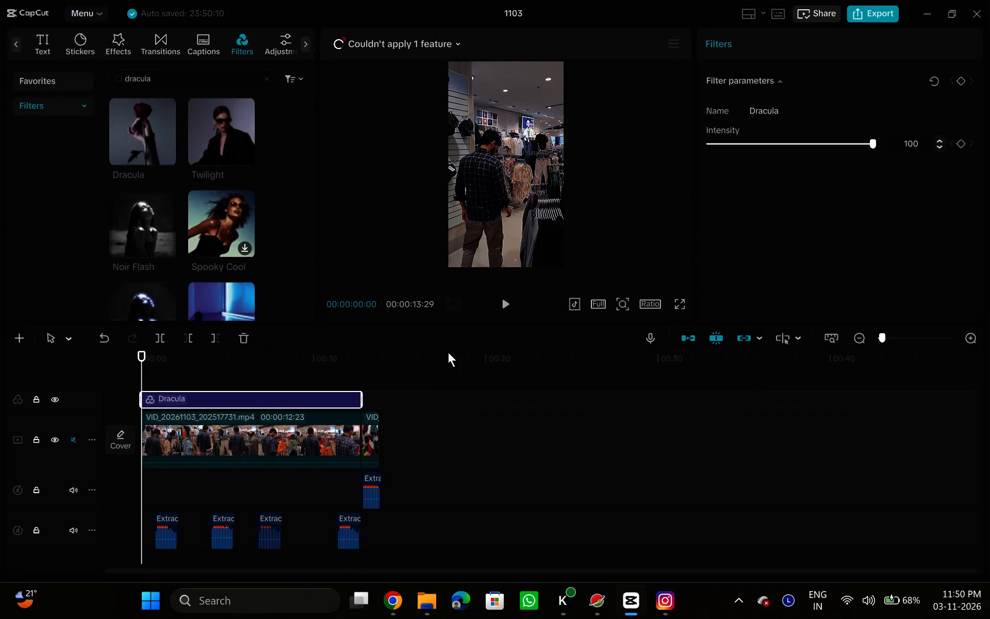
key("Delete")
Play the whole edit from the start in full screen and return to the editor.
left_click(674, 308)
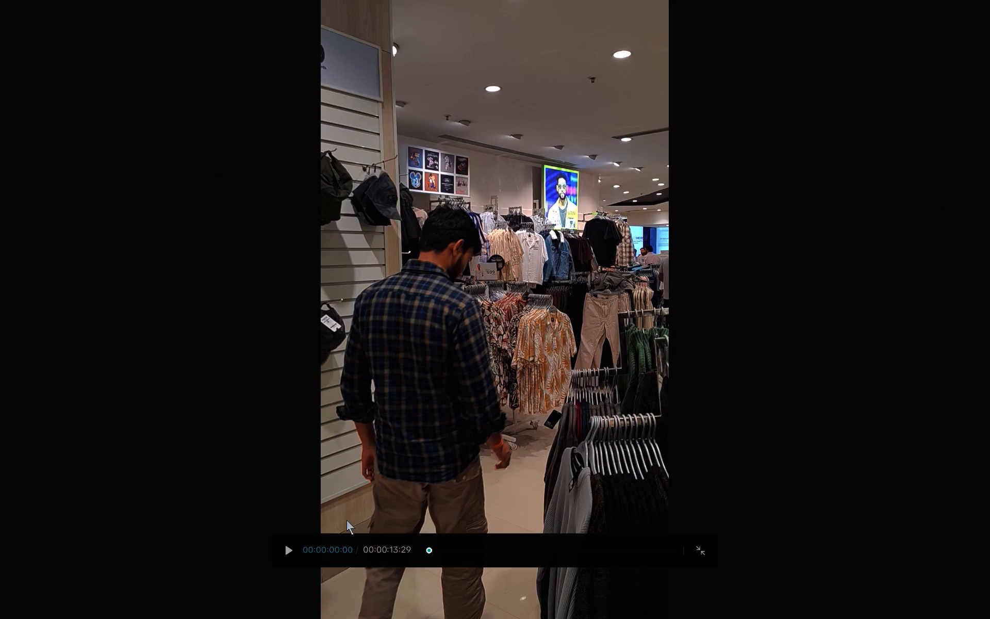
left_click(291, 549)
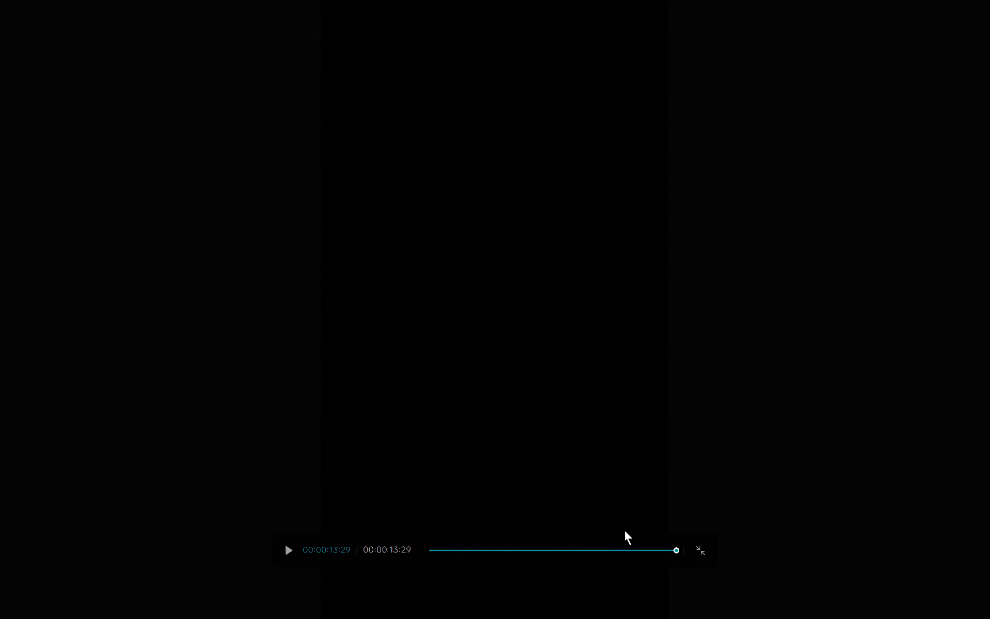
left_click(706, 550)
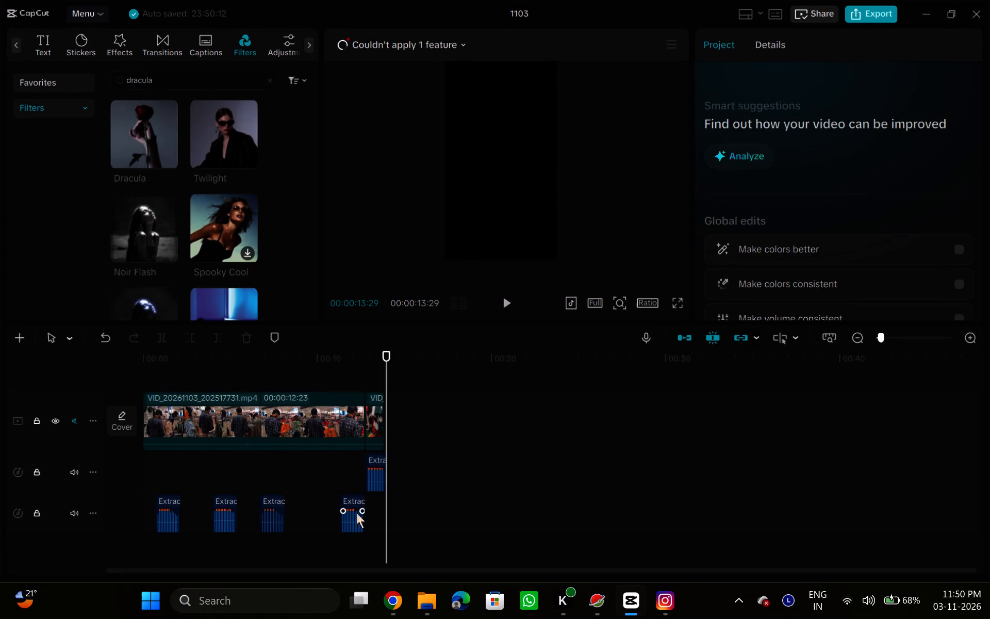
Move the fourth sound piece about 0.4 seconds earlier onto a new lowest audio track, and play from 00:00:09:24.
left_click(351, 520)
left_click_drag(351, 520, 342, 520)
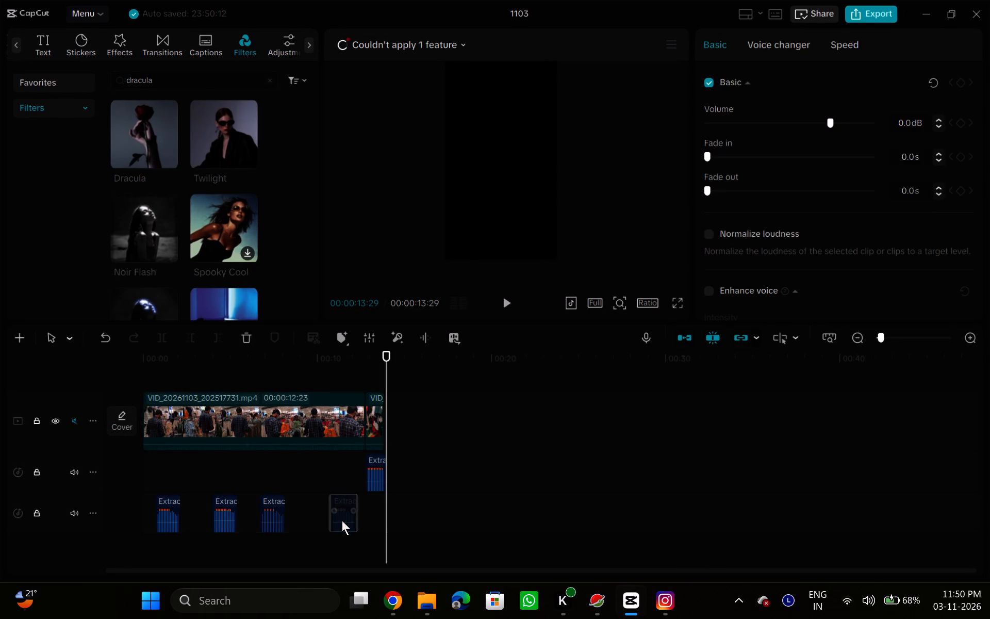
left_click_drag(342, 520, 343, 520)
left_click_drag(388, 515, 318, 517)
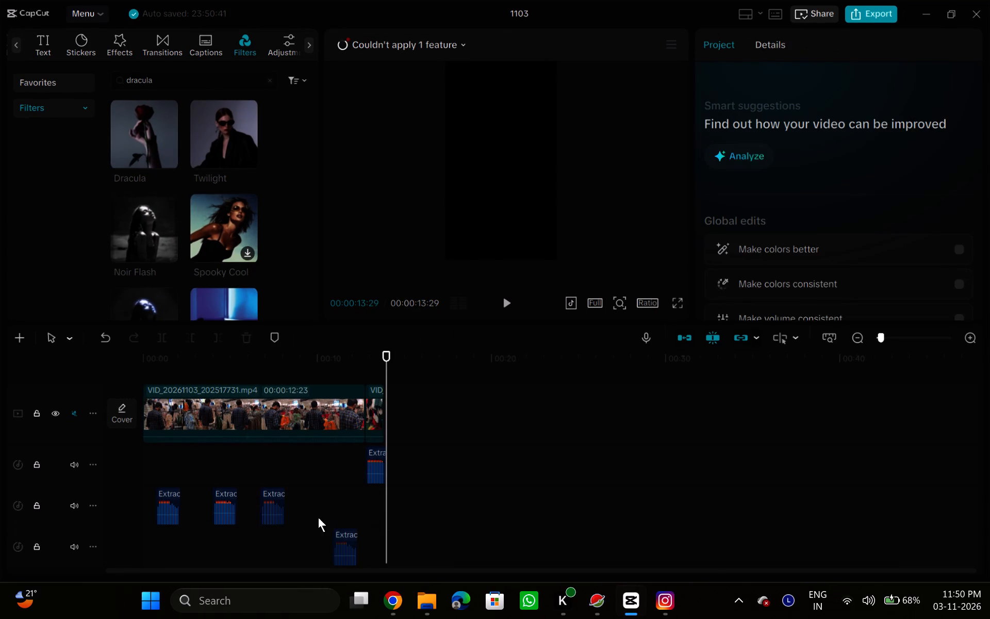
left_click_drag(318, 517, 310, 517)
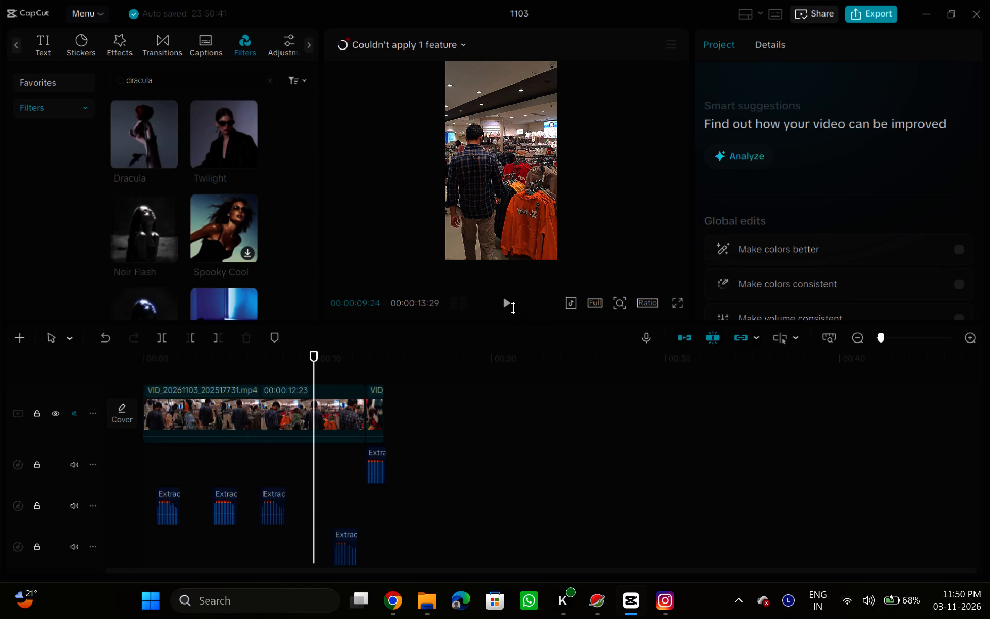
left_click(508, 304)
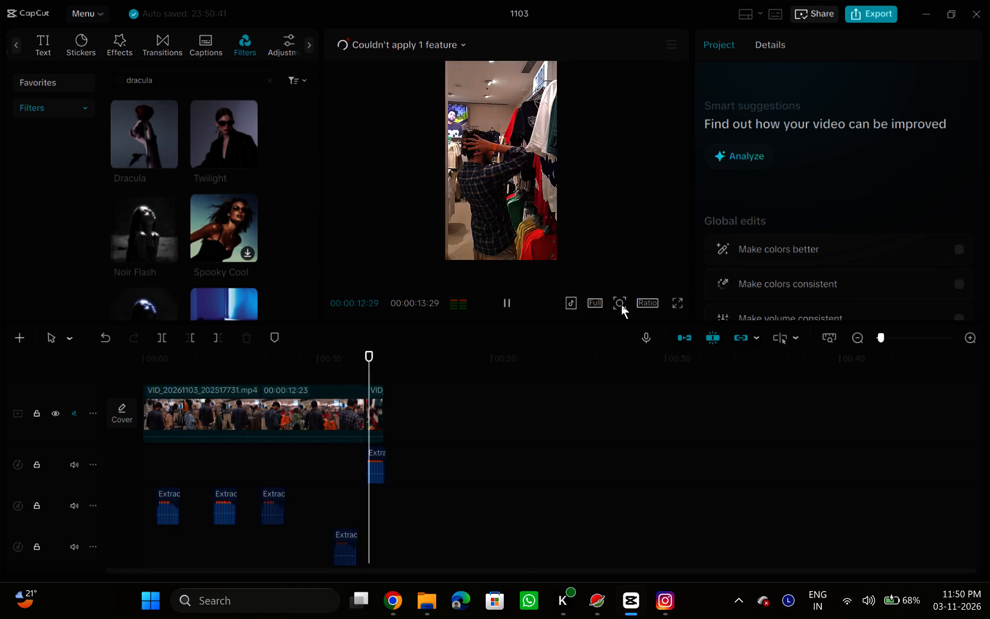
Replay the whole edit from the start in full screen to check the moved sound piece, and return to the editor.
left_click(673, 303)
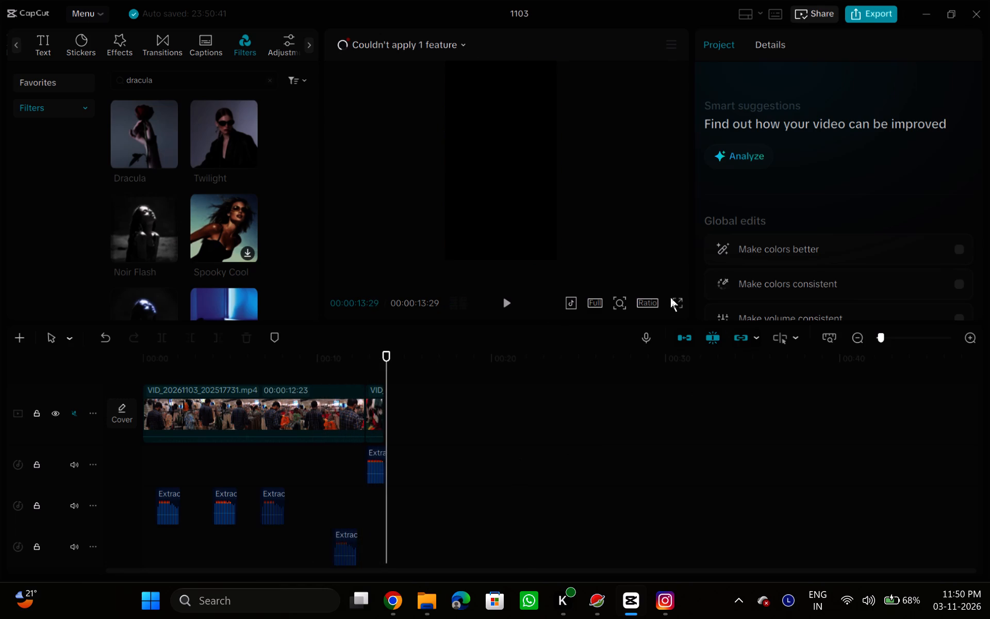
left_click(672, 297)
left_click_drag(442, 546, 396, 547)
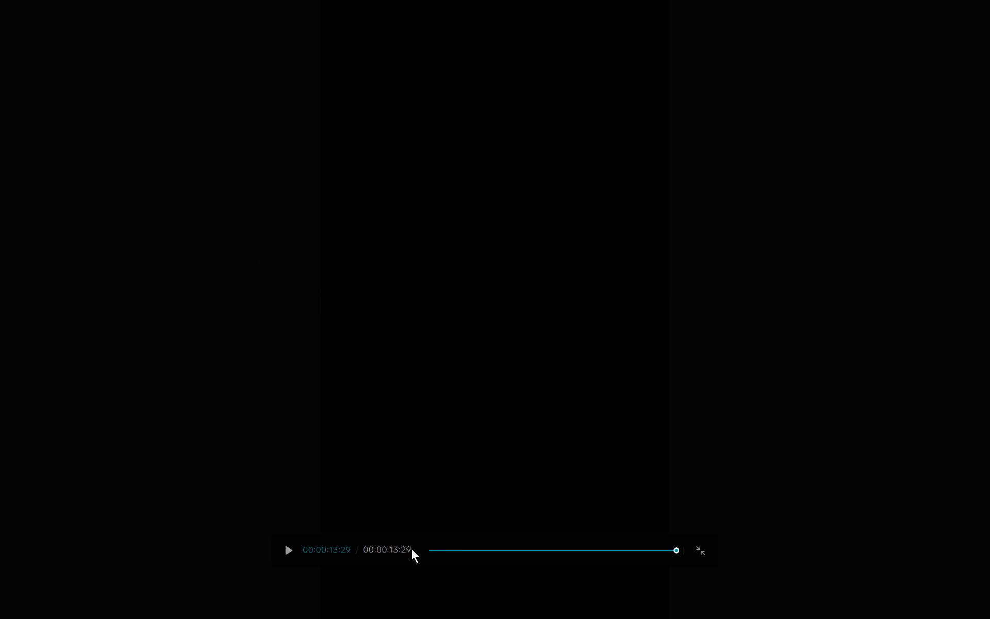
left_click(431, 551)
left_click_drag(428, 551, 405, 550)
left_click(291, 554)
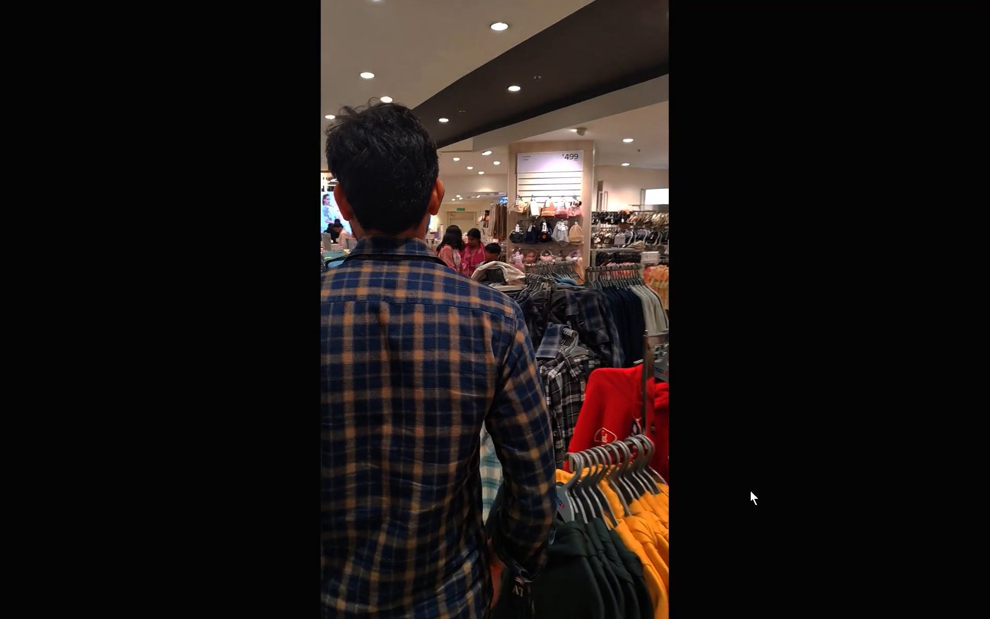
left_click(796, 476)
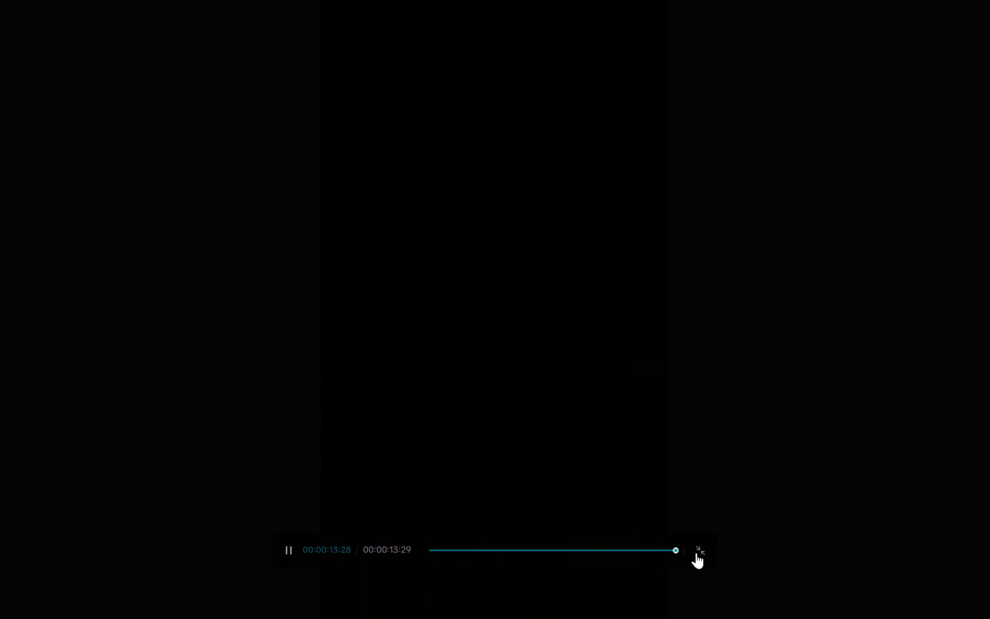
left_click(696, 552)
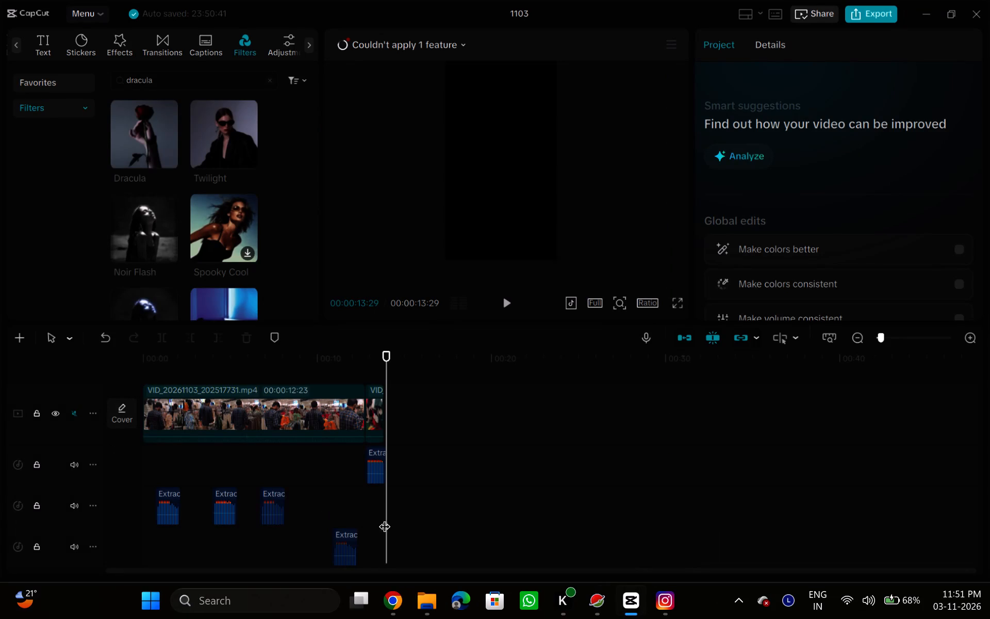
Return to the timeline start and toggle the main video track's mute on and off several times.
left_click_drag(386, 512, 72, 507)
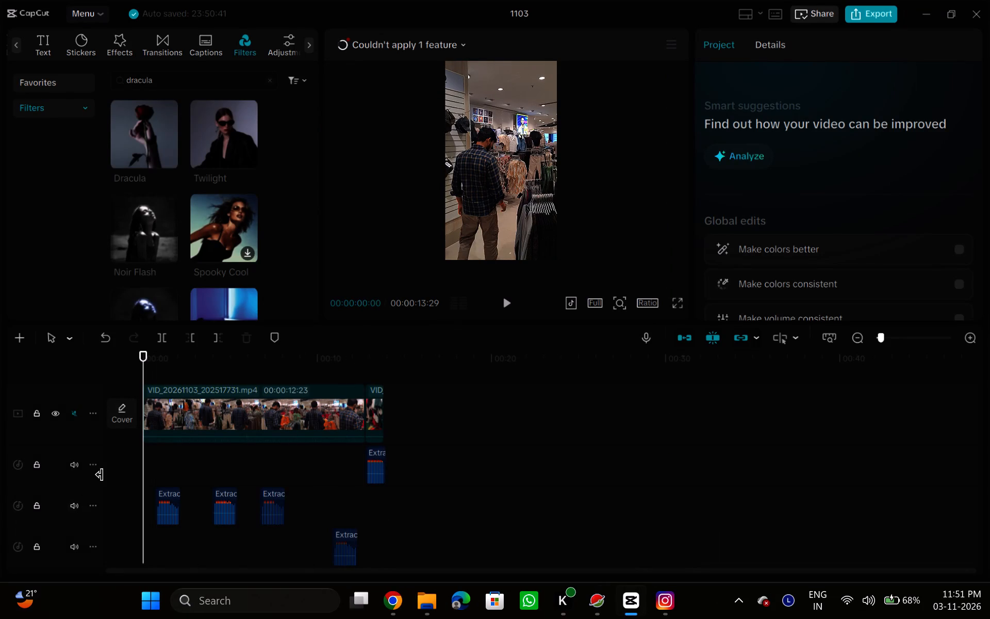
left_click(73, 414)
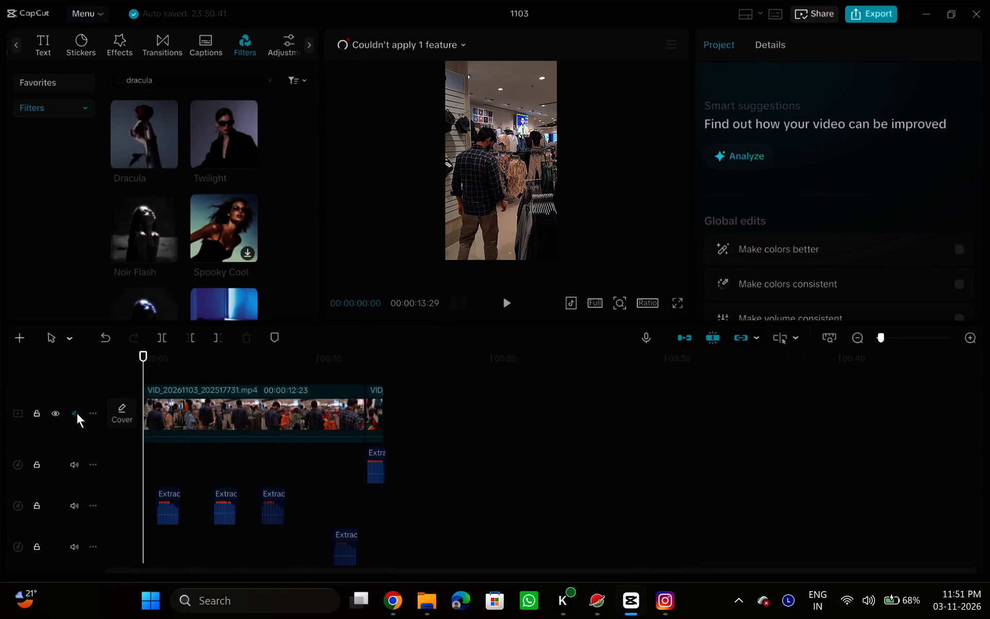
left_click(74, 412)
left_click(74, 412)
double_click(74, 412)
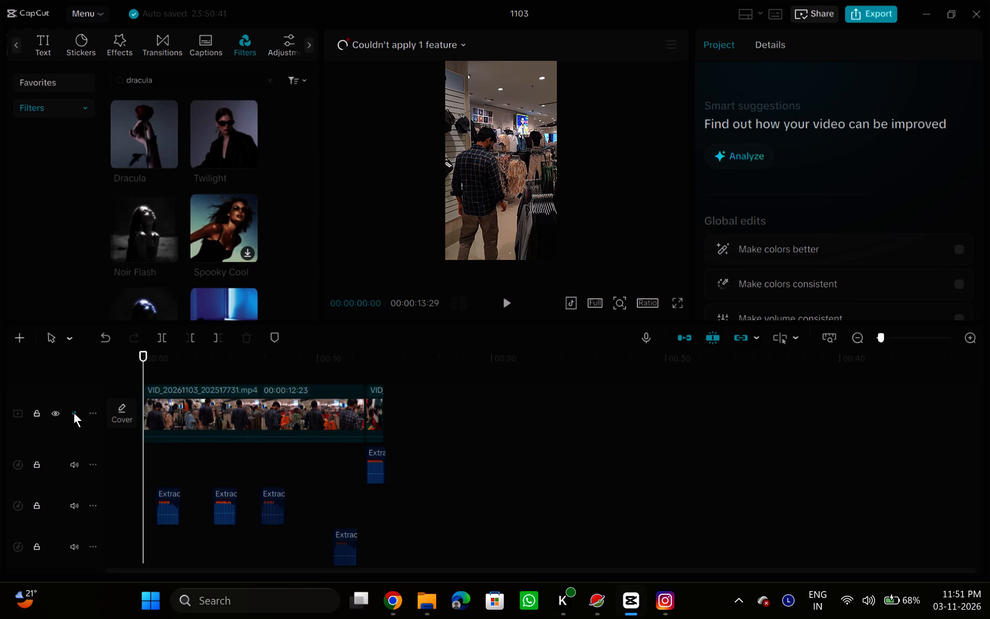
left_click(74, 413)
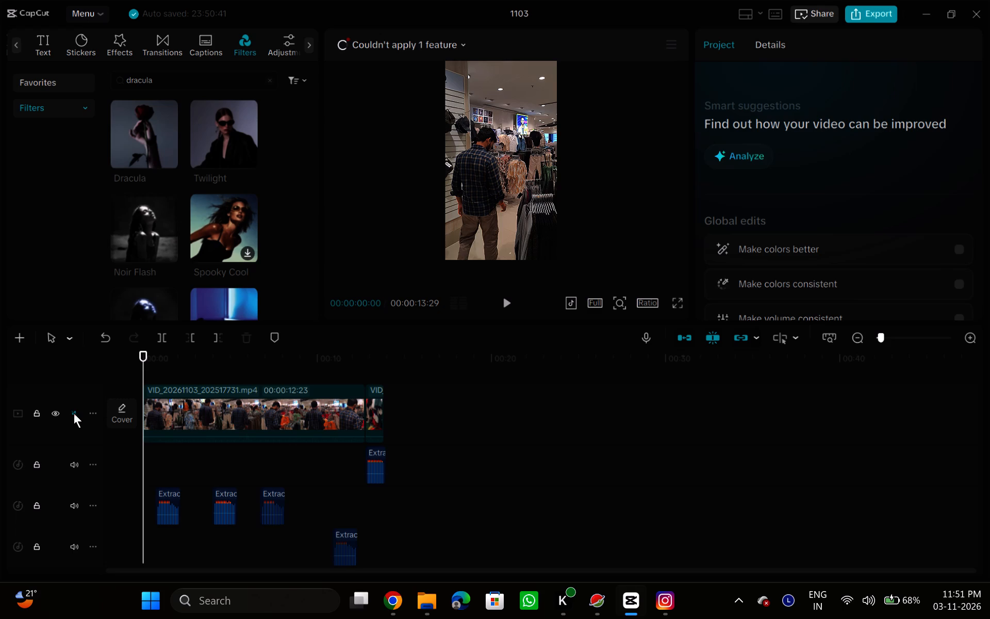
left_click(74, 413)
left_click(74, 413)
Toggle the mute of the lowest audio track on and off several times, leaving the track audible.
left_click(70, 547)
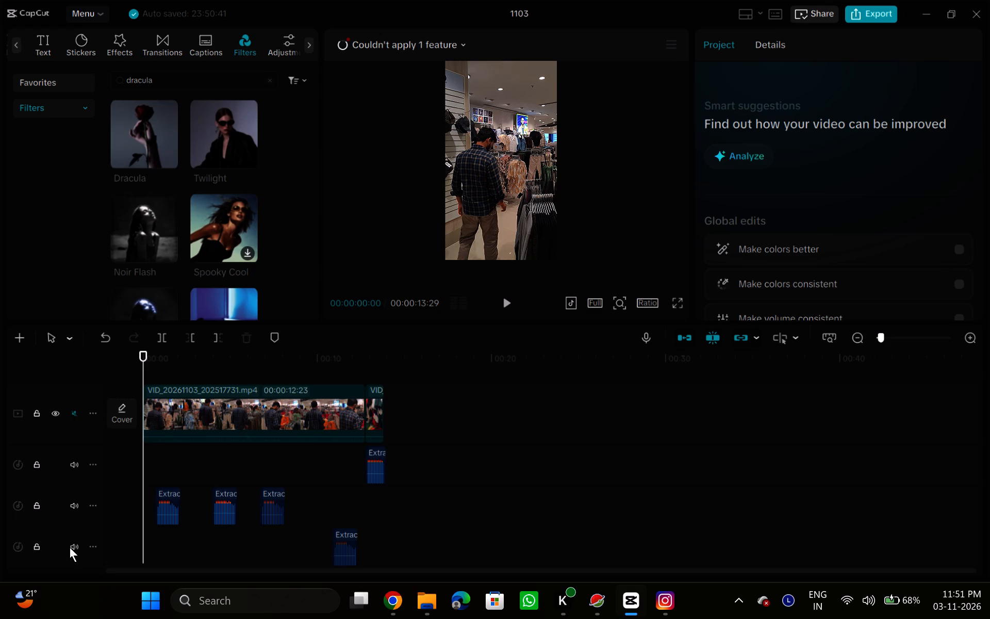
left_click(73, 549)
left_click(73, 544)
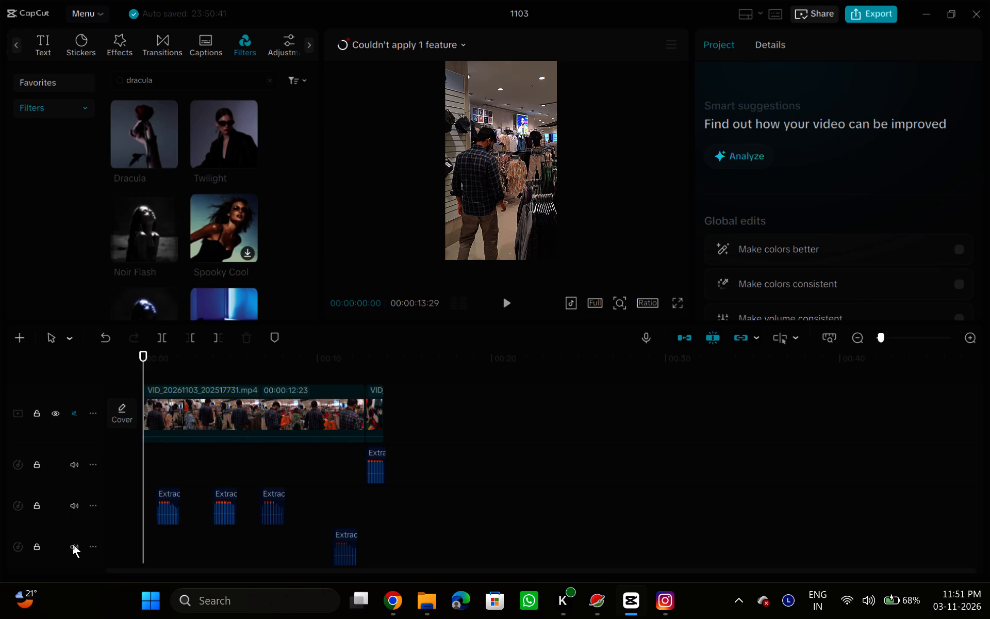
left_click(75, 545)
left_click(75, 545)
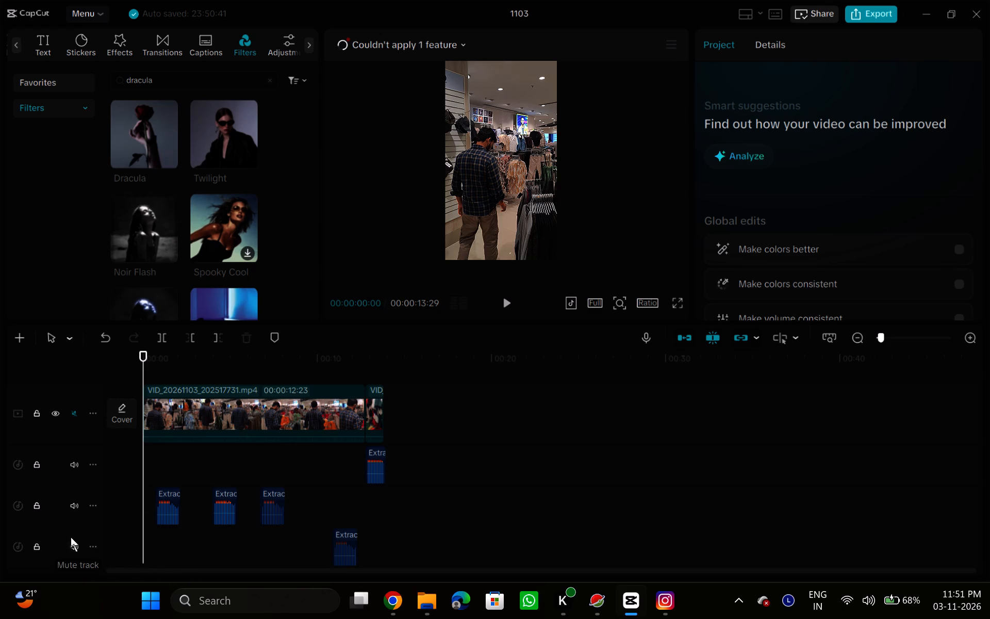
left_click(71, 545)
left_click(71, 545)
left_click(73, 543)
Unmute the main video track so the original sound of both video clips is audible.
left_click_drag(142, 453, 150, 455)
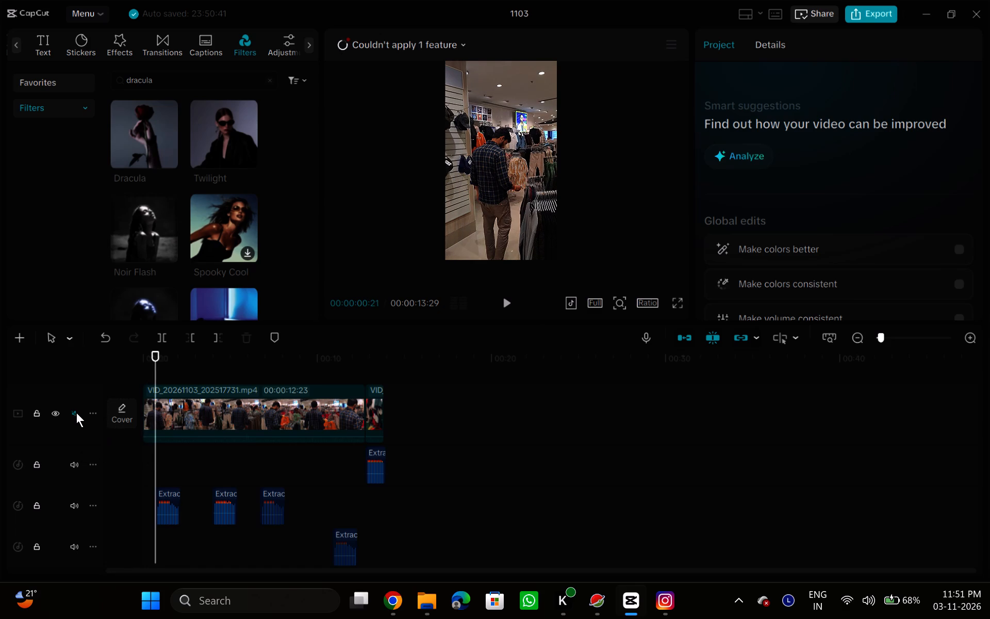
left_click(76, 413)
double_click(71, 410)
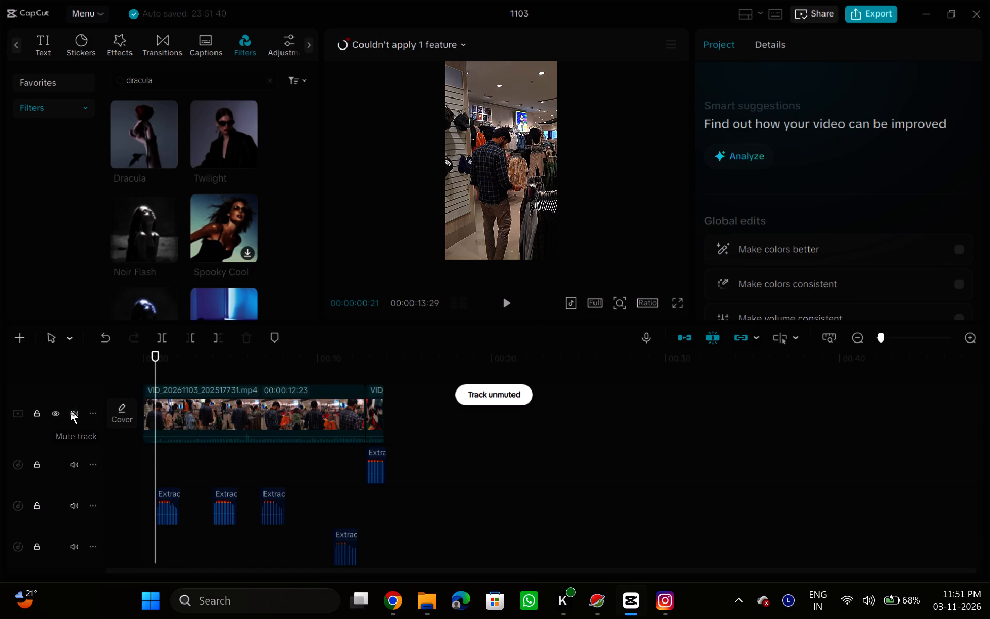
Return to the timeline start and play the edit with the video track's sound on, toggling the full-screen preview.
left_click_drag(155, 469, 107, 458)
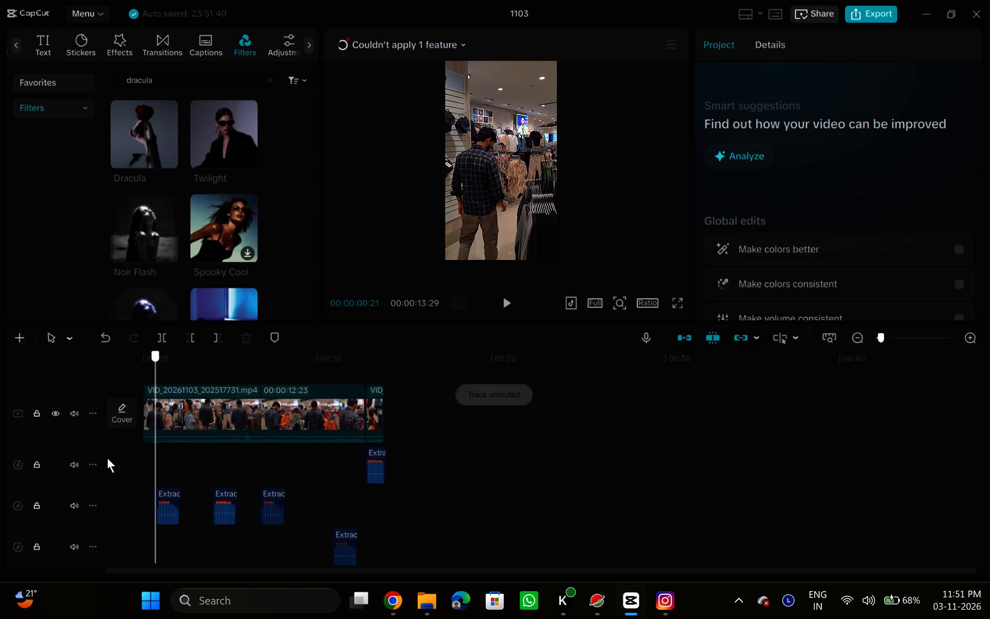
left_click_drag(107, 458, 97, 457)
left_click(510, 299)
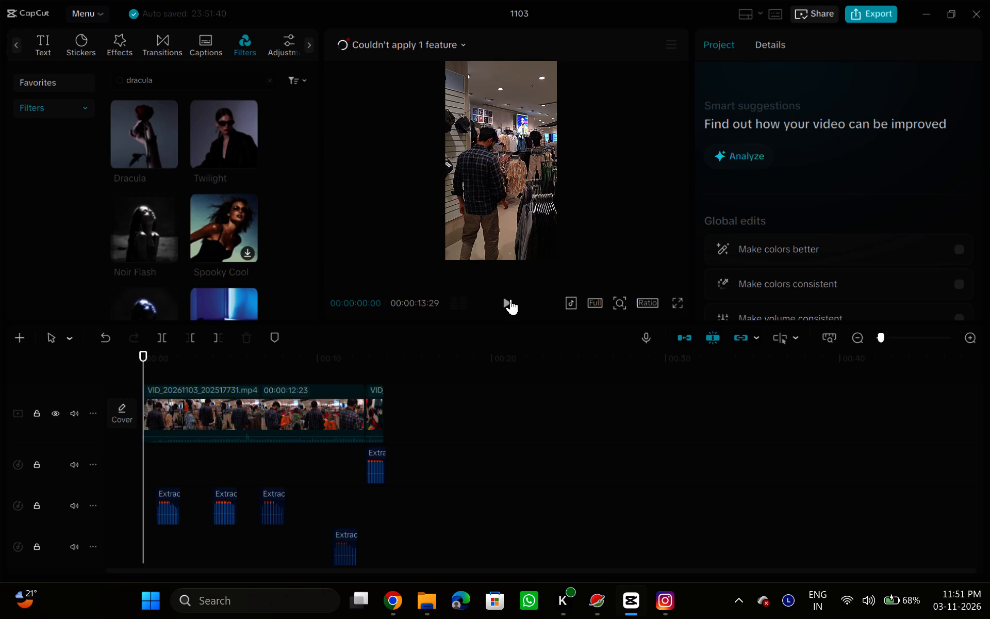
left_click(676, 305)
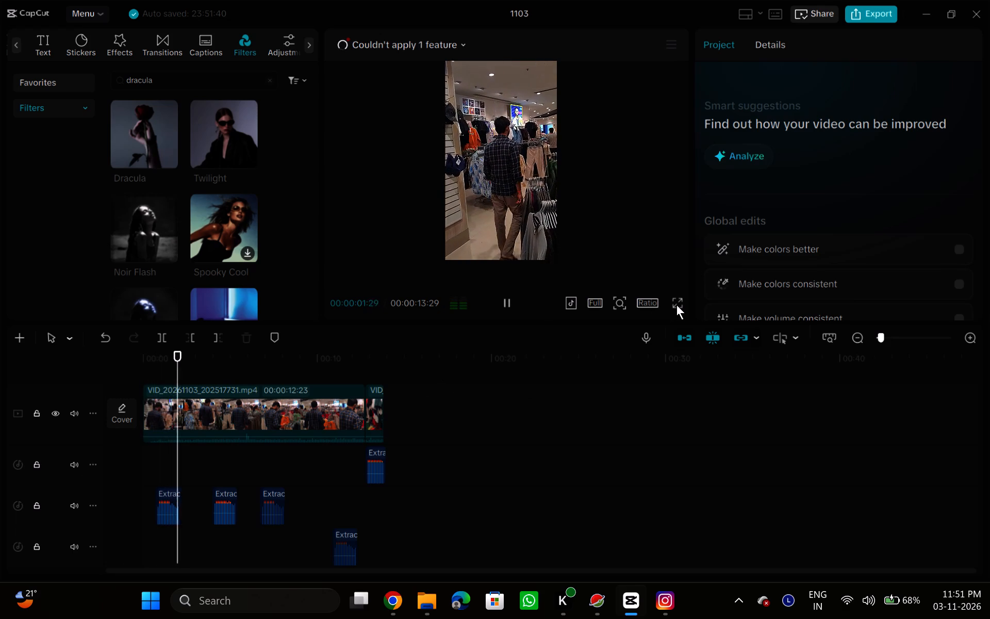
left_click(676, 302)
left_click(676, 302)
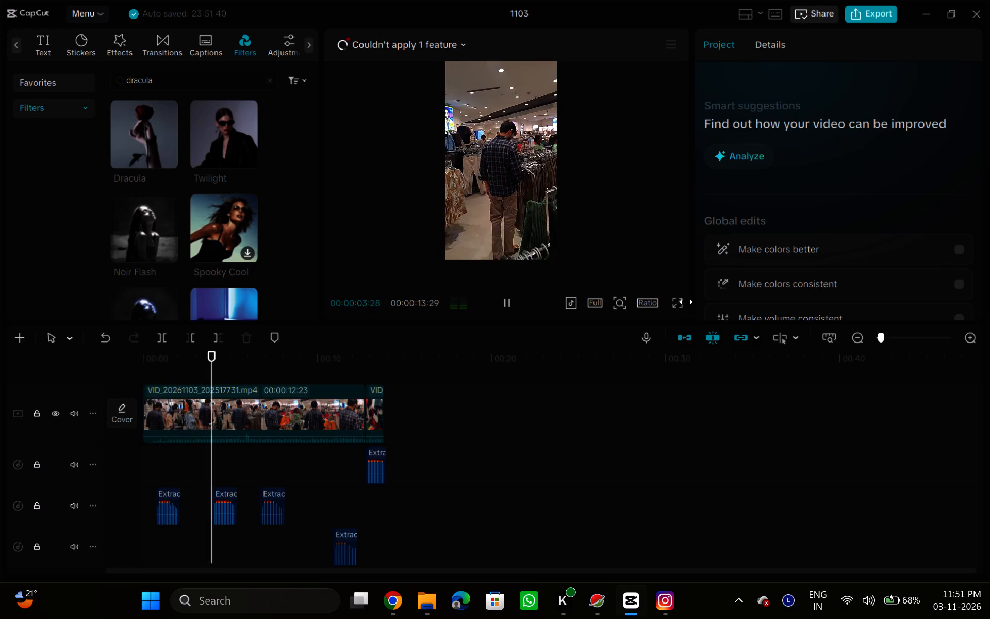
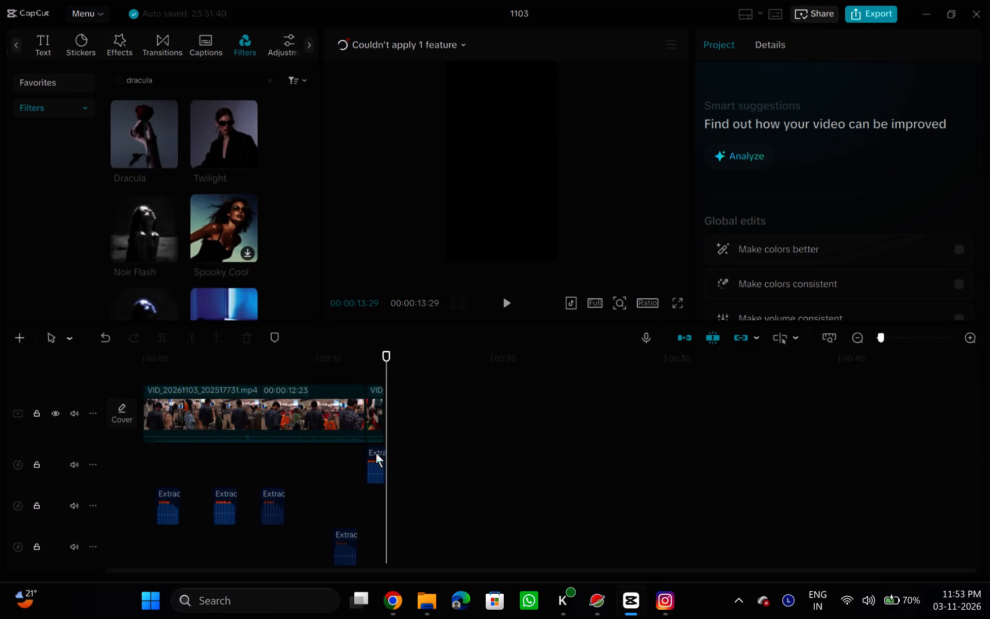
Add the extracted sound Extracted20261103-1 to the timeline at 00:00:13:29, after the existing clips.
left_click(443, 507)
left_click_drag(71, 47, 140, 43)
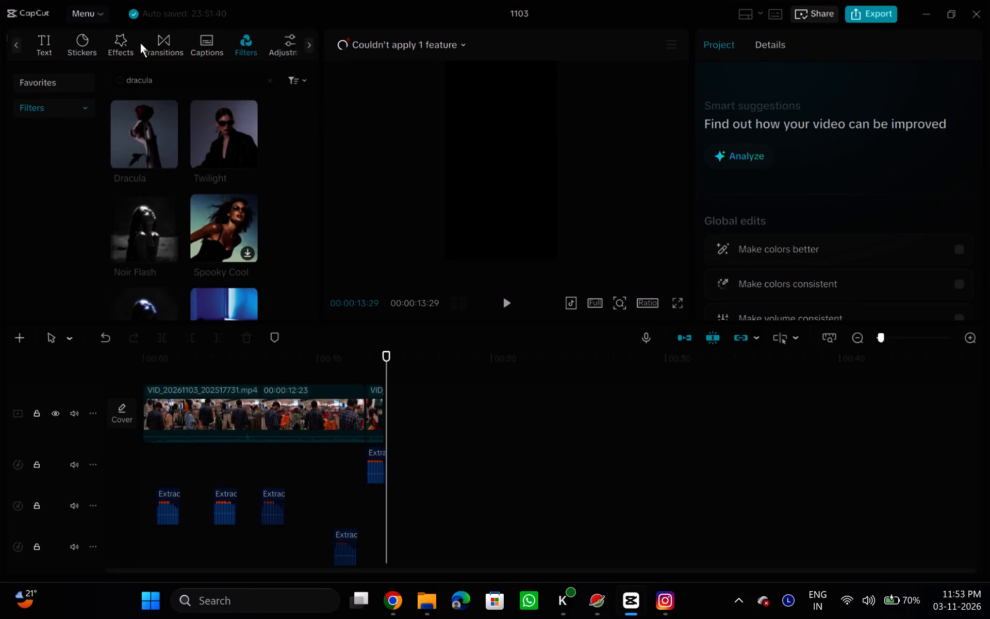
left_click_drag(140, 43, 255, 49)
left_click(66, 43)
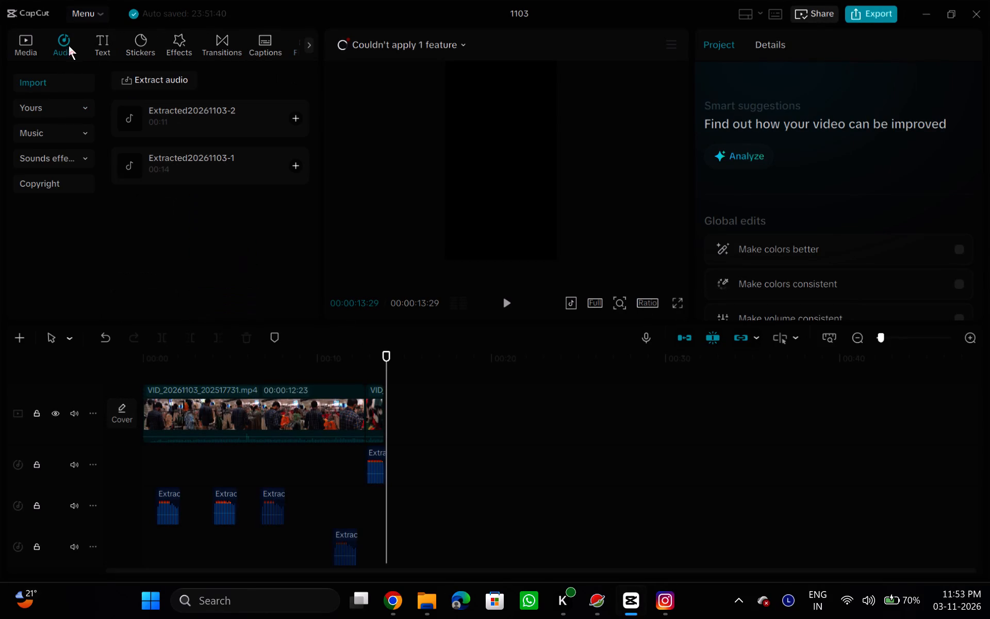
left_click(293, 164)
left_click(294, 165)
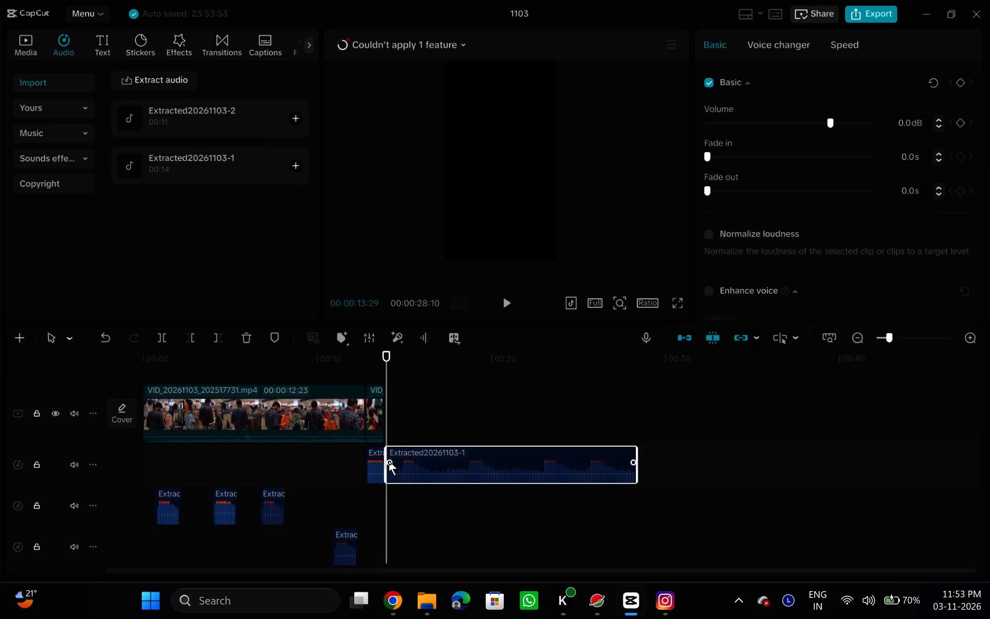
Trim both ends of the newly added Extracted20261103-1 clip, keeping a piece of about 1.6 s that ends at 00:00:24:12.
left_click_drag(386, 465, 536, 509)
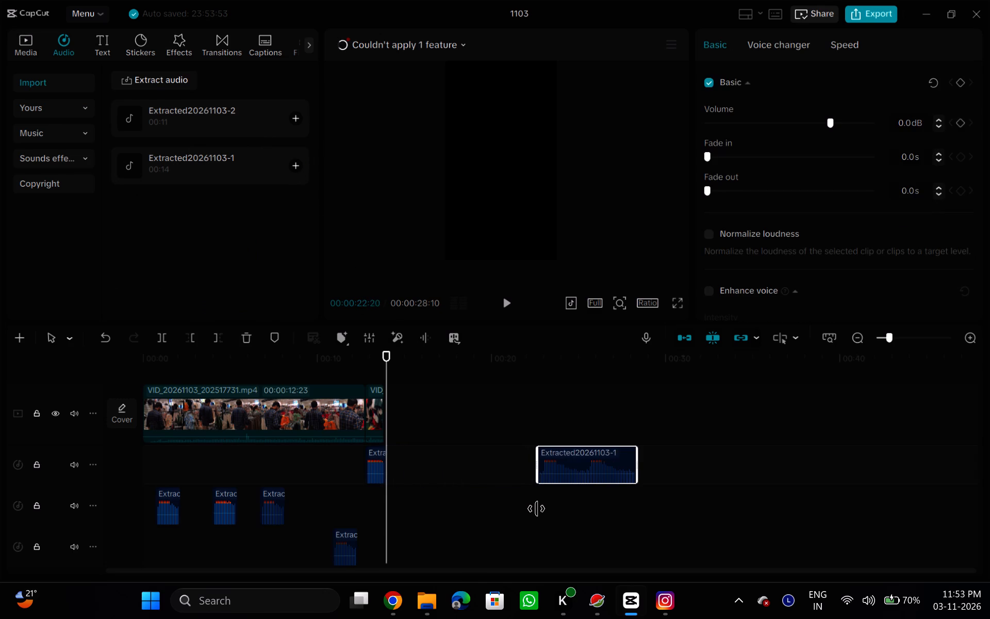
left_click_drag(536, 509, 541, 509)
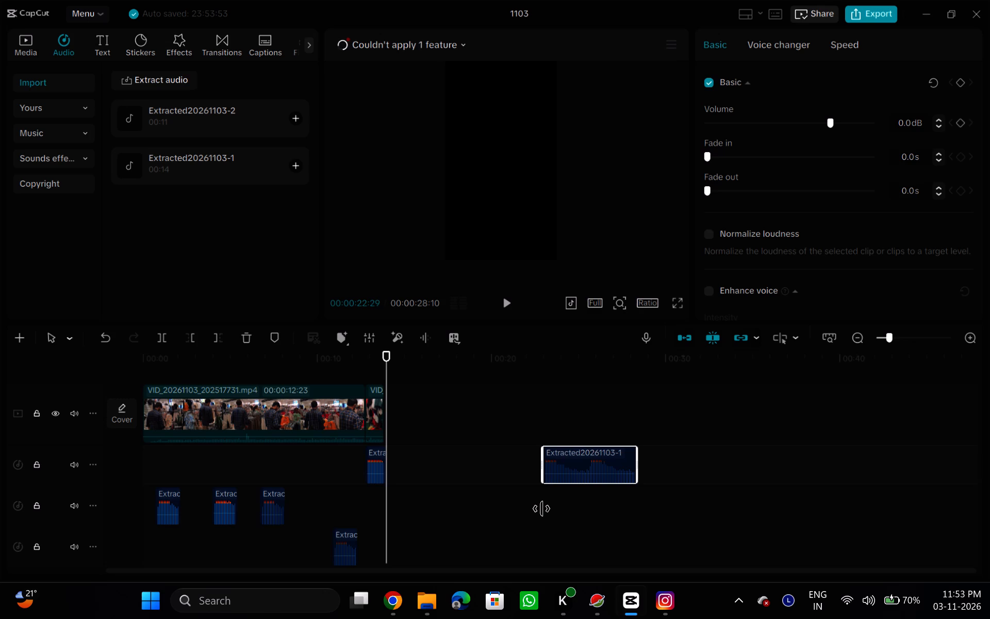
left_click_drag(541, 509, 540, 509)
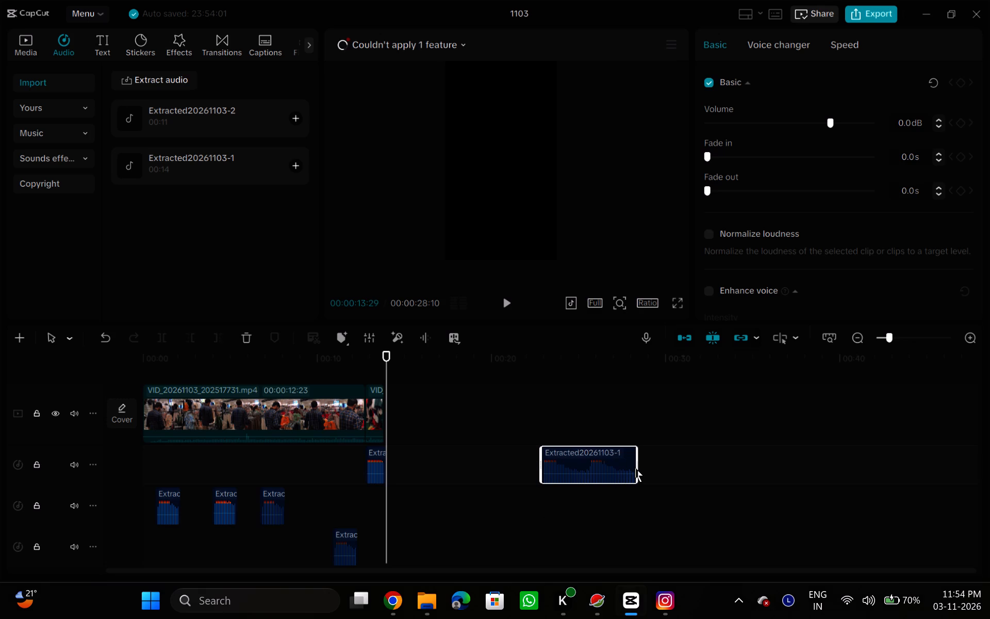
left_click_drag(633, 467, 624, 467)
left_click_drag(624, 467, 576, 488)
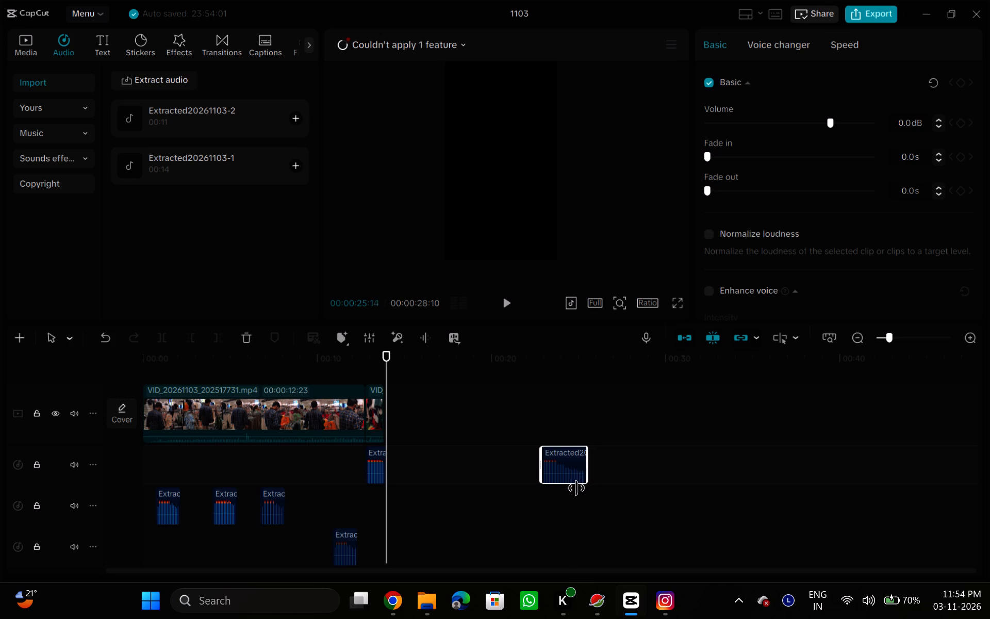
left_click_drag(576, 488, 561, 495)
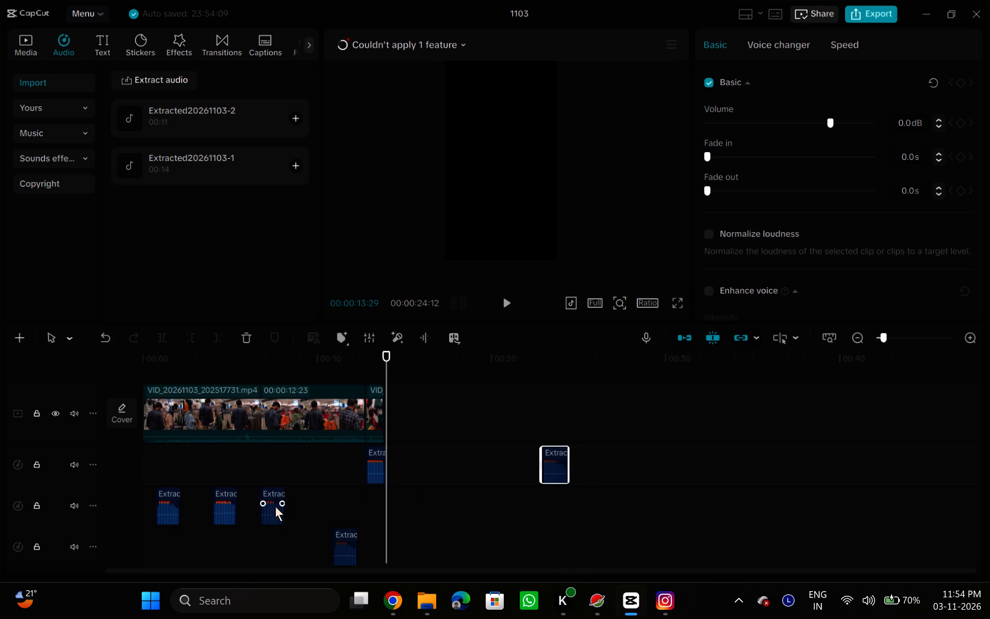
Replace the third sound piece on the middle audio track with the newly trimmed piece, starting at about 00:00:06:21.
left_click_drag(385, 492, 311, 495)
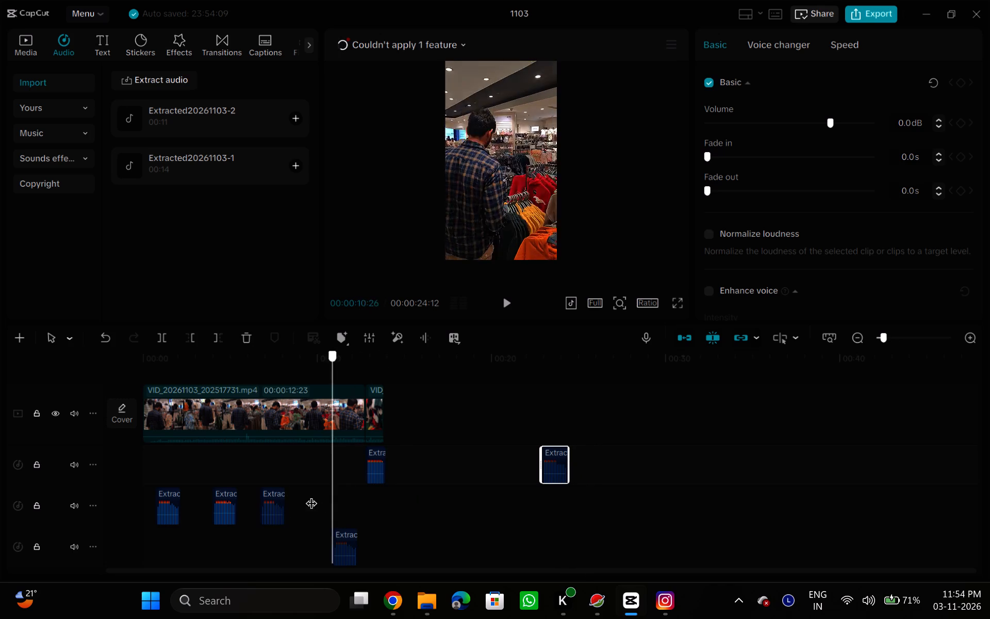
left_click_drag(311, 495, 261, 517)
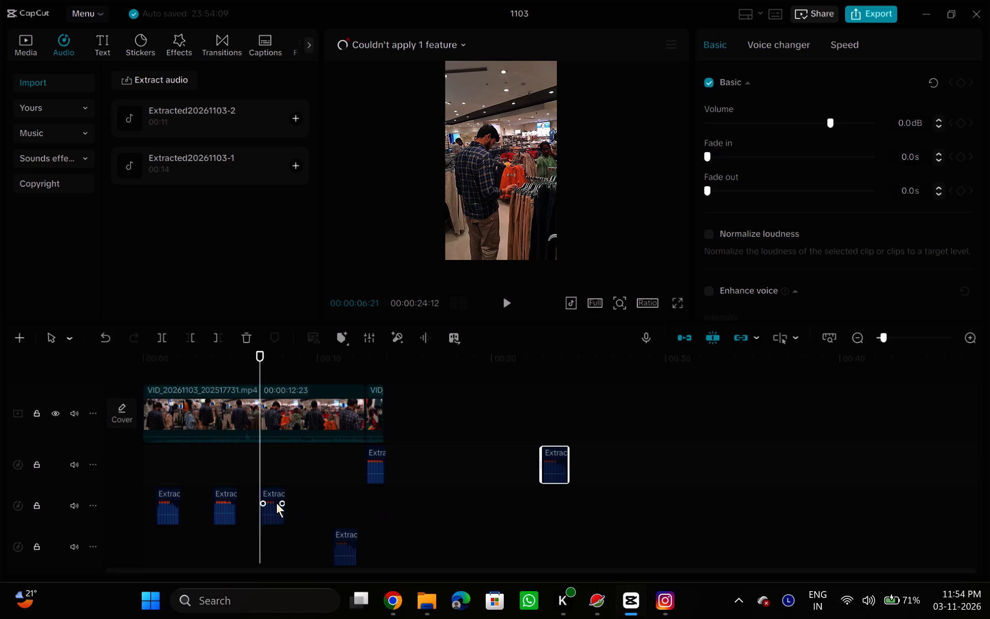
left_click(273, 502)
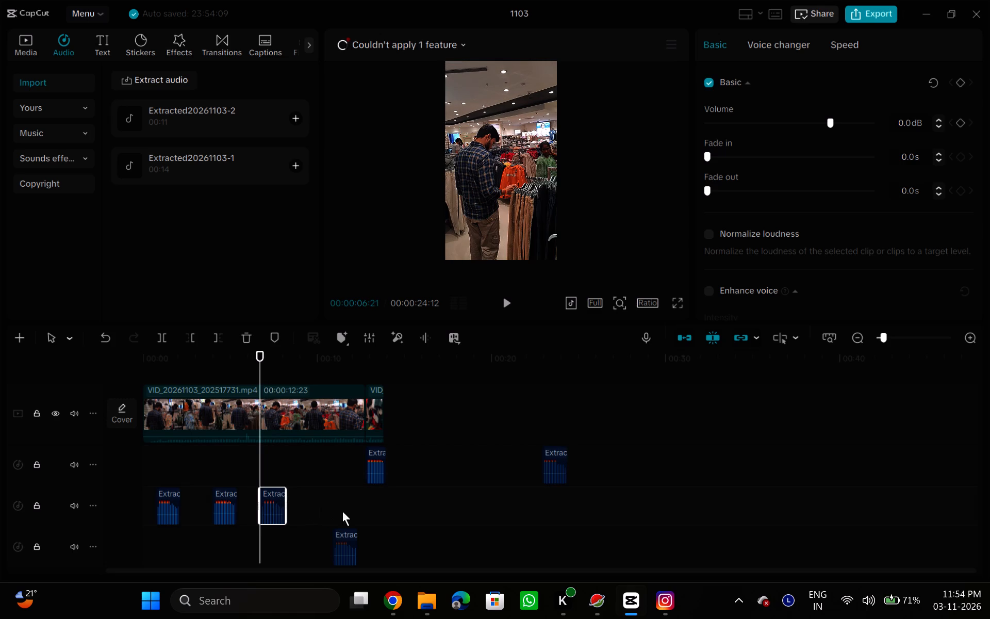
key("Delete")
left_click_drag(548, 471, 541, 473)
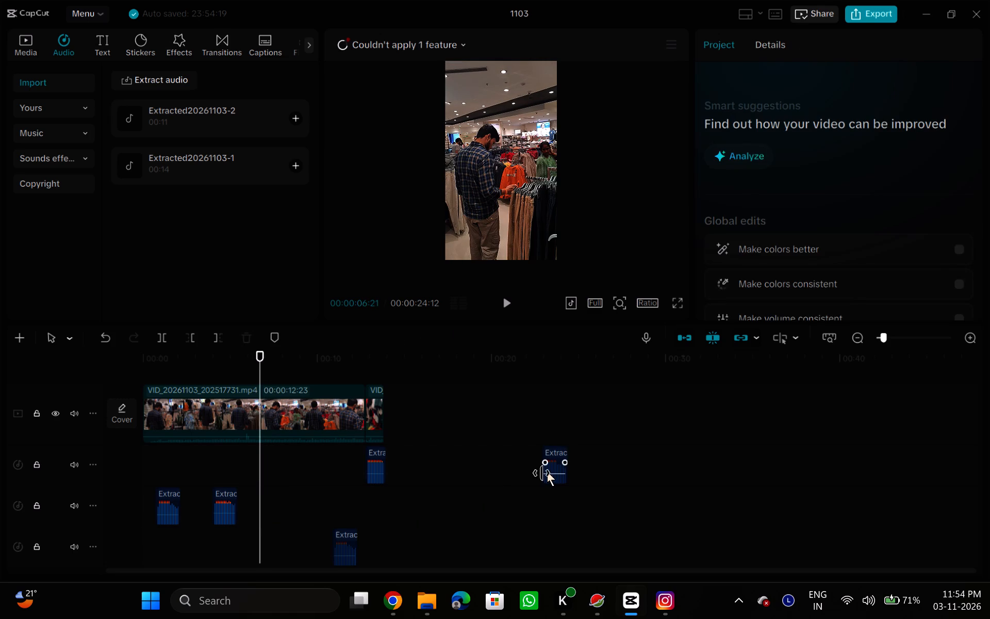
left_click_drag(541, 473, 273, 507)
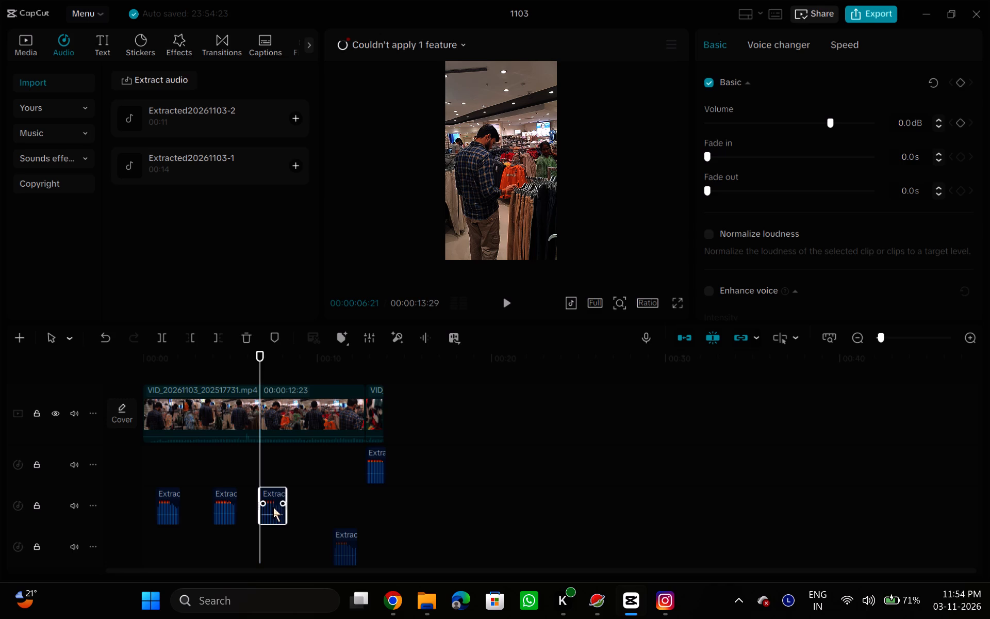
Play the edit from the timeline start through the replaced sound piece.
left_click_drag(257, 466, 57, 455)
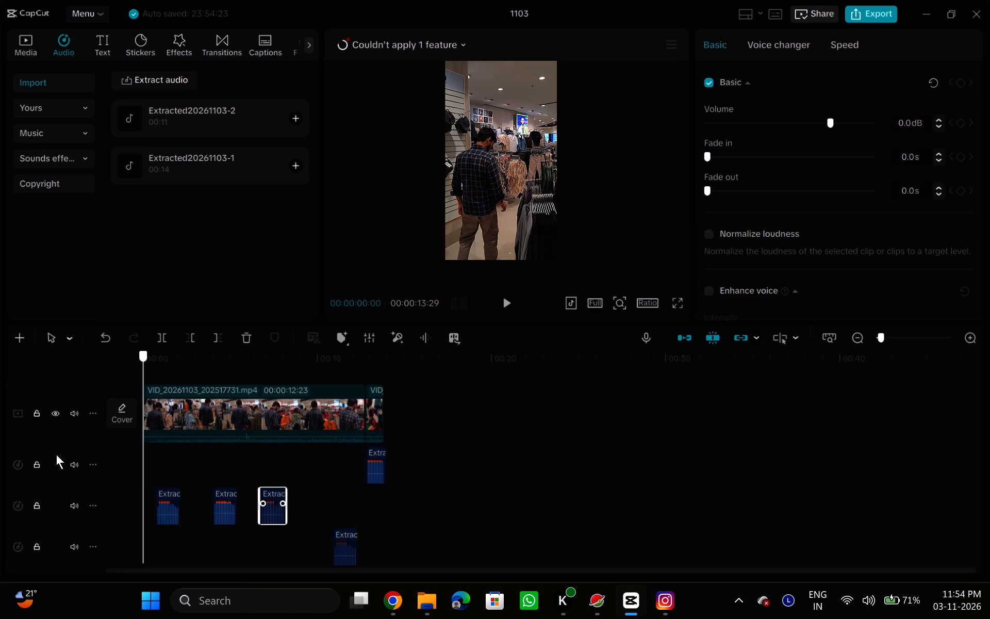
left_click(509, 305)
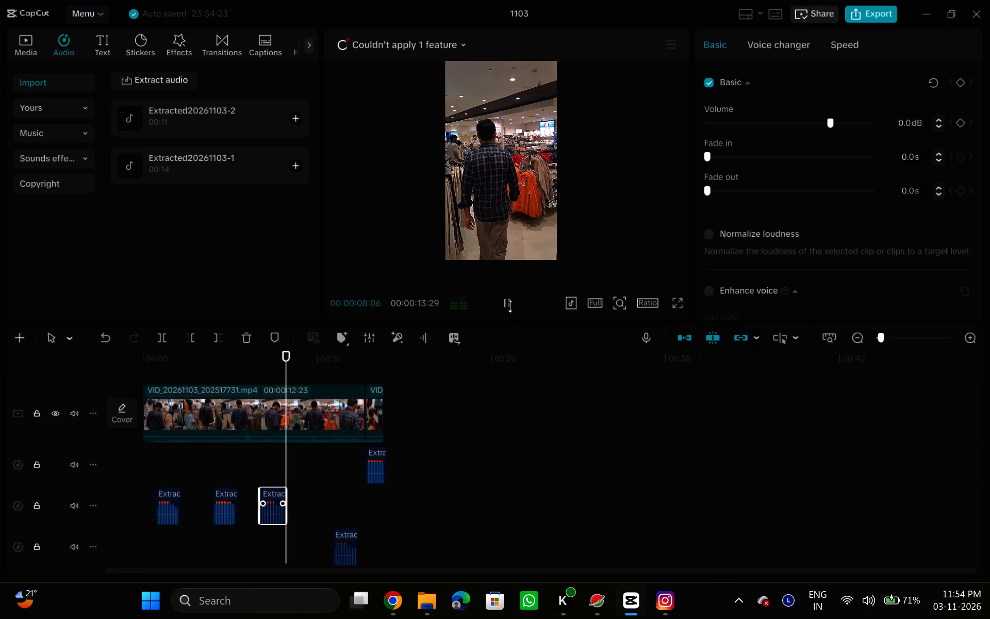
left_click(510, 306)
Switch to Chrome, clear the search query and look through the existing results for "gareeb echo sound".
left_click(385, 610)
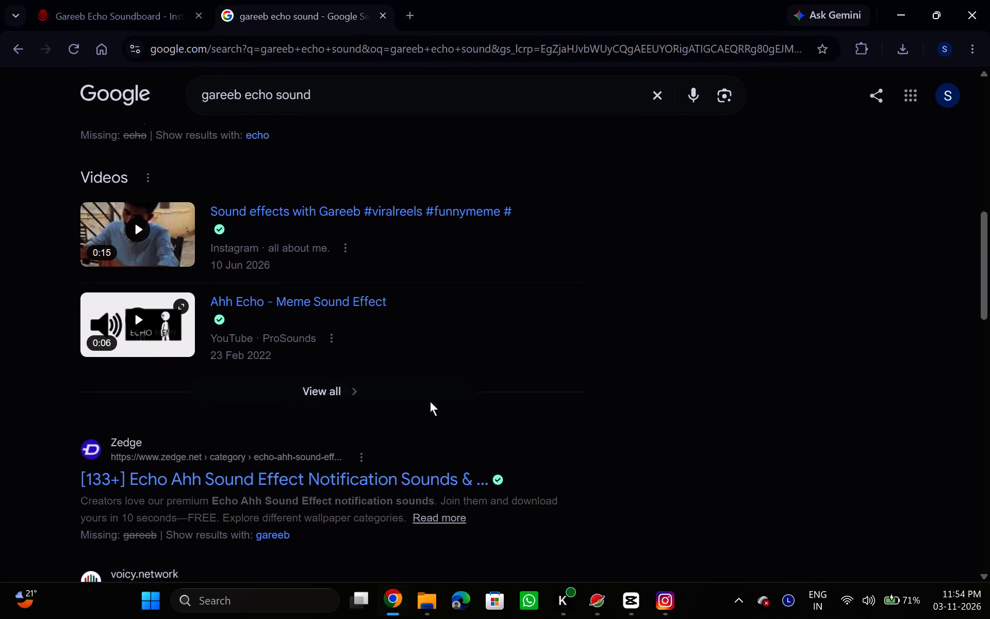
left_click(651, 100)
scroll(418, 453, "down", 5)
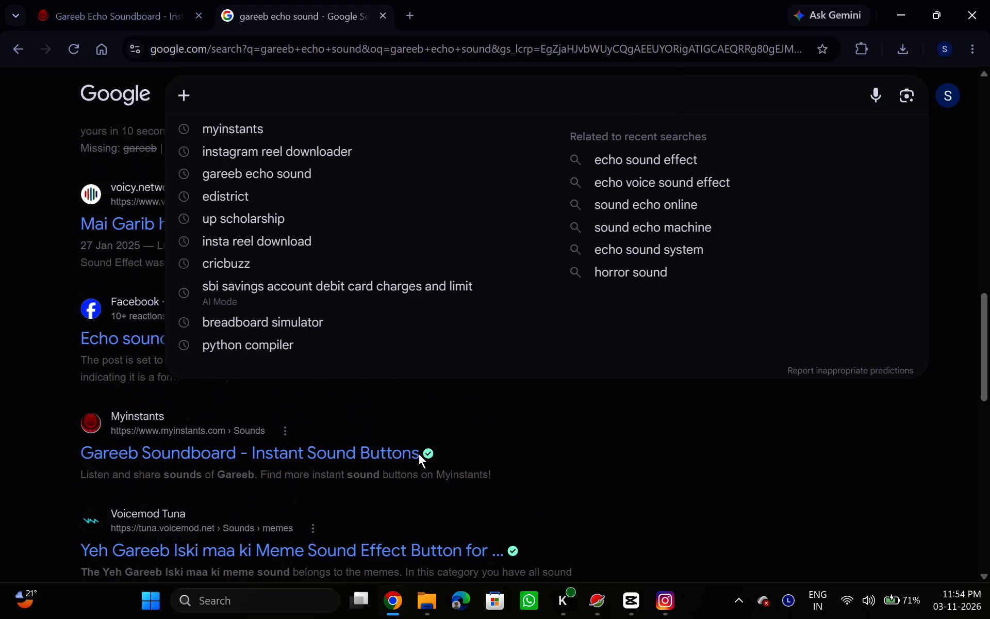
scroll(419, 454, "up", 1)
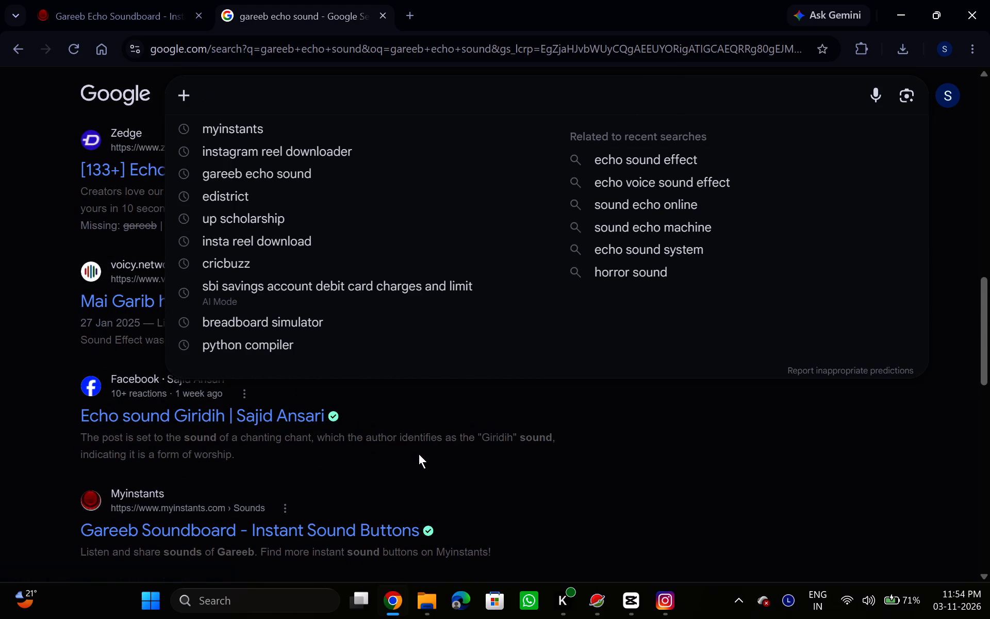
left_click(476, 463)
scroll(476, 463, "down", 1)
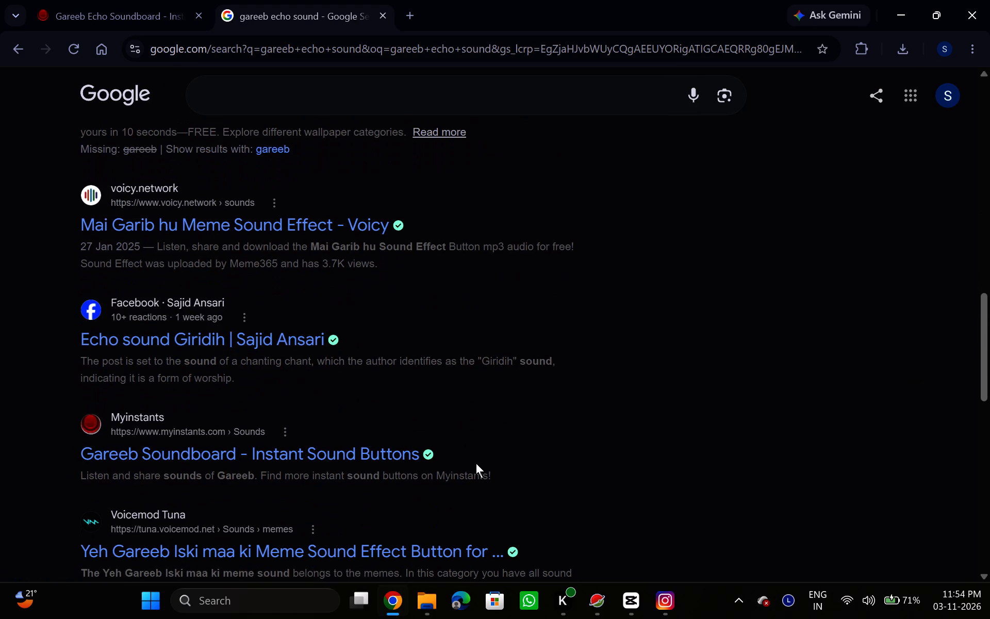
scroll(476, 463, "down", 4)
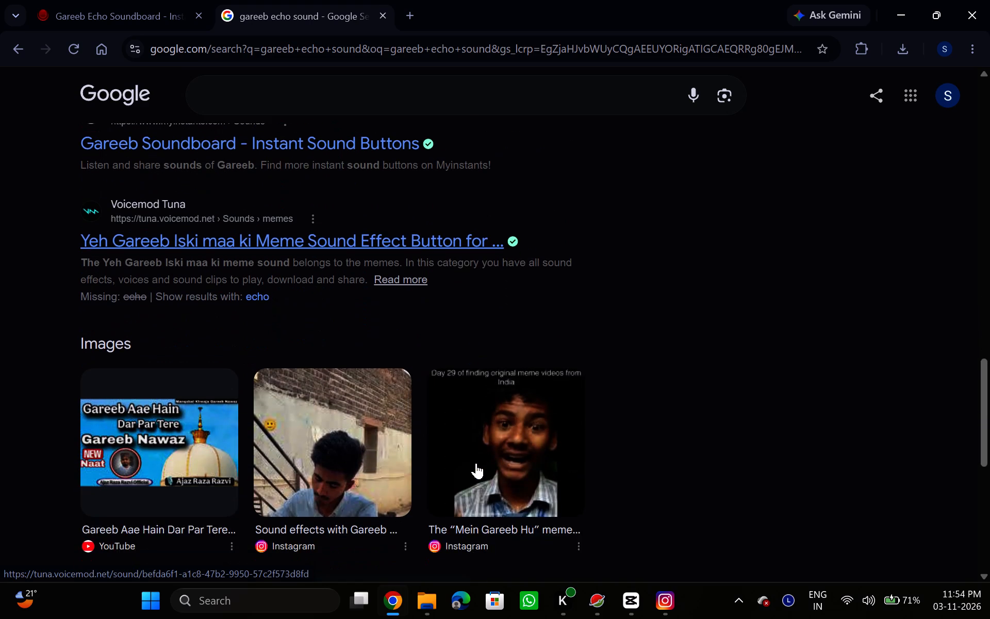
scroll(476, 463, "down", 4)
scroll(475, 461, "up", 6)
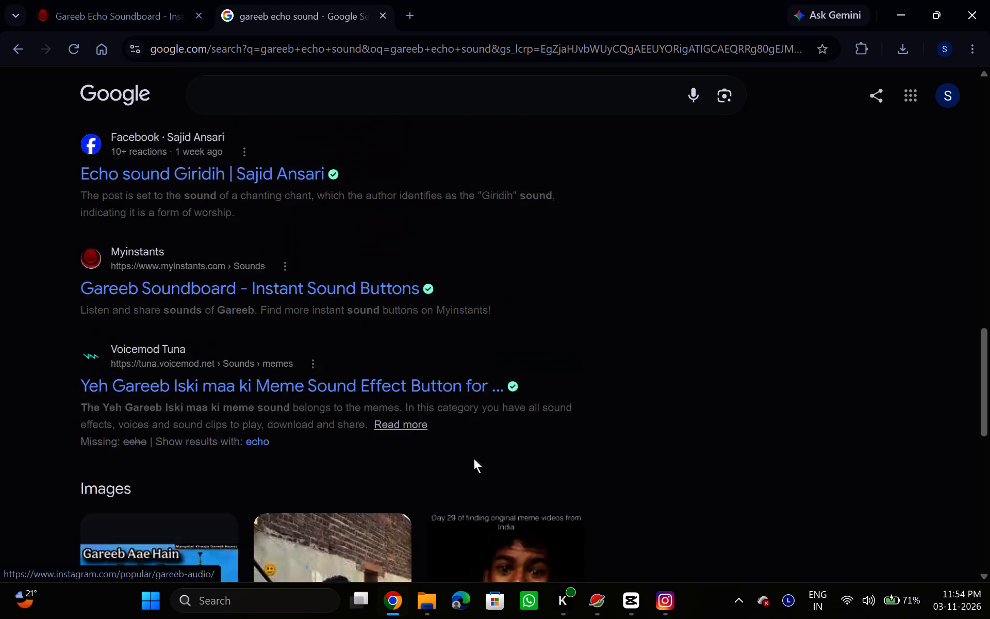
scroll(474, 459, "up", 9)
Search Google for the suggested phrase "duniya me agar aaye ho to jeena hi padega" and glance through the results.
left_click(414, 105)
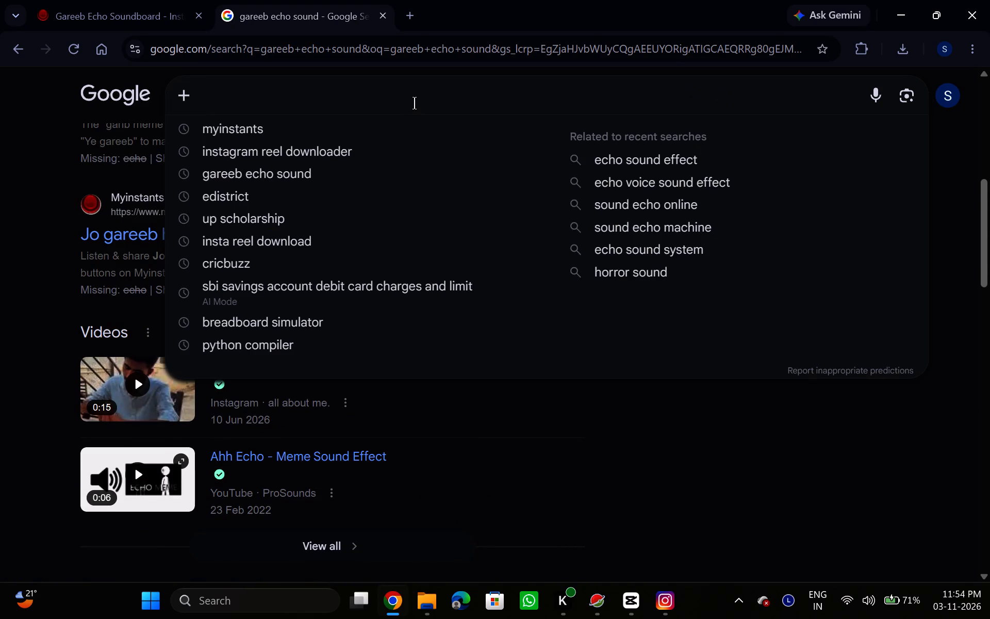
type("duniya")
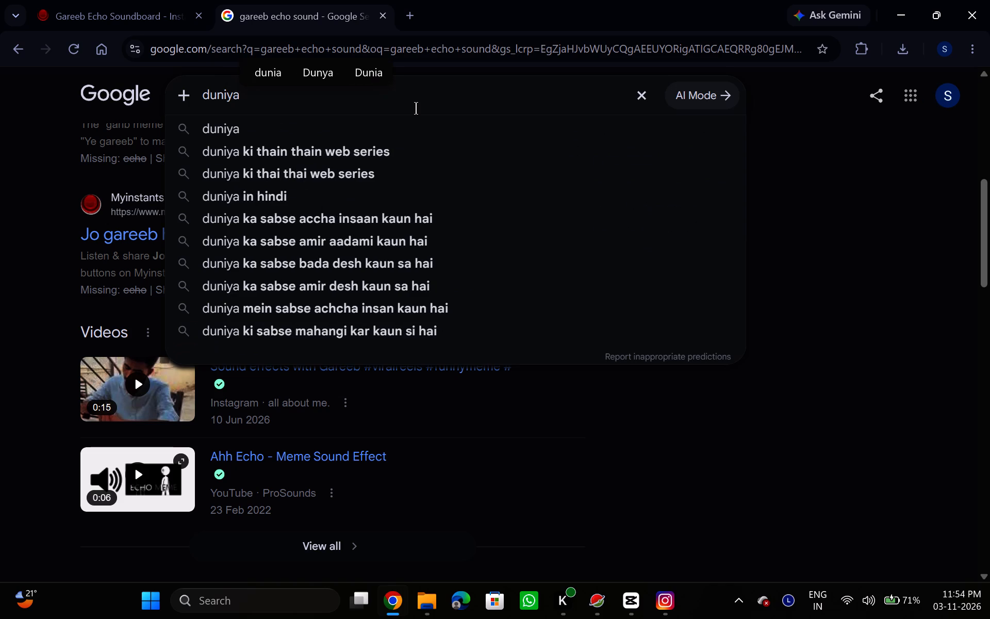
key("space")
type("me")
key("space")
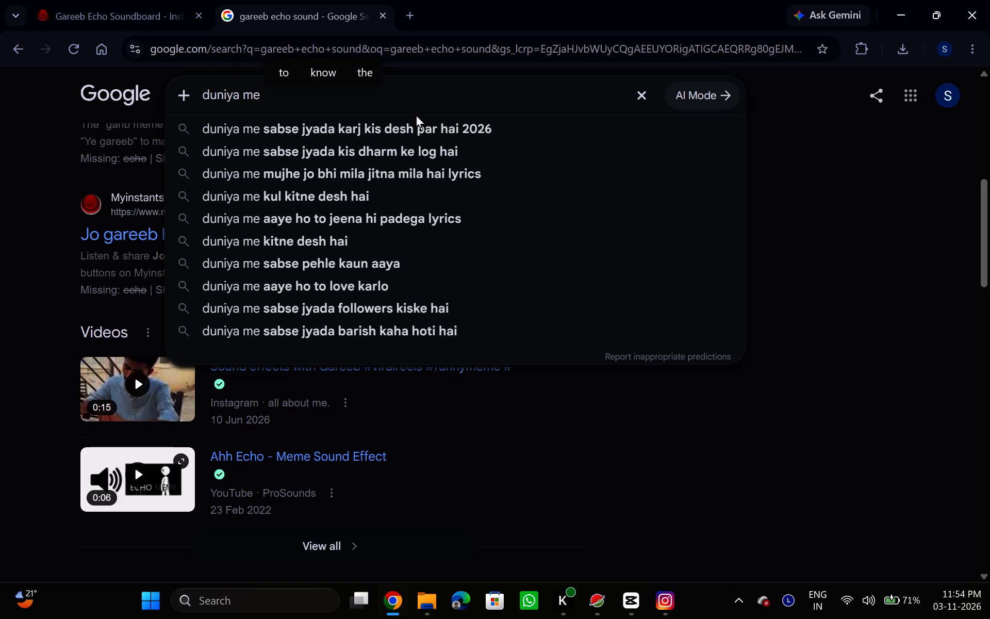
type("ag")
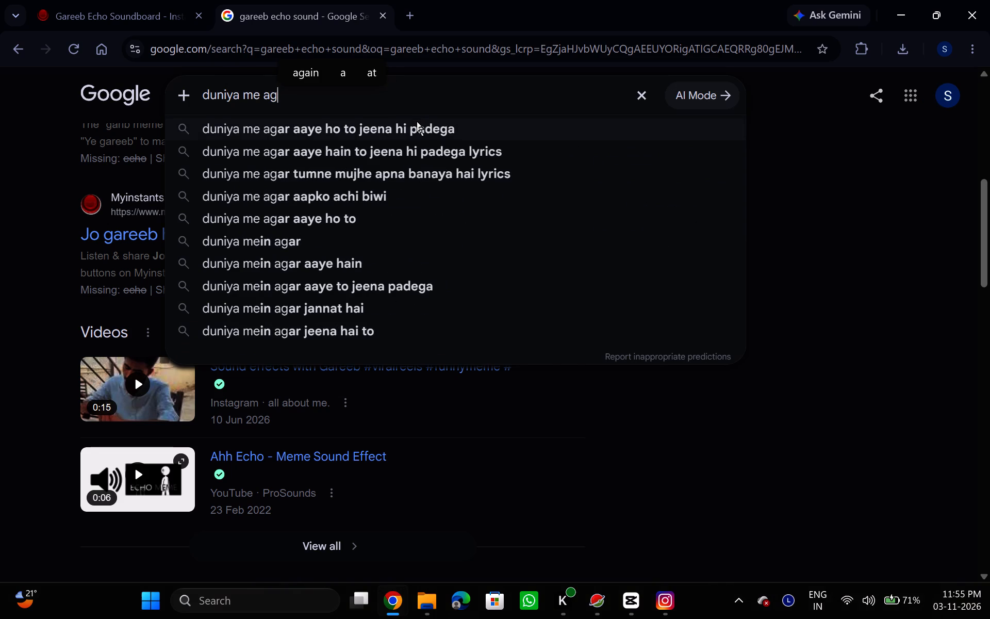
left_click(417, 121)
scroll(429, 216, "down", 6)
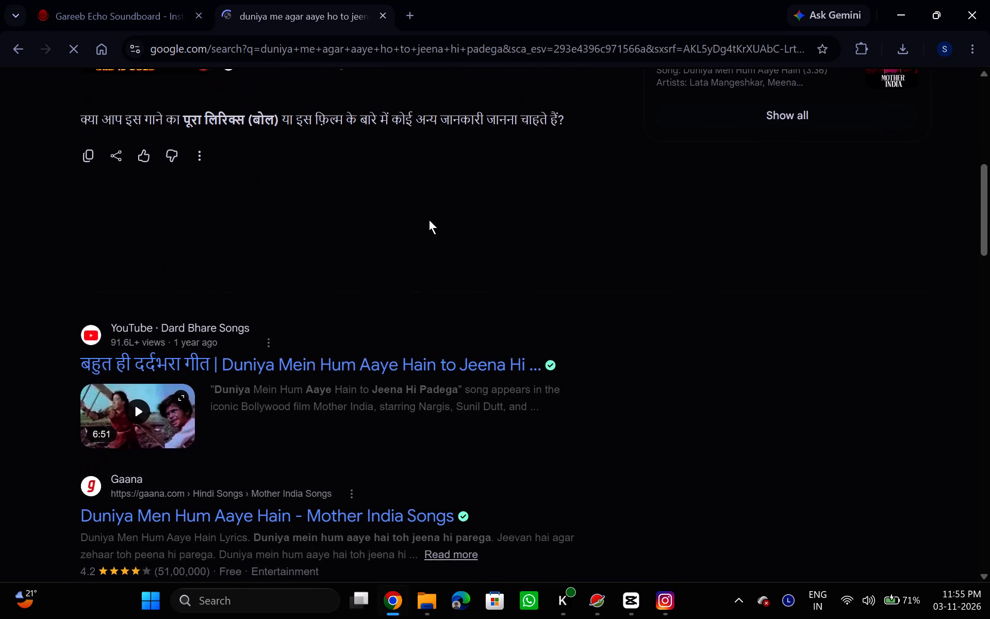
scroll(428, 220, "up", 6)
Extend the song search with the suggested words "mp3 download".
left_click(471, 113)
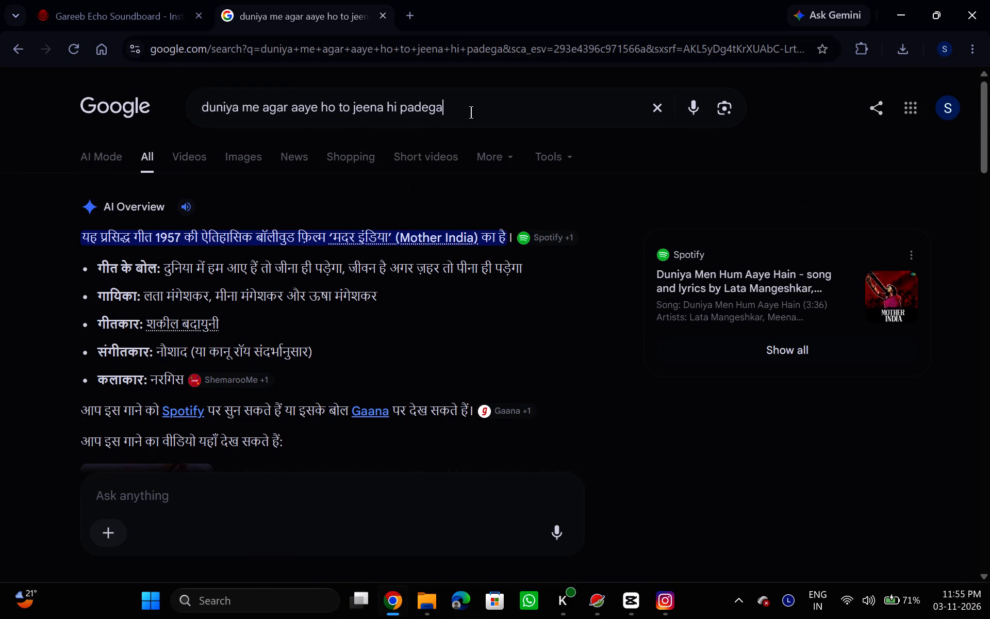
key("space")
type("mp")
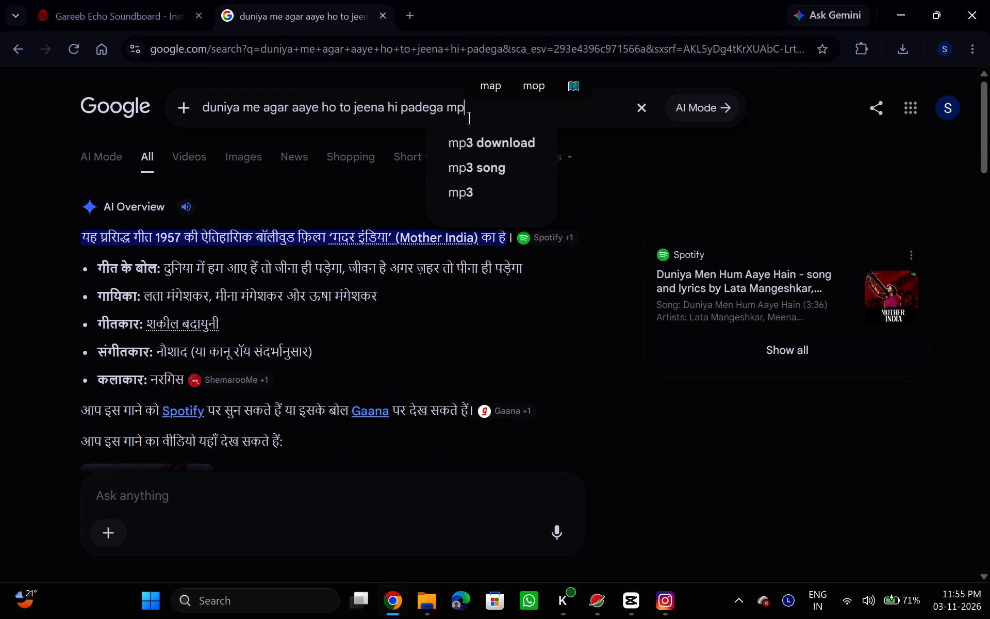
left_click(469, 138)
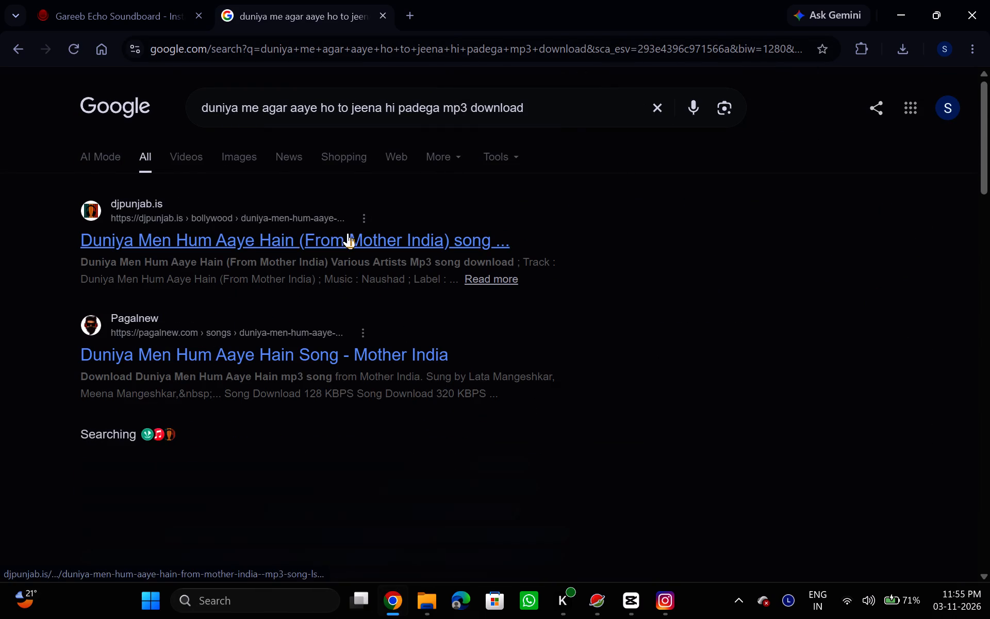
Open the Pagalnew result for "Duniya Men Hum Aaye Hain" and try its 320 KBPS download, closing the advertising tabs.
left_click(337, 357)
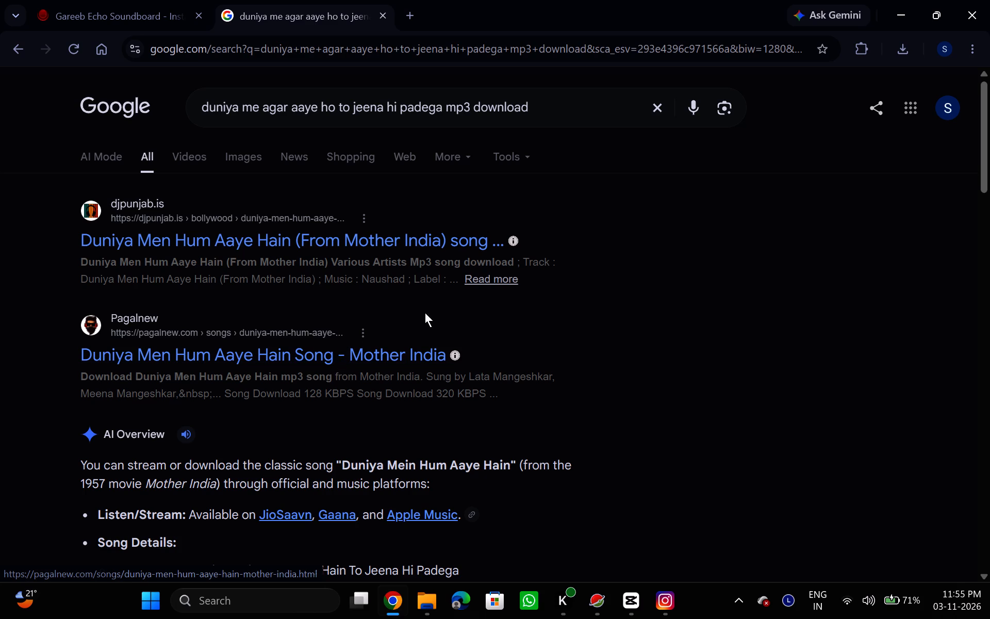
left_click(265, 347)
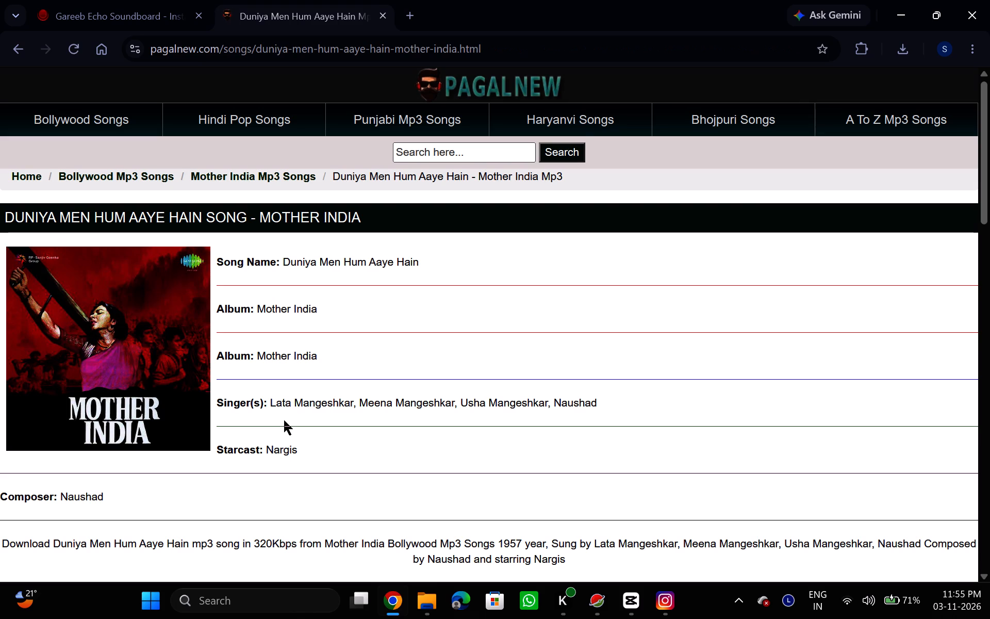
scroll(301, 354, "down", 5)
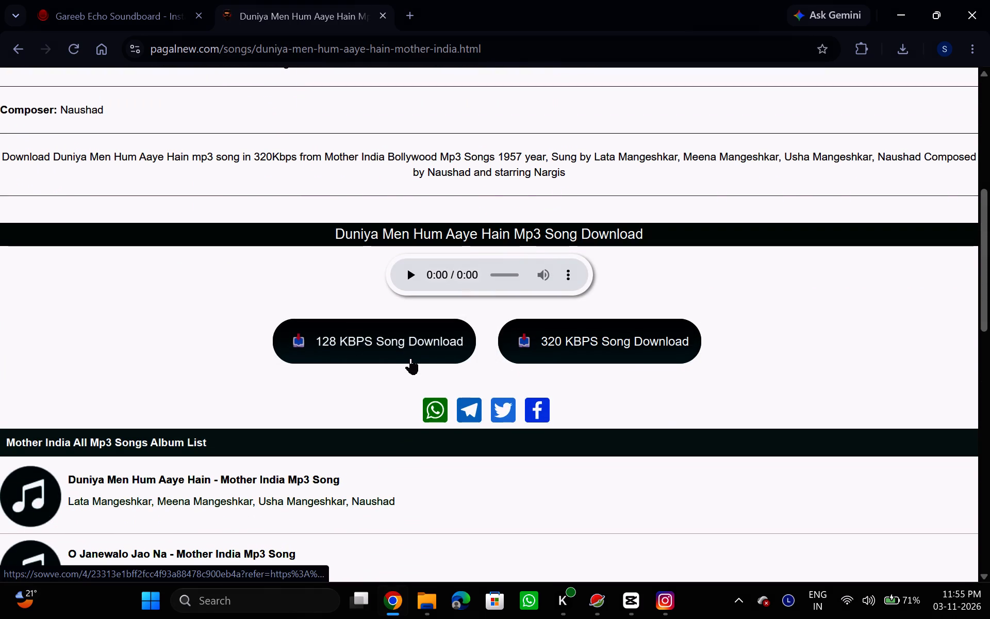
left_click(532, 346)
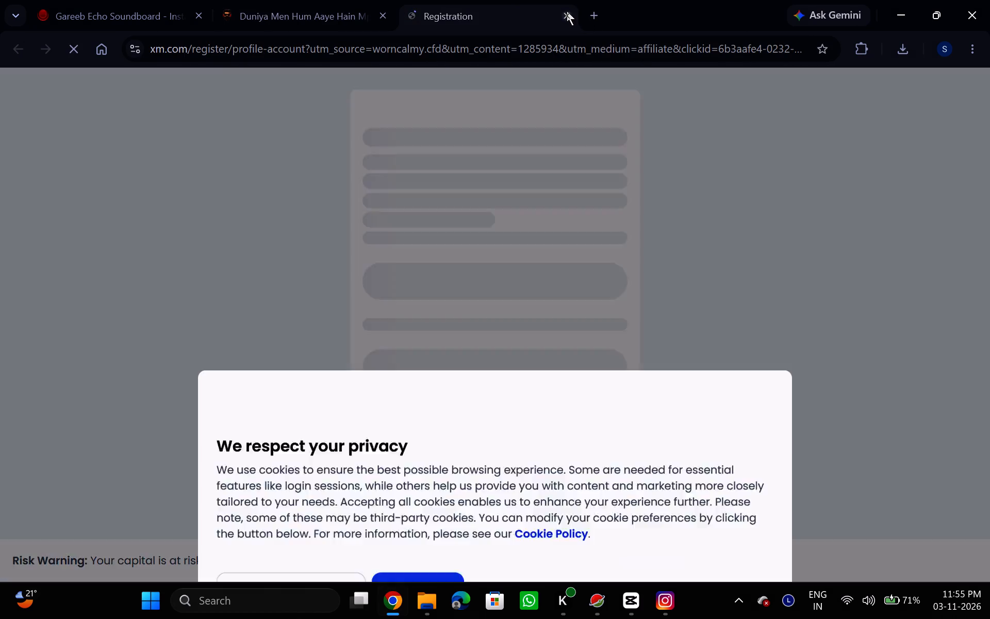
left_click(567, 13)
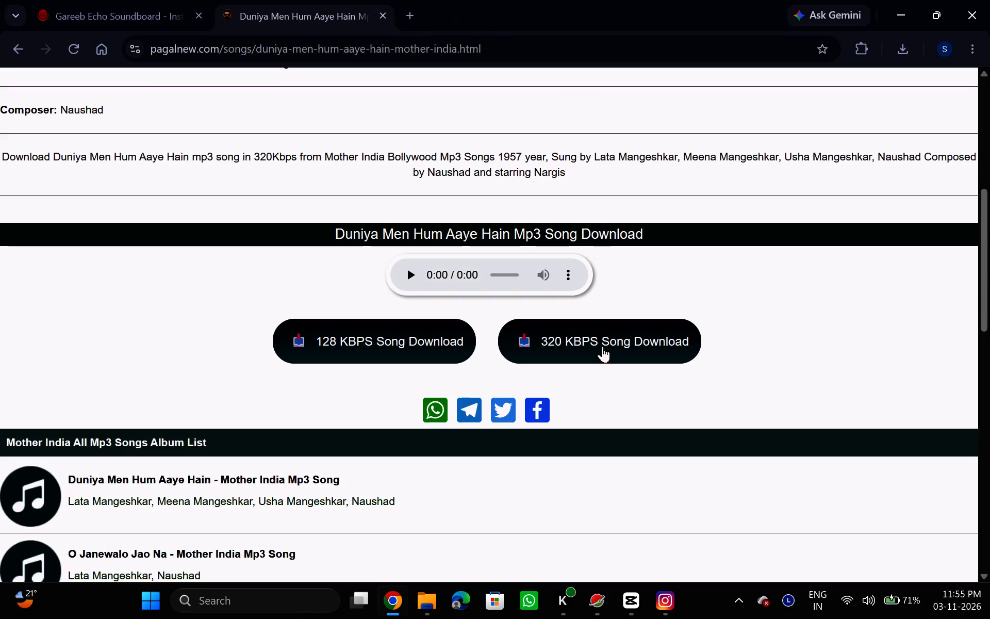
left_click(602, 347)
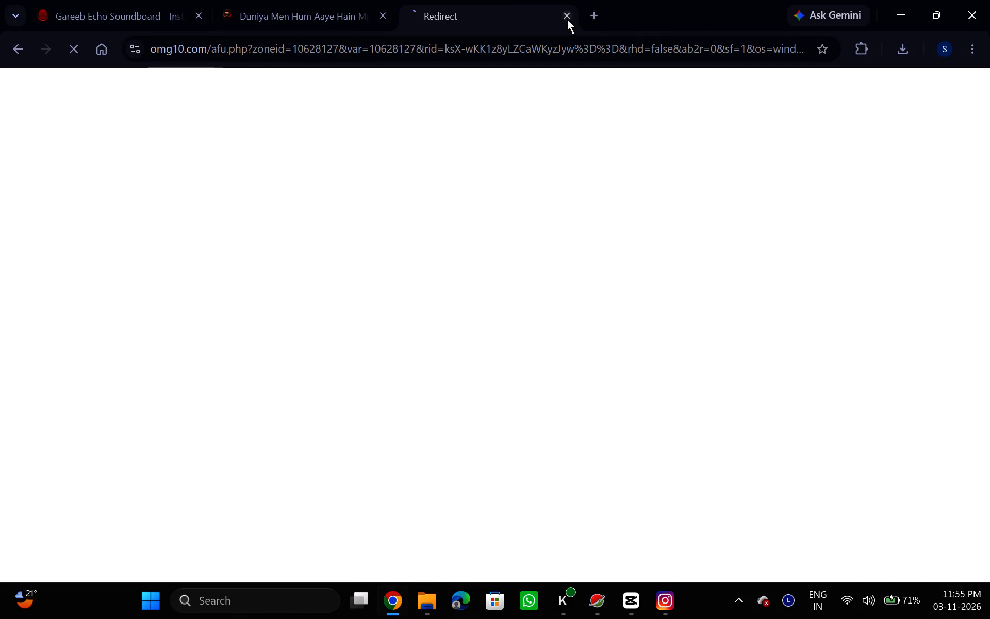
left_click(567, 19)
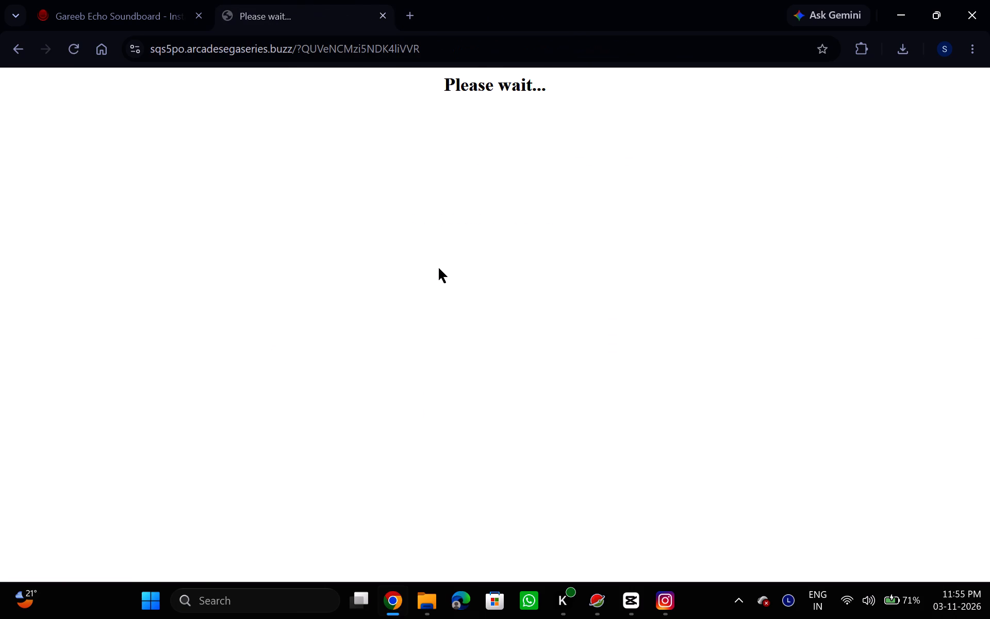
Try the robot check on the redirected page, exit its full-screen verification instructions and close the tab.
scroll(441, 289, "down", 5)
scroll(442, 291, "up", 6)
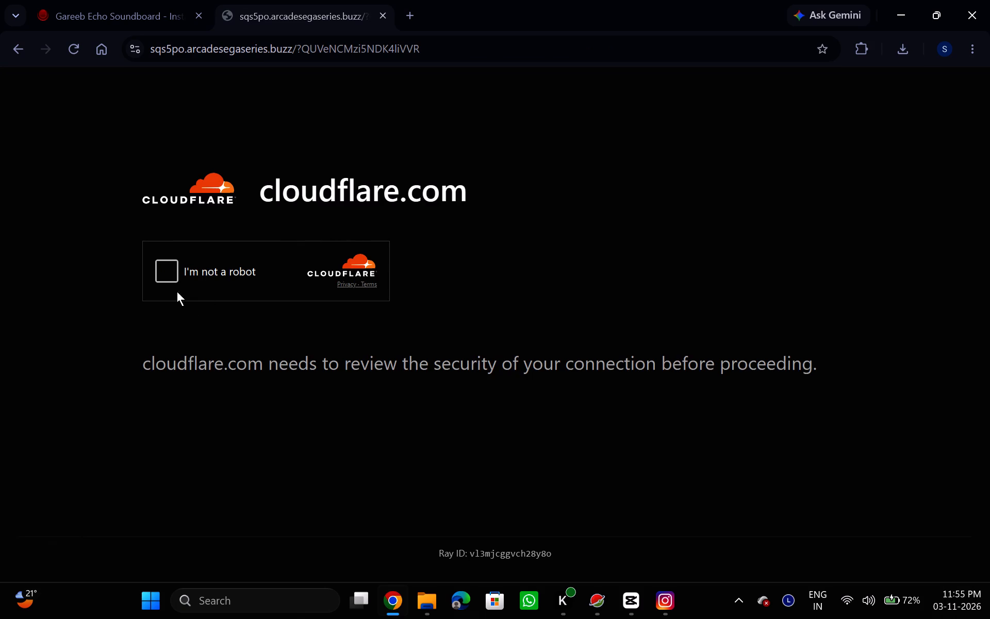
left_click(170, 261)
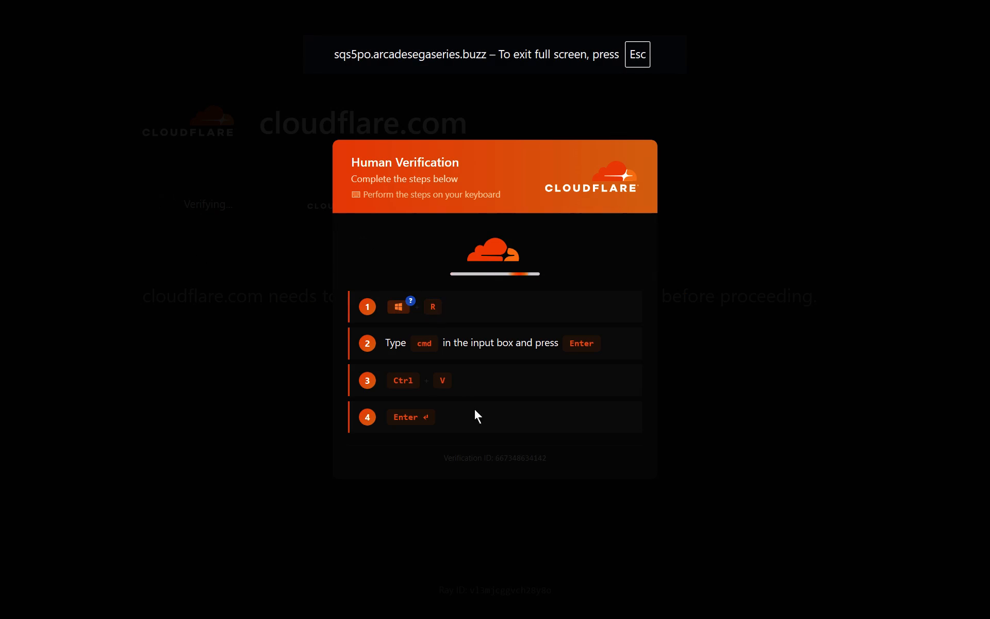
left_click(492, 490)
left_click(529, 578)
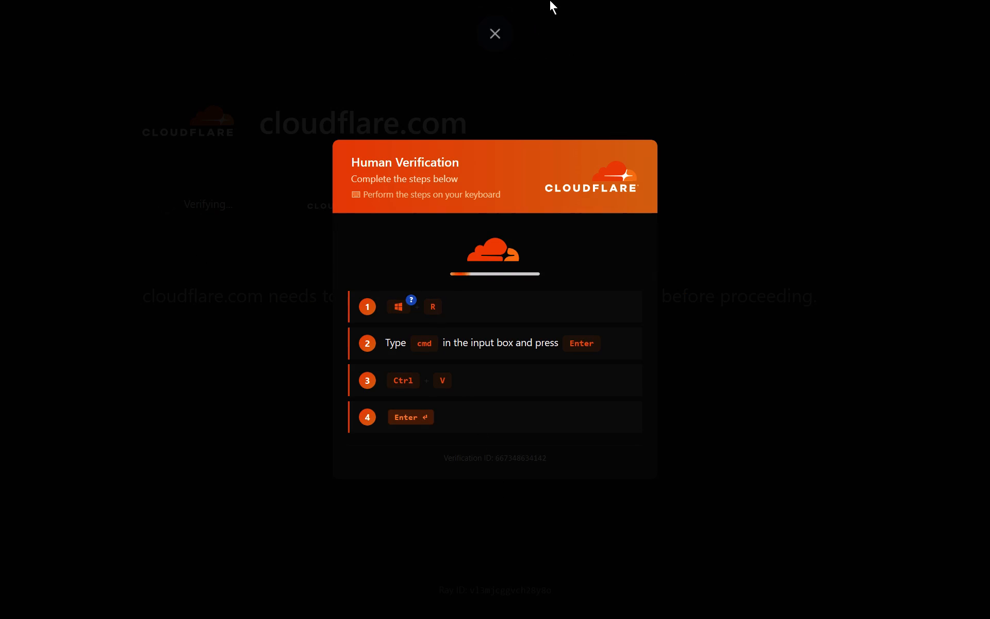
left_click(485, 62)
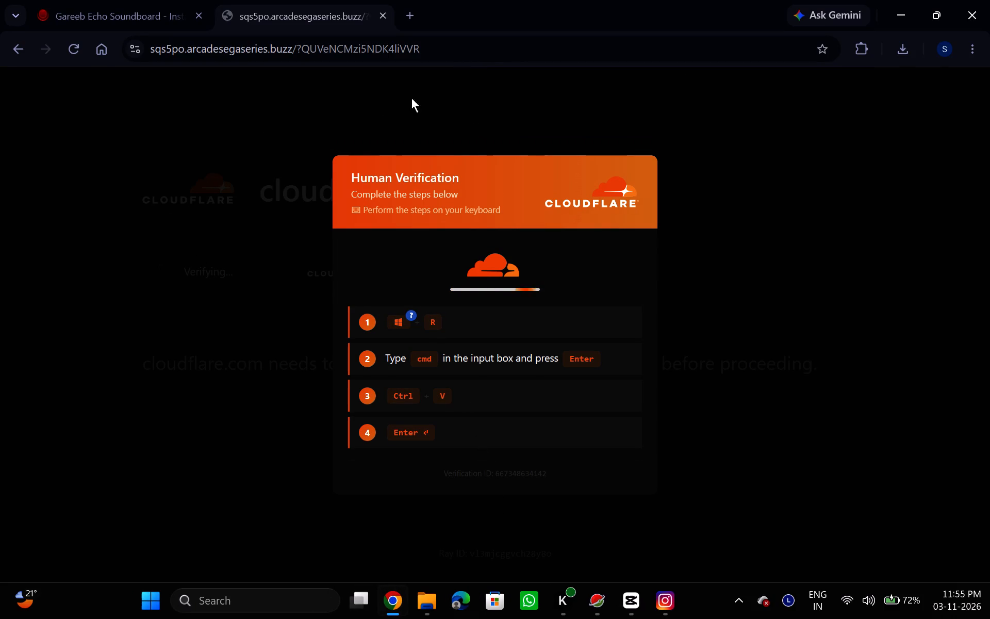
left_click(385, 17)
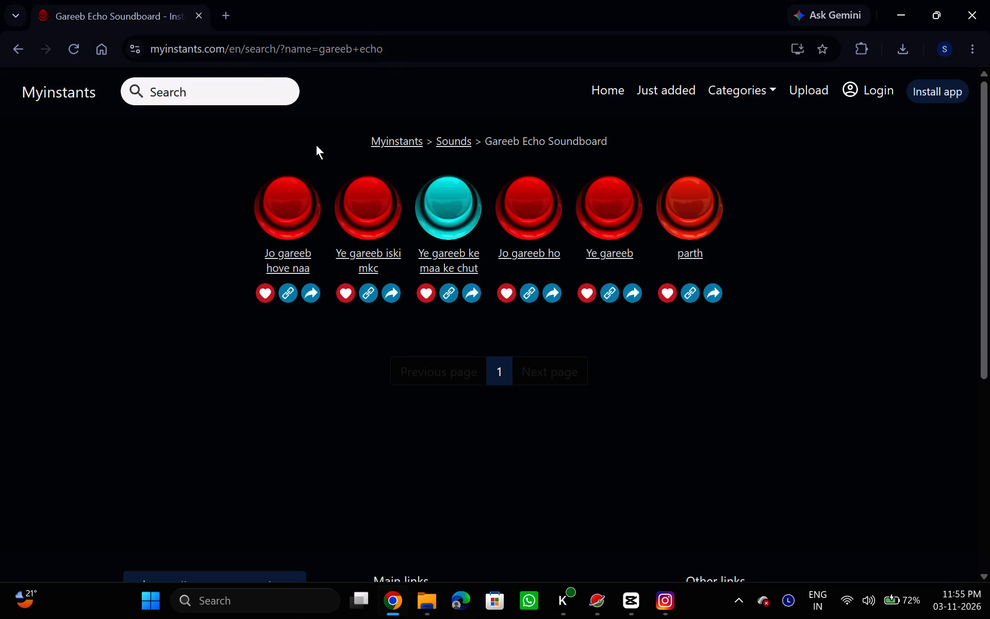
Rerun the recent search "duniya me agar aaye ho to jeena hi padega mp3 download" in a new tab.
left_click(230, 12)
left_click(326, 296)
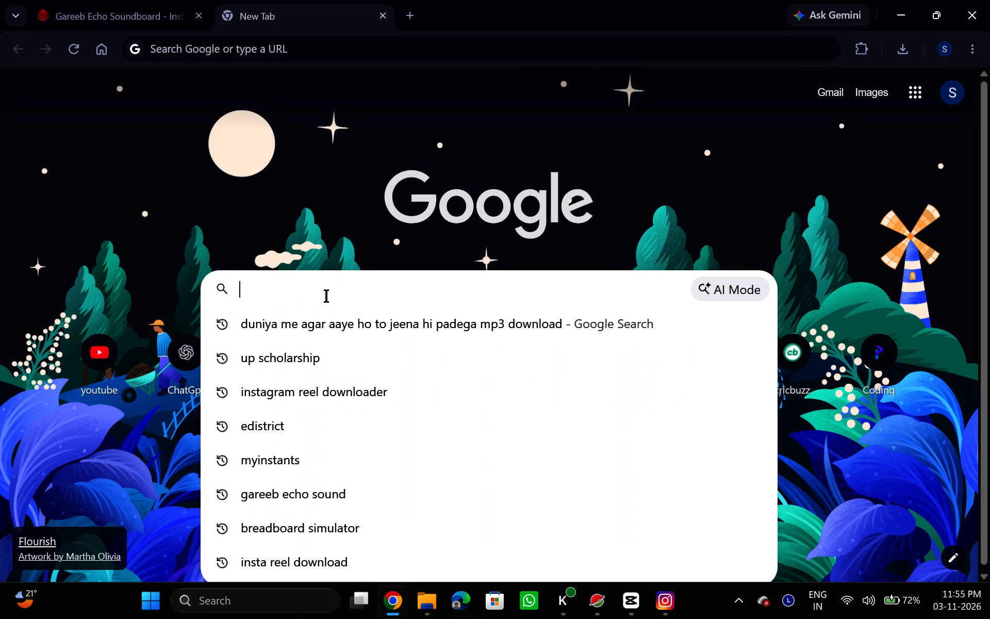
left_click(315, 321)
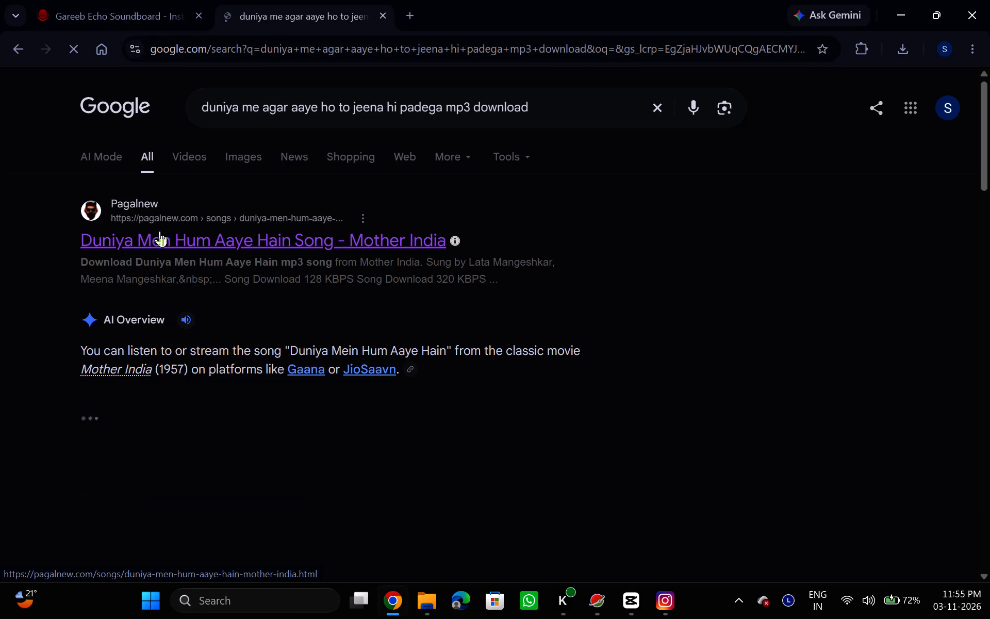
Look through the djpunjab.is page of "Duniya Men Hum Aaye Hain" for a download link and return to the results.
scroll(180, 305, "down", 6)
left_click(197, 233)
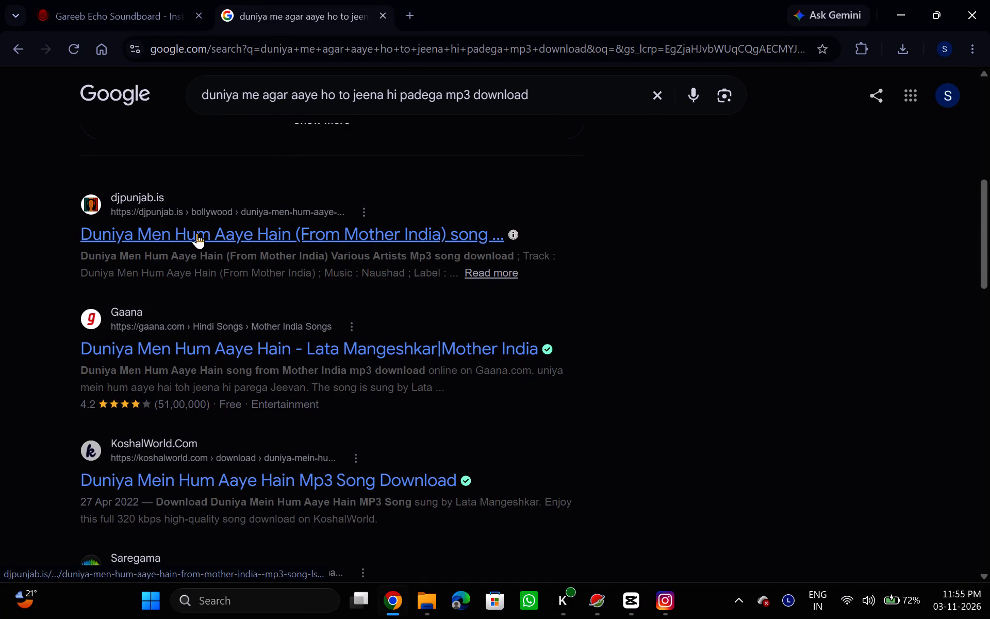
scroll(242, 286, "down", 3)
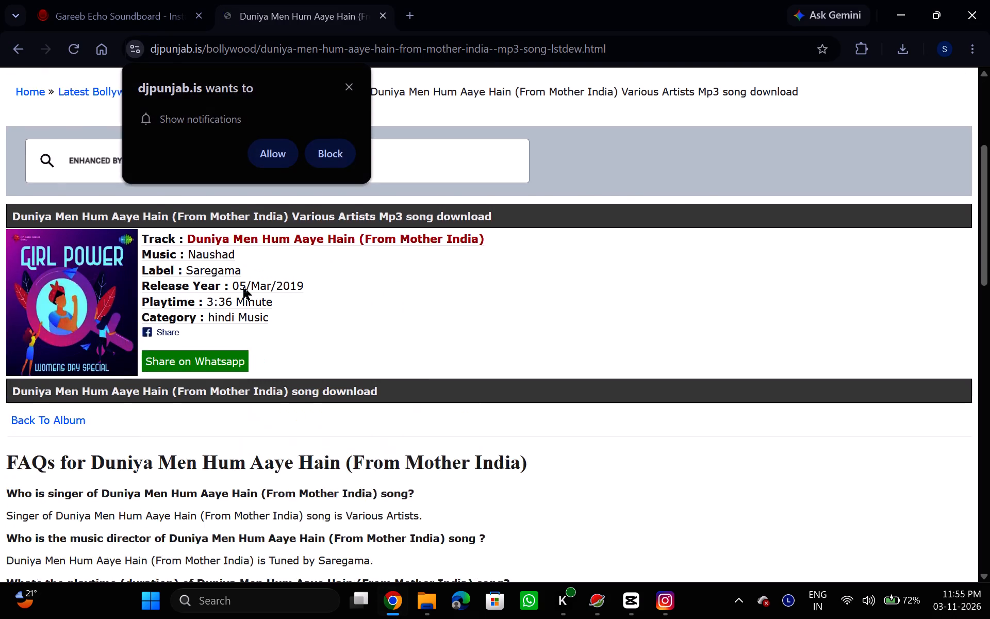
scroll(243, 287, "down", 6)
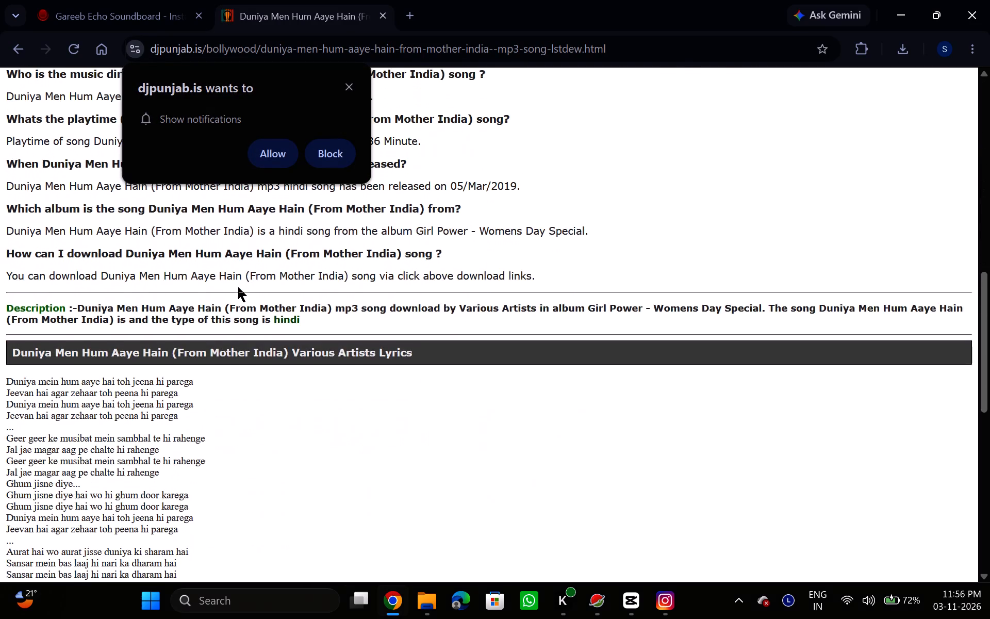
scroll(238, 287, "down", 10)
scroll(238, 287, "up", 4)
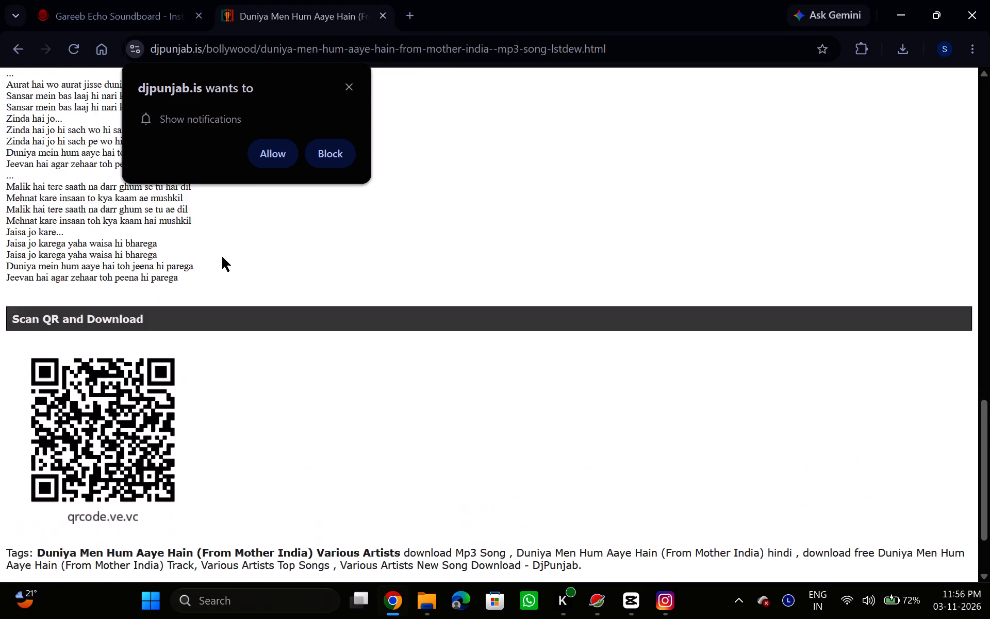
scroll(218, 251, "up", 2)
left_click(0, 58)
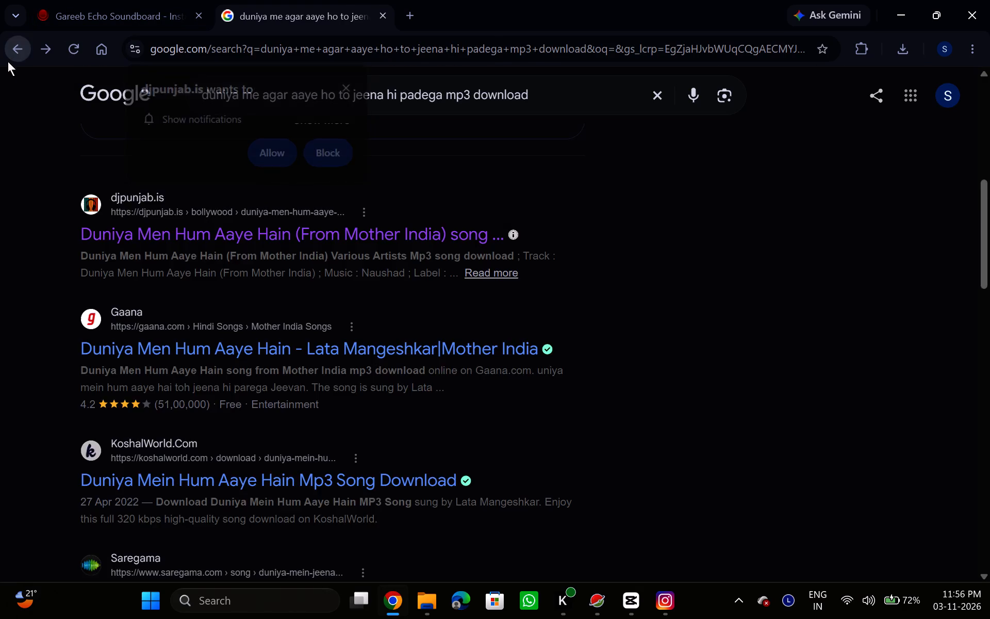
Download the 128 KBPS version of "Duniya Mein Hum Aaye Hain" from the KoshalWorld result and minimise Chrome.
scroll(322, 281, "down", 2)
left_click(285, 323)
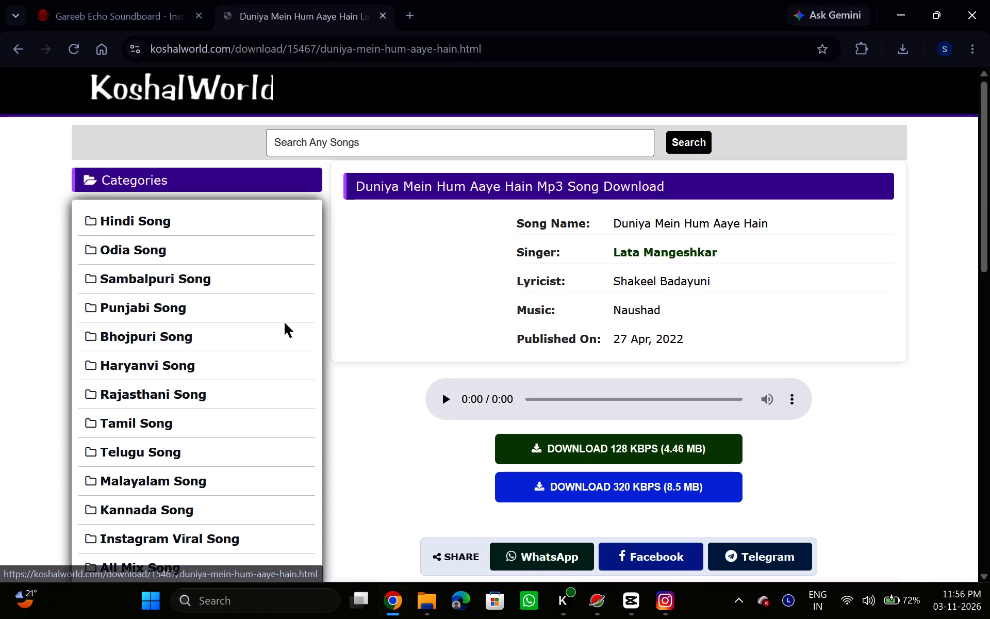
left_click(523, 447)
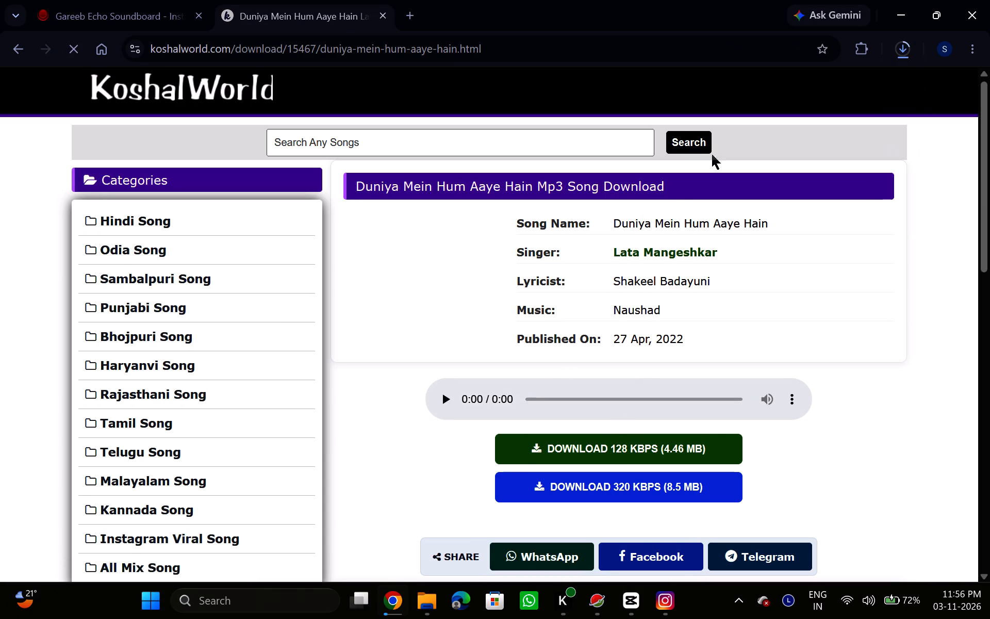
left_click(894, 11)
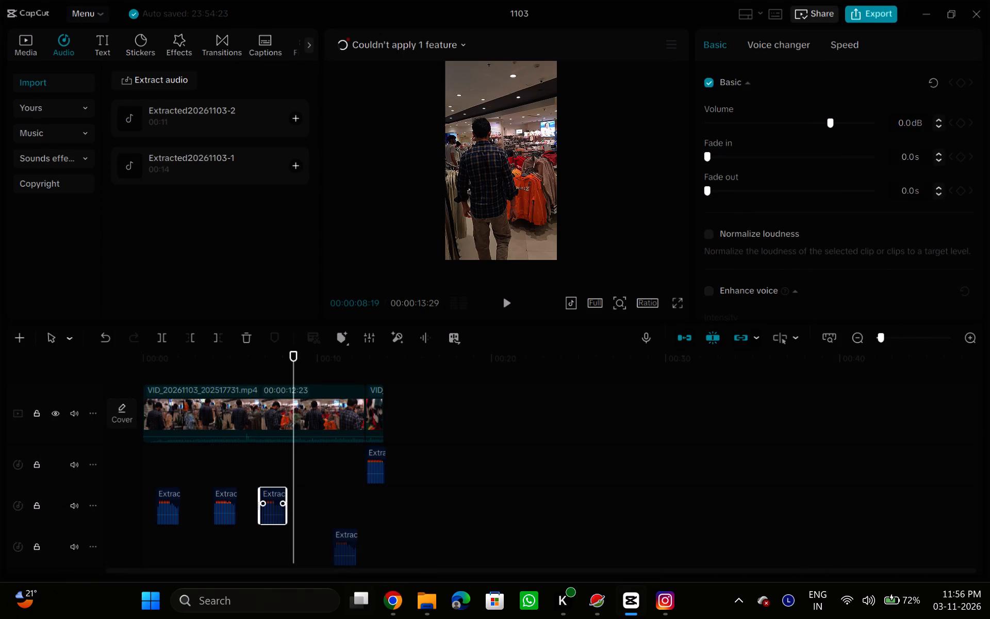
Switch to File Explorer and play the "Duniya Mein Hum Aaye Hain" file from the Downloads folder.
left_click(431, 592)
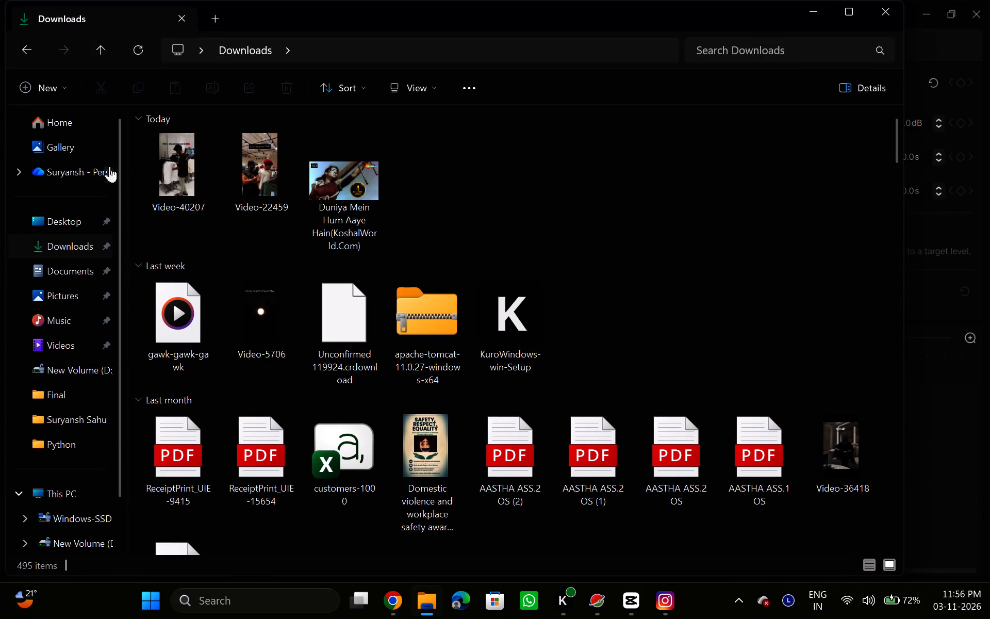
left_click(42, 123)
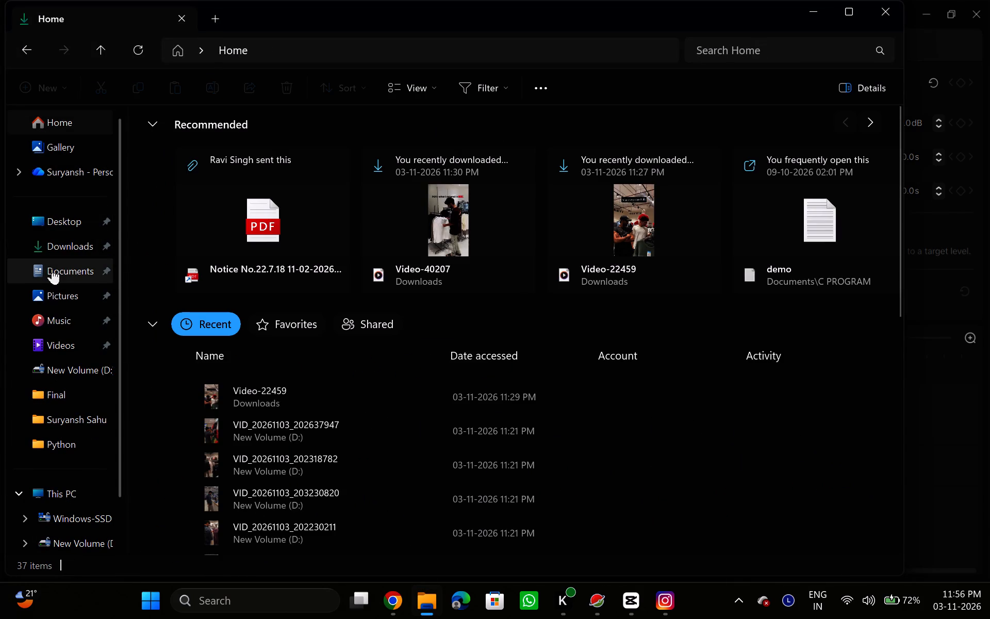
left_click(53, 245)
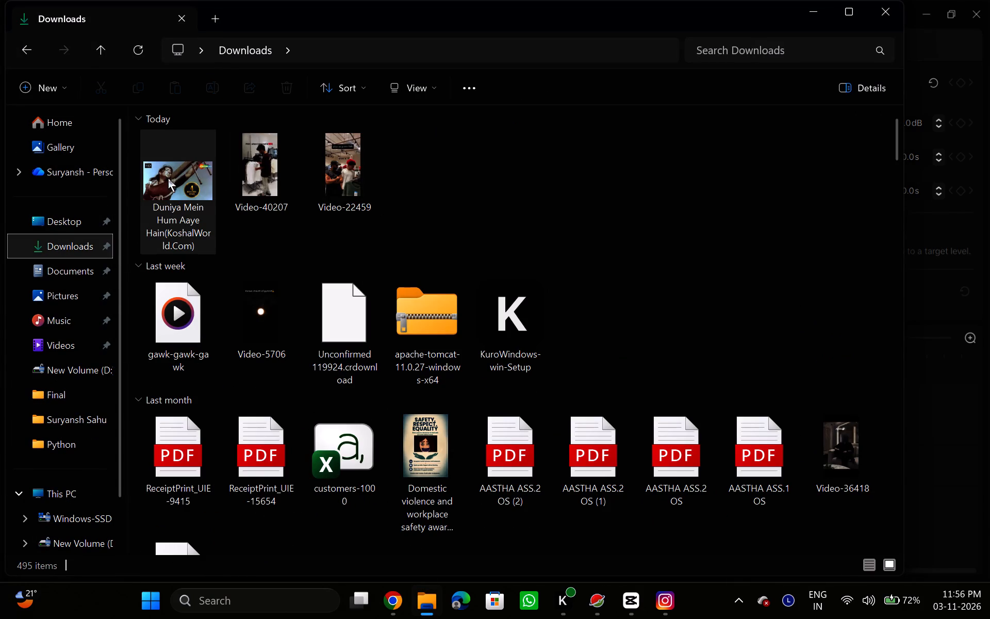
left_click(168, 178)
double_click(168, 178)
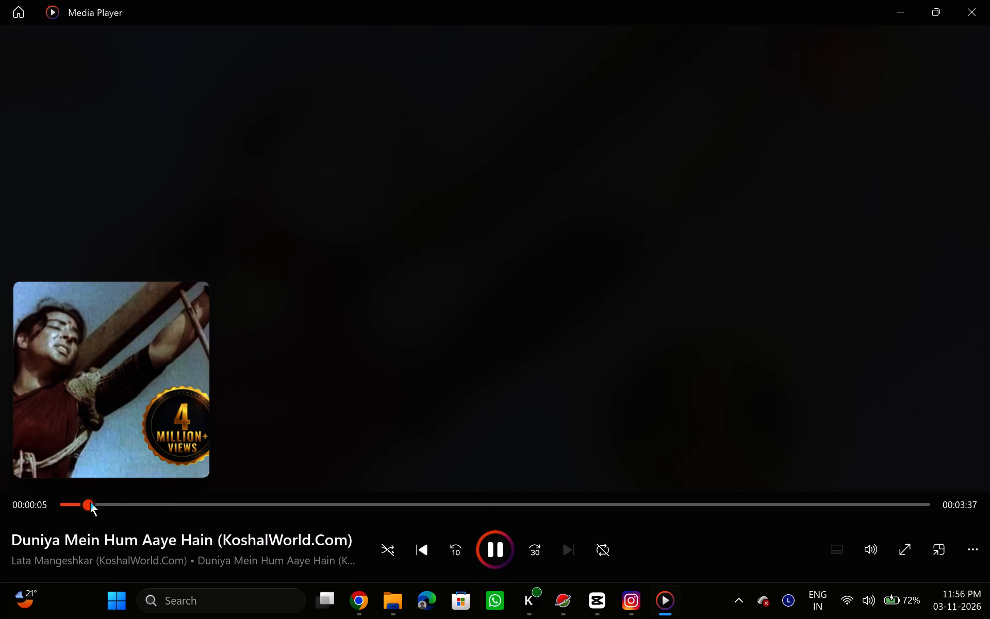
Skip through the song to listen to different passages up to near its end, and close Media Player.
left_click_drag(90, 502, 157, 502)
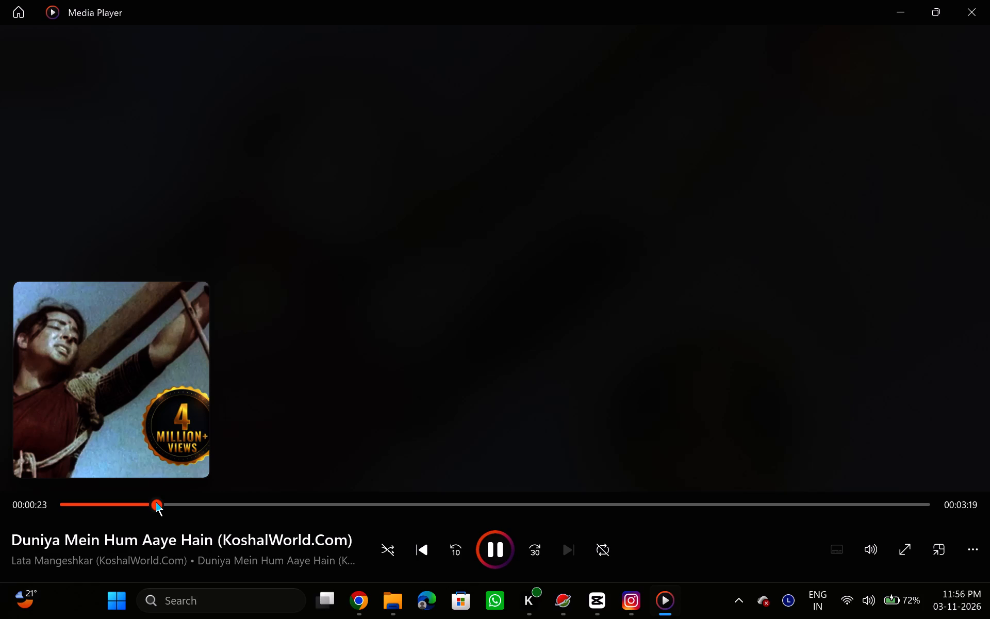
left_click_drag(159, 504, 328, 511)
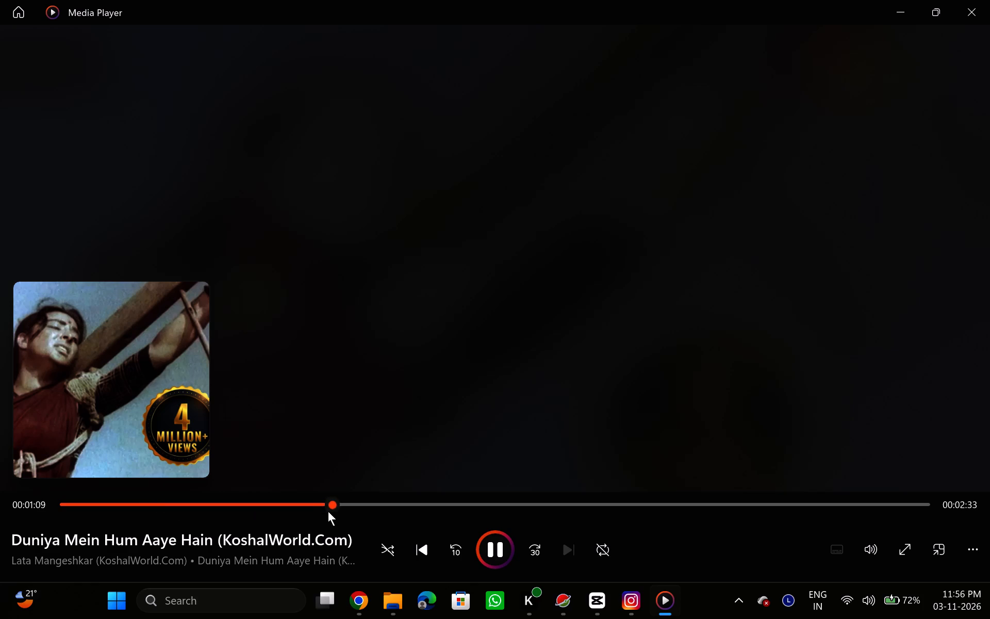
left_click_drag(332, 508, 400, 511)
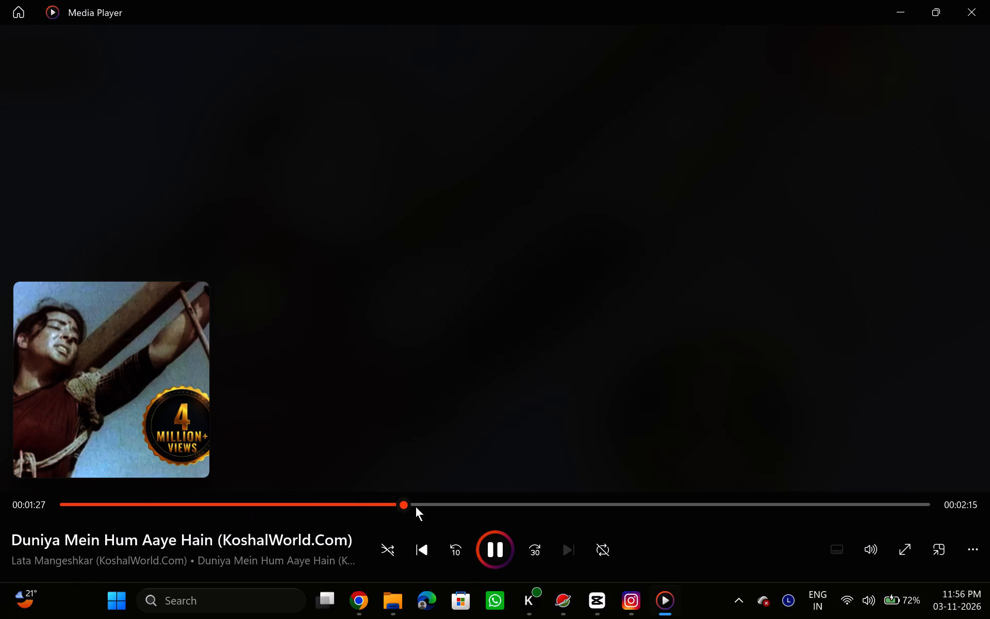
left_click_drag(407, 502, 588, 518)
left_click_drag(609, 506, 828, 545)
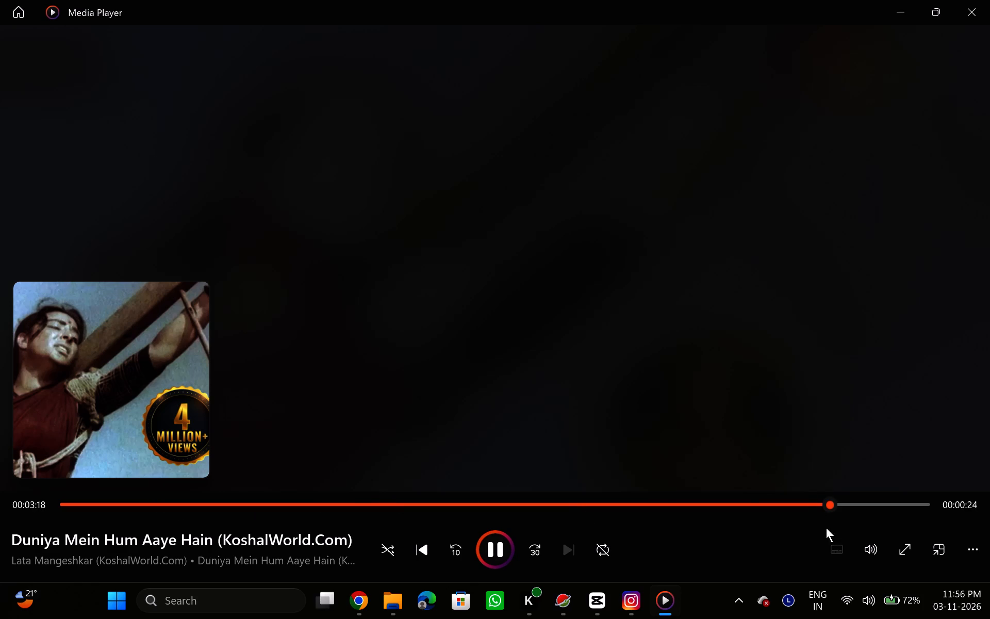
left_click(871, 500)
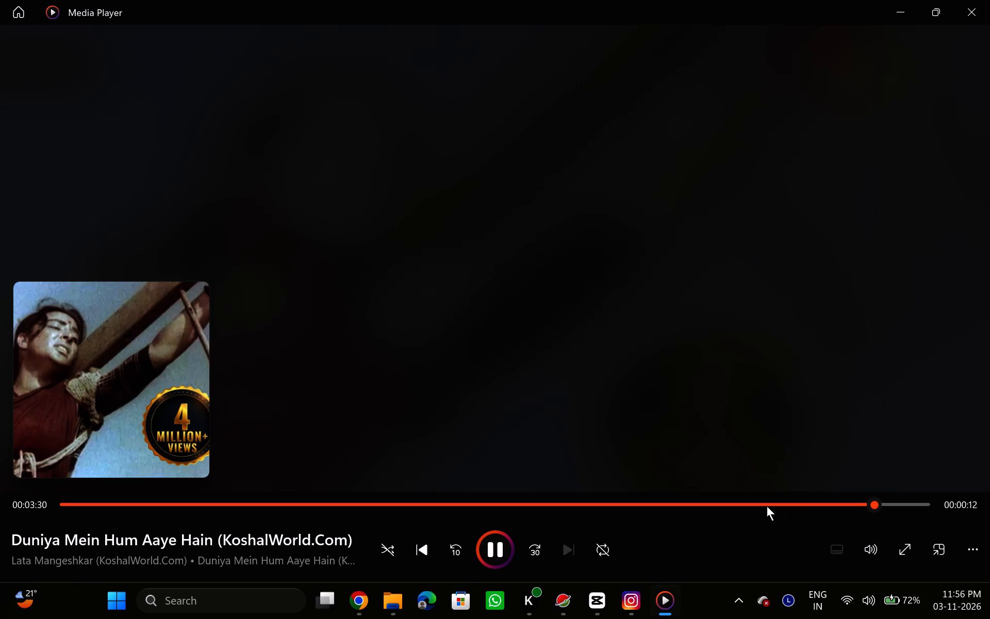
left_click(774, 503)
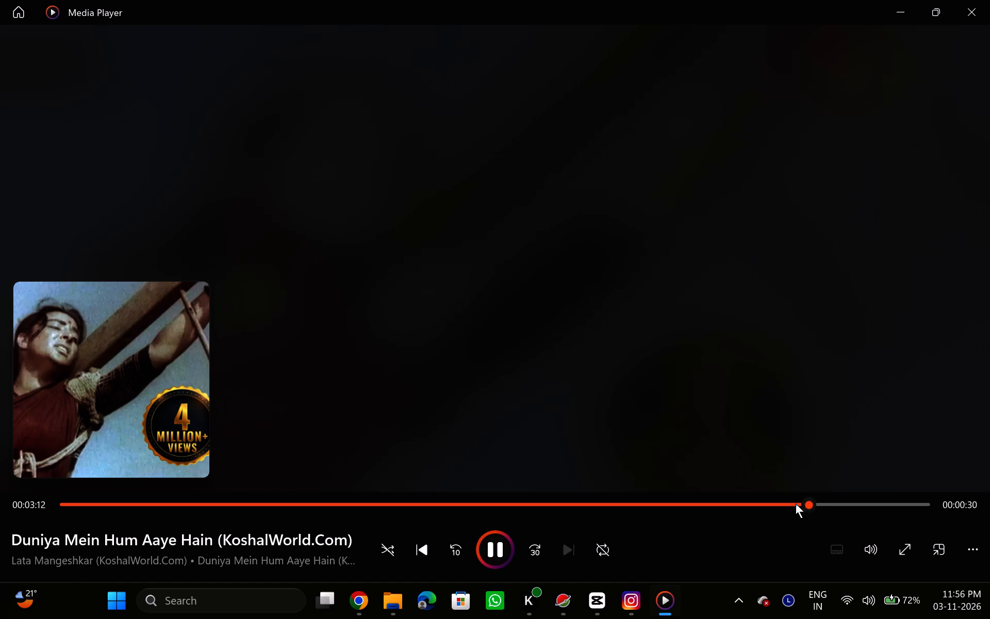
left_click(989, 0)
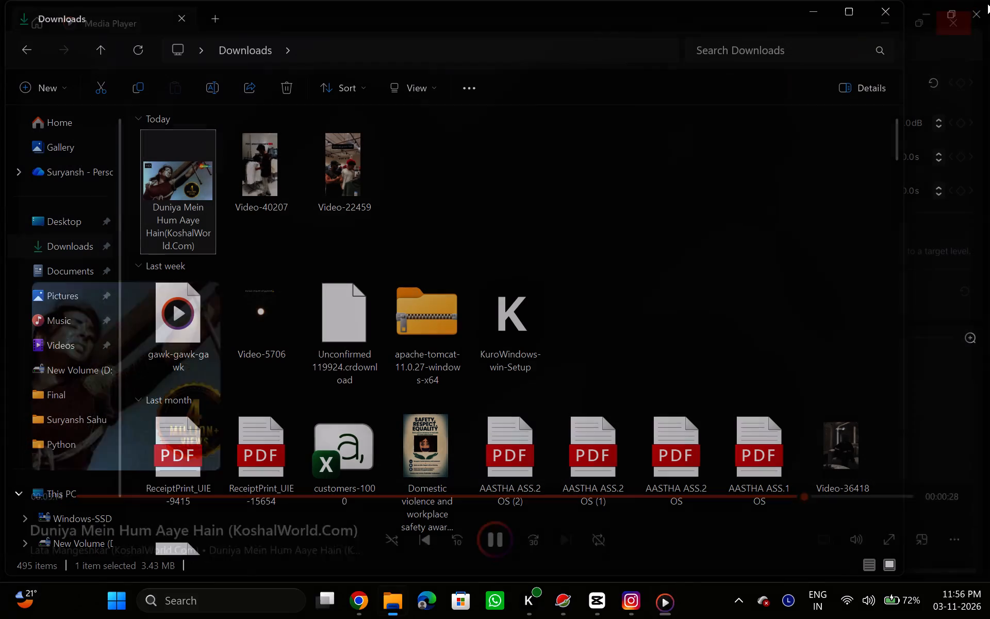
Switch to CapCut and import the "Duniya Mein Hum Aaye Hain" MP3 from the Downloads folder into the project's audio.
left_click(628, 600)
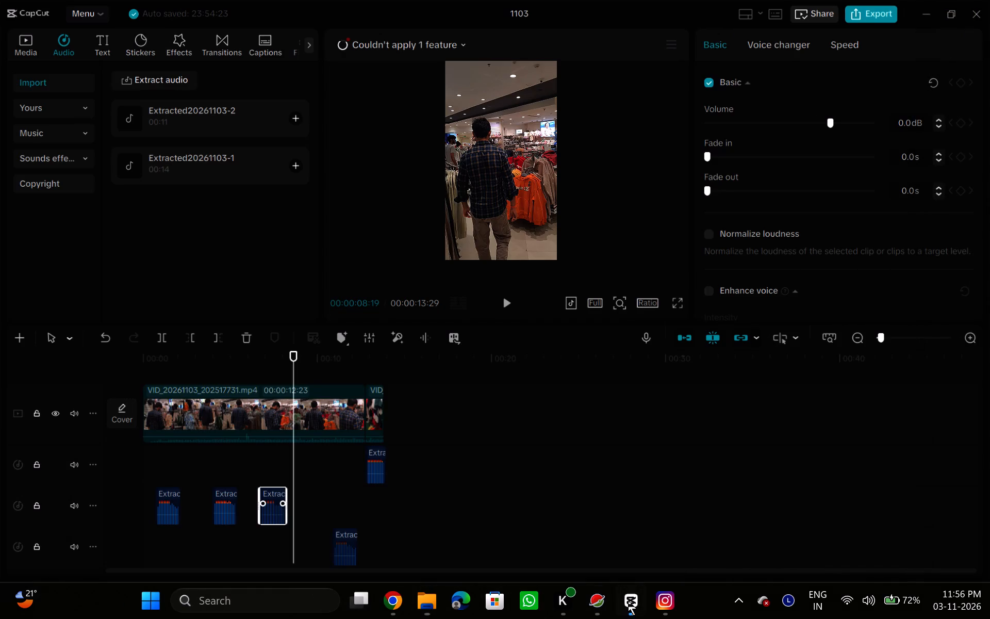
left_click(144, 78)
left_click(78, 235)
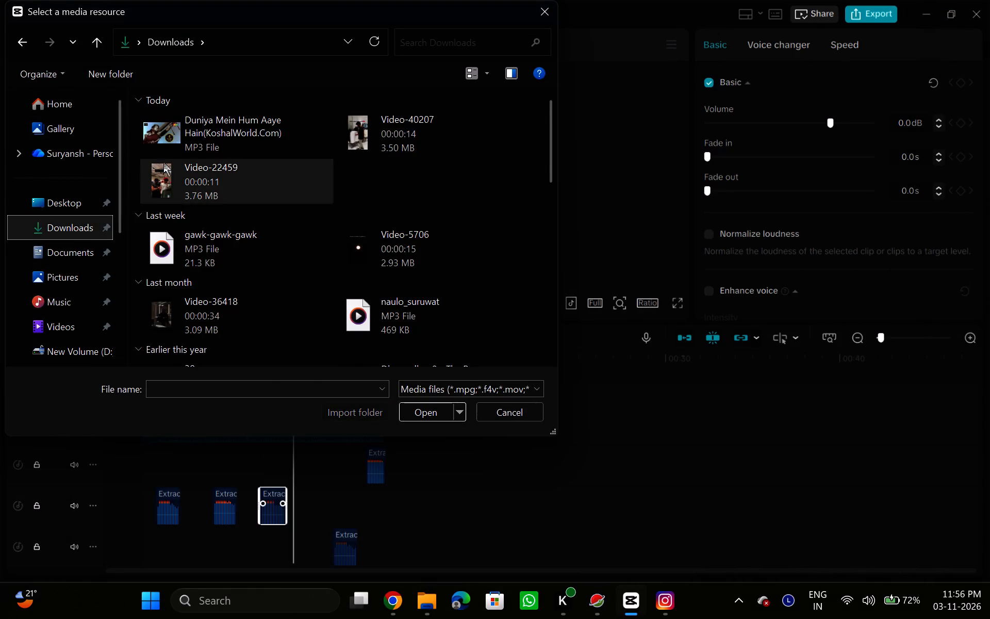
left_click(211, 118)
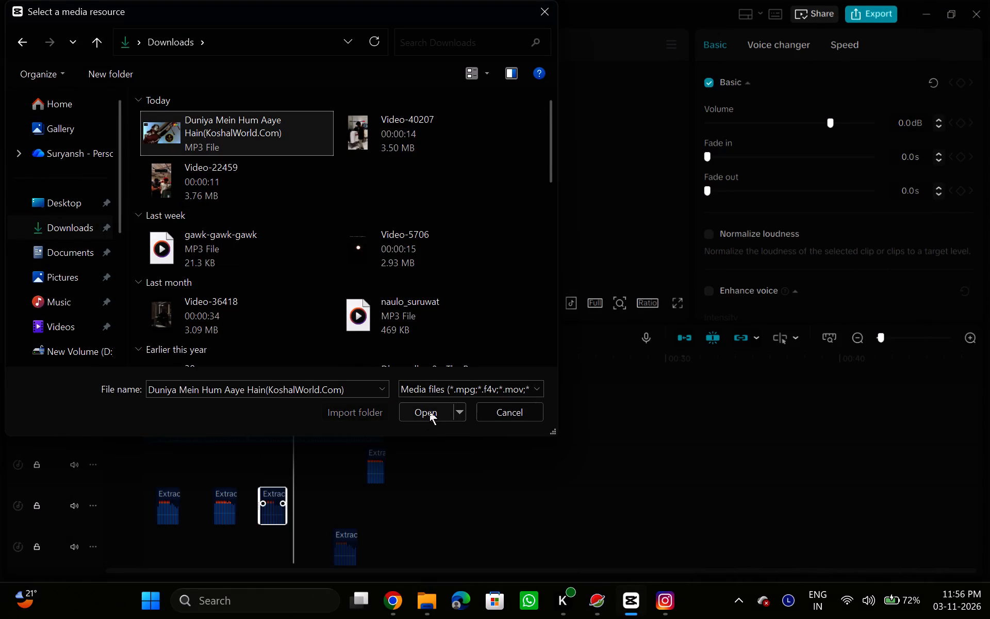
left_click(426, 412)
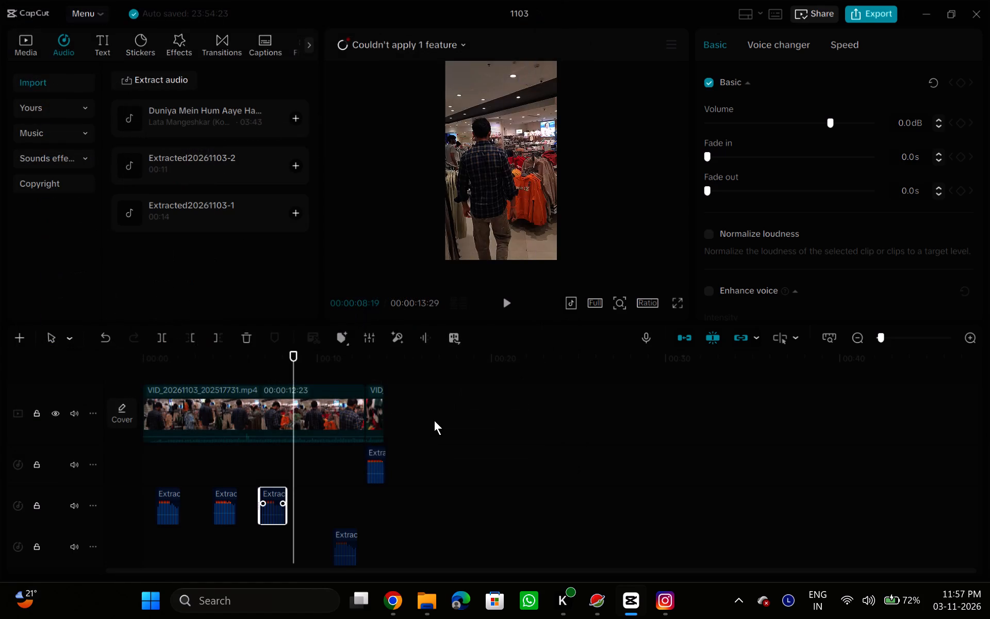
Add "Duniya Mein Hum Aaye Hain" to the timeline on its own track below the other audio, starting at 00:00.
left_click(434, 420)
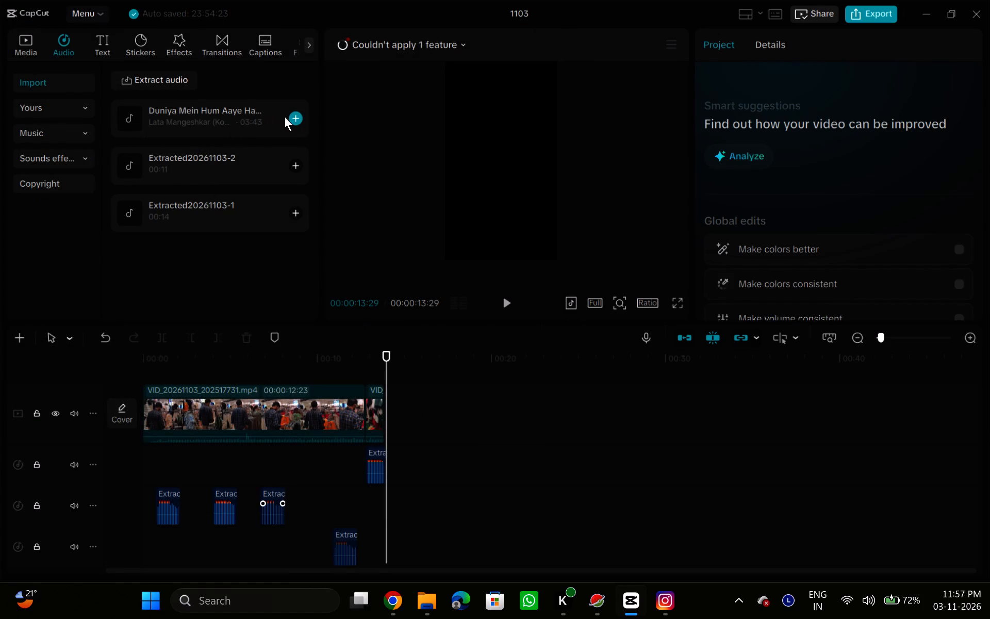
left_click(297, 119)
scroll(444, 364, "down", 1)
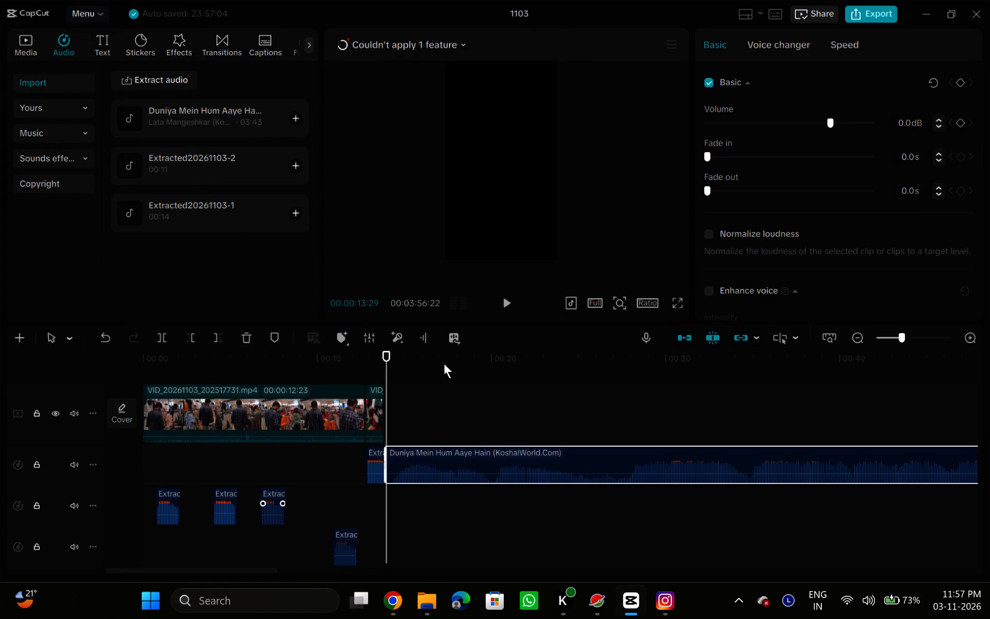
scroll(444, 364, "down", 1)
left_click_drag(478, 455, 483, 573)
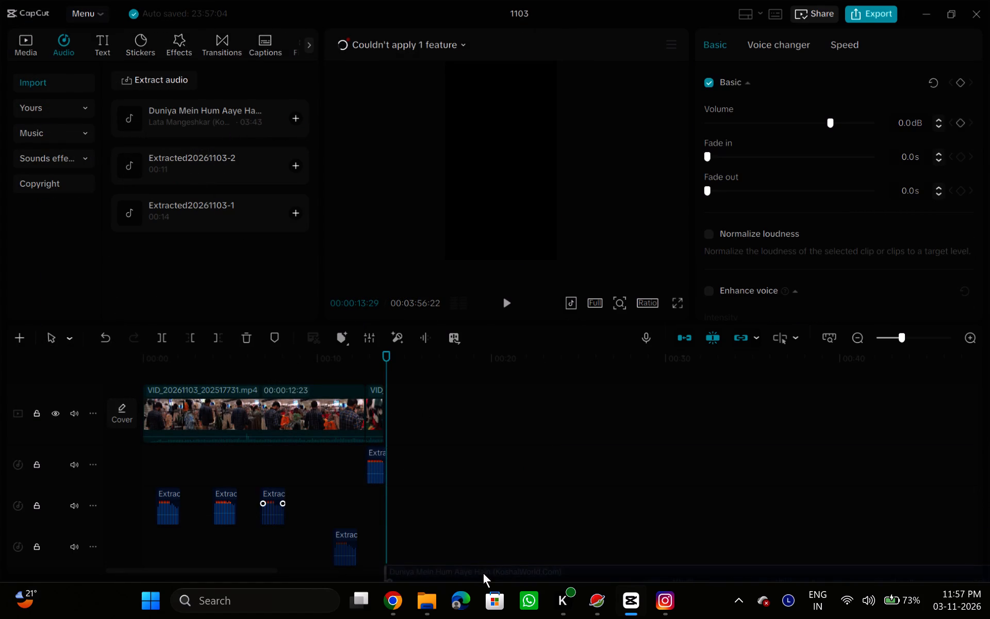
left_click_drag(483, 573, 488, 541)
scroll(407, 411, "down", 3)
scroll(440, 503, "down", 2)
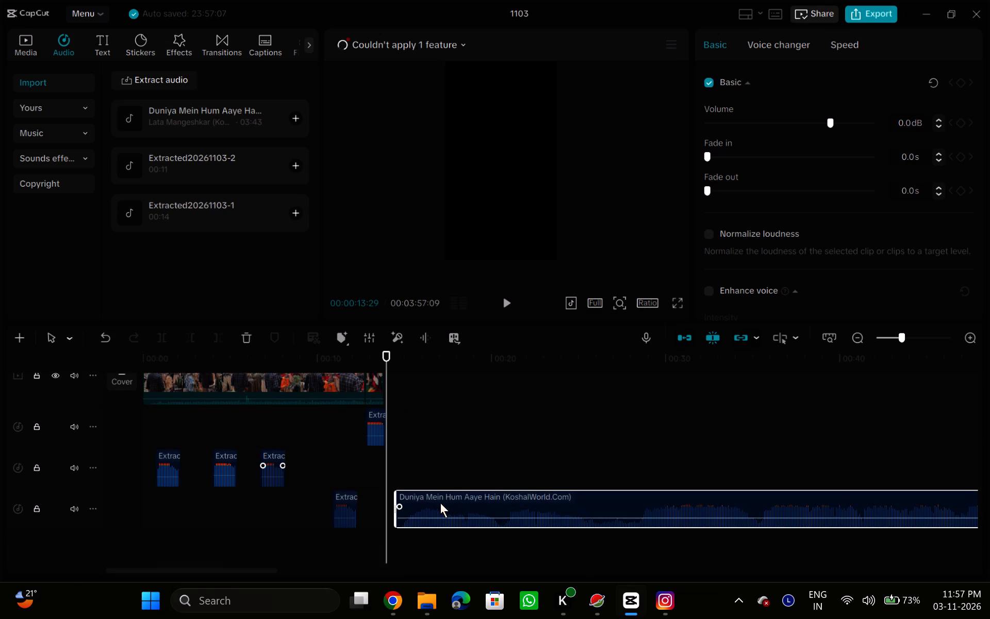
left_click_drag(441, 503, 413, 553)
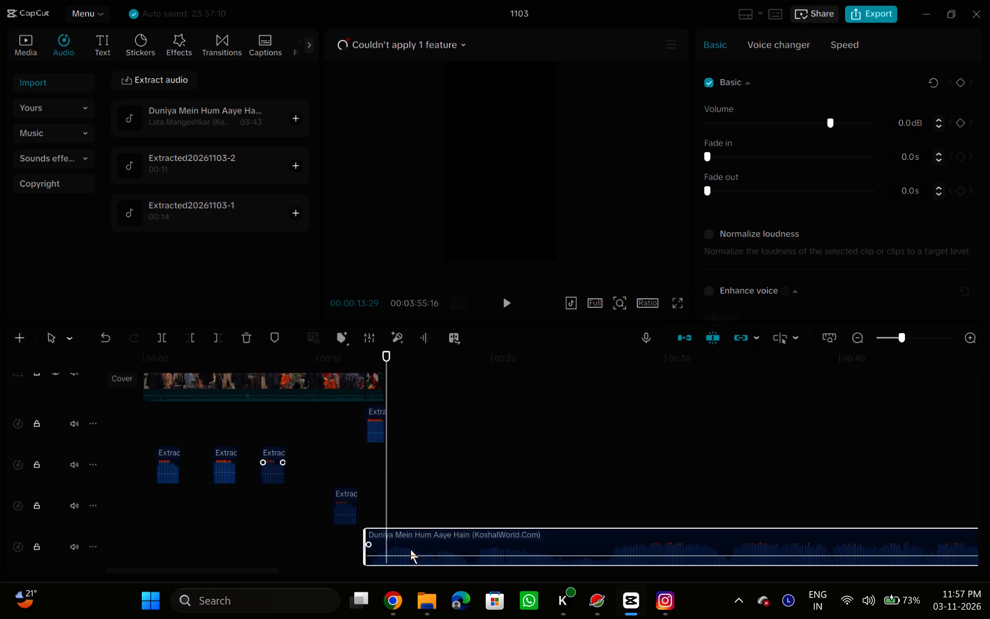
left_click_drag(420, 543, 173, 539)
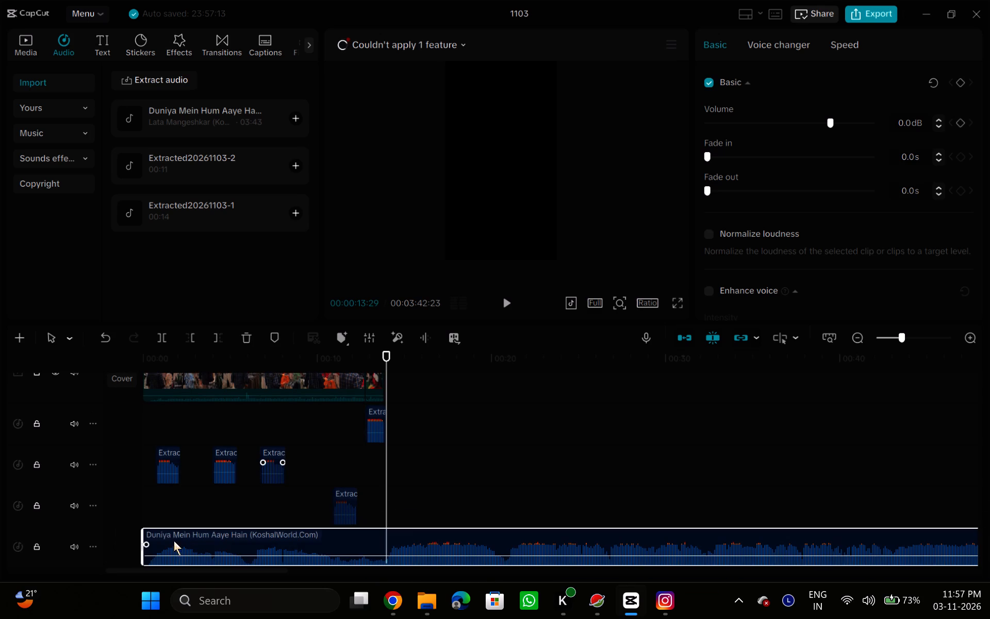
Briefly preview the mix from about 00:00:06, and mute the main video track and the upper two extracted-audio tracks.
left_click_drag(384, 509, 260, 522)
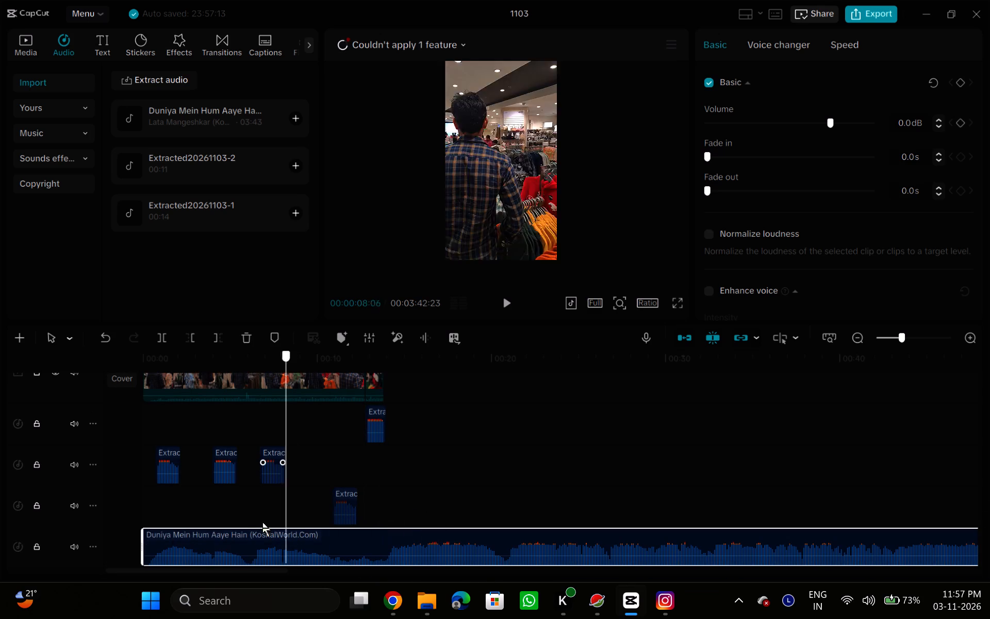
left_click_drag(260, 522, 243, 522)
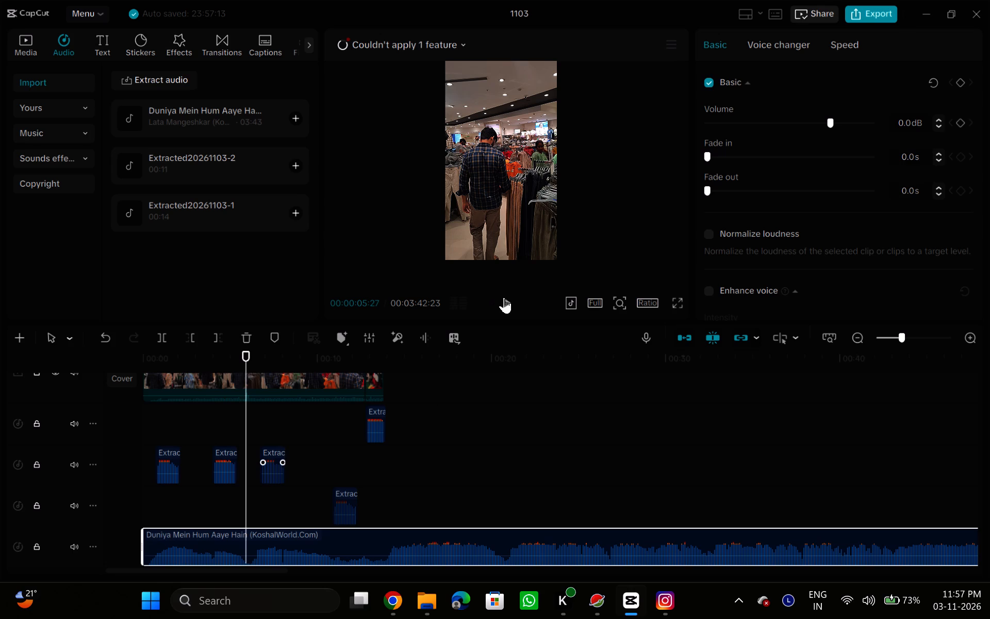
left_click(504, 298)
left_click(504, 298)
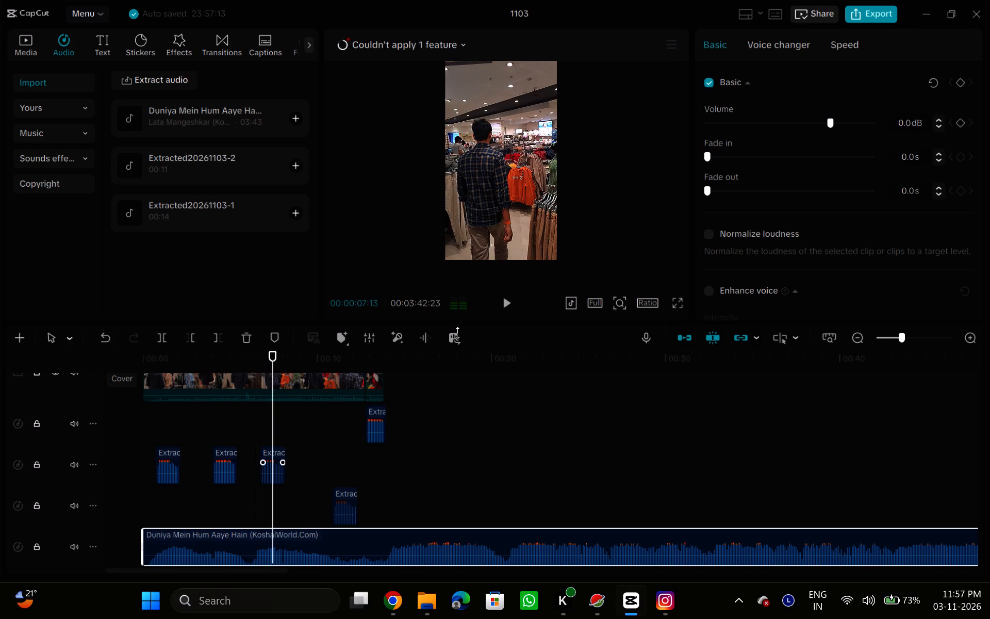
left_click(69, 462)
left_click(73, 421)
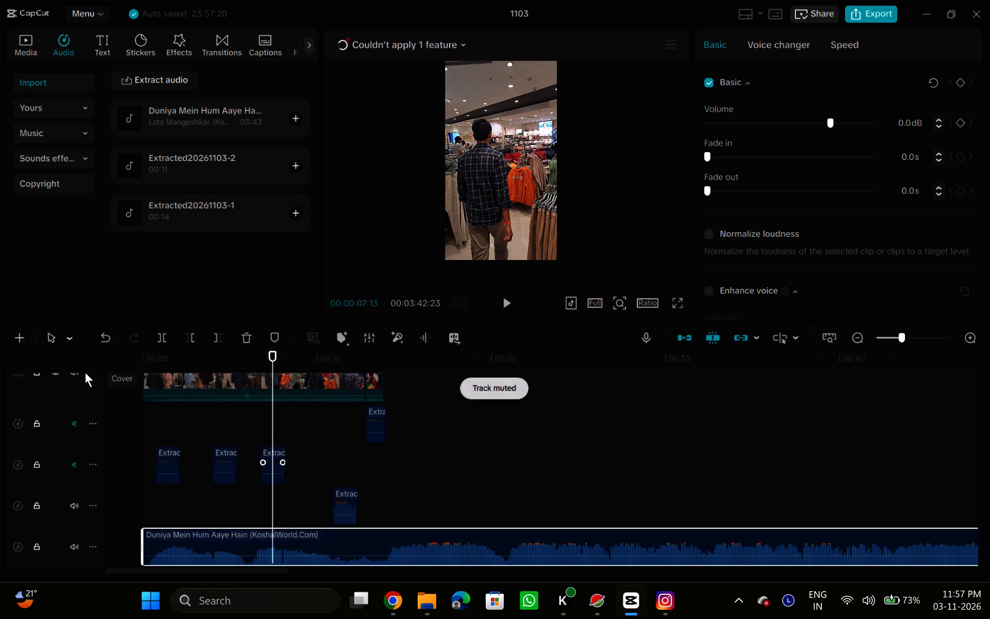
left_click(77, 373)
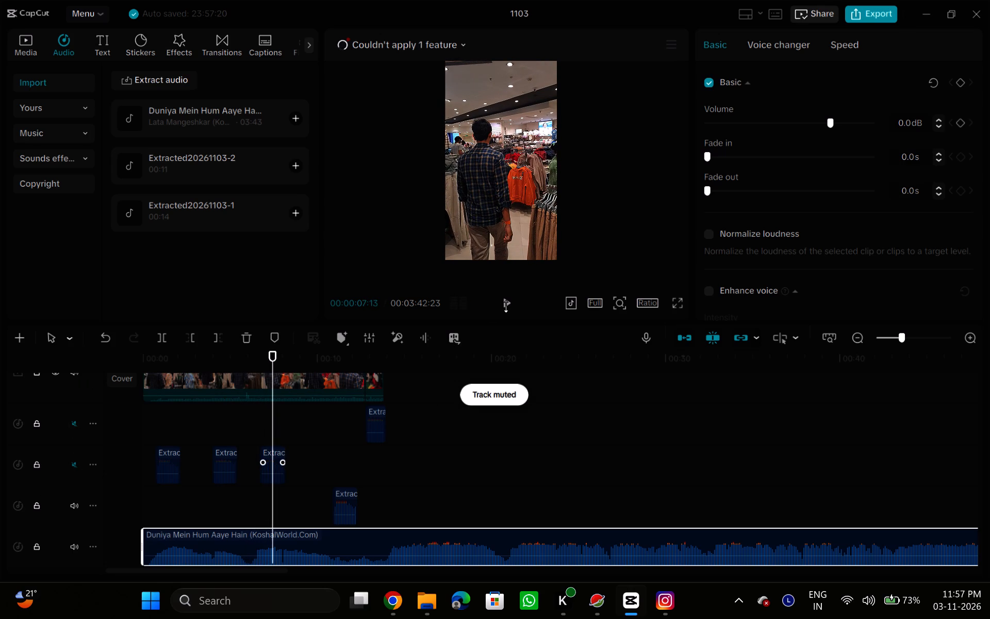
Listen for the wanted passage, trim the song's start to about 00:00:21:17, and move the song back near the timeline's start.
left_click(508, 299)
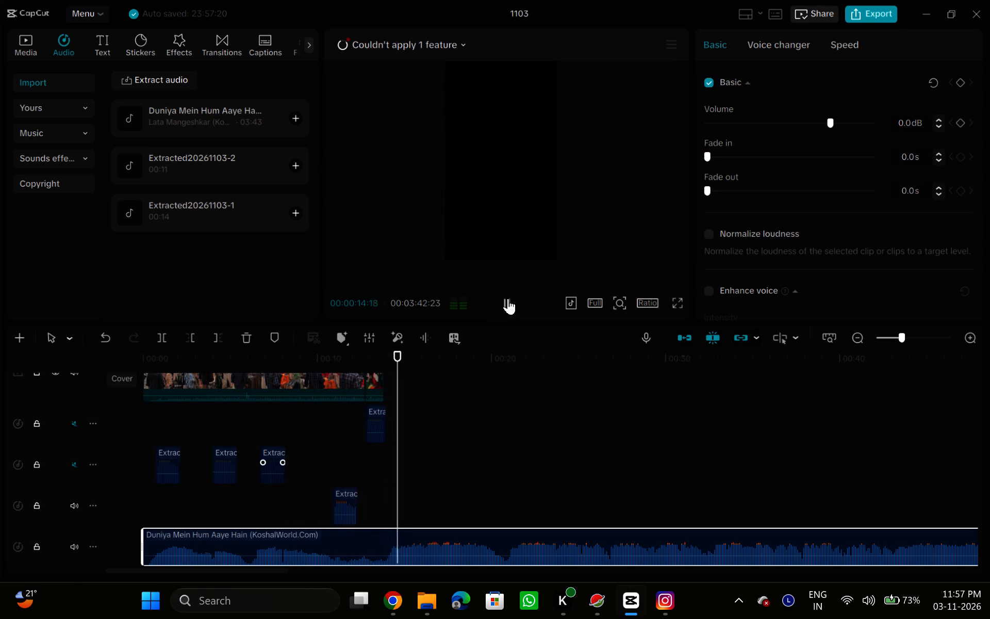
left_click(460, 484)
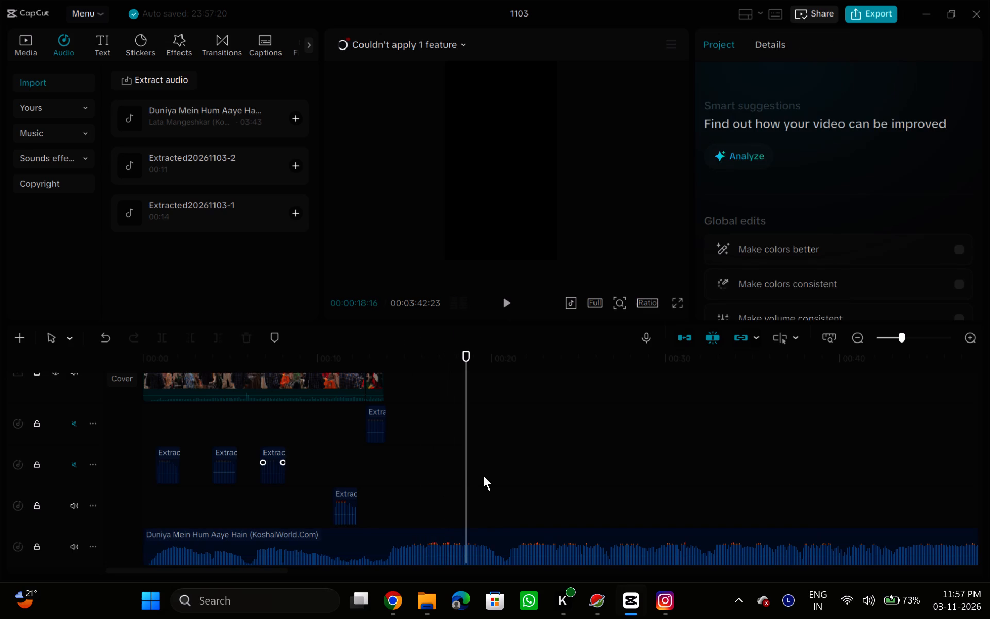
left_click(485, 470)
left_click(522, 466)
left_click(505, 304)
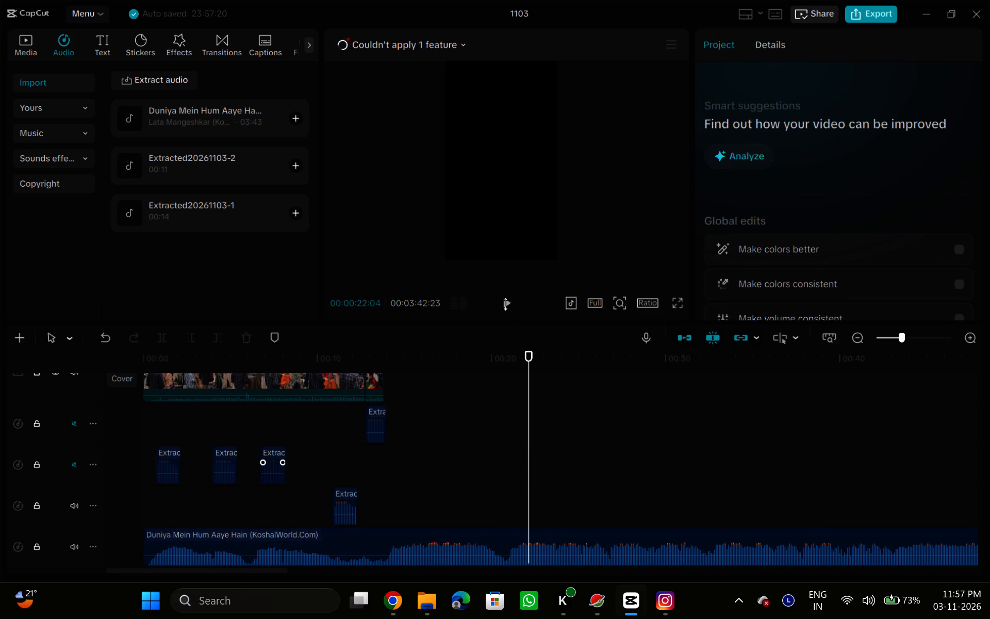
left_click(499, 468)
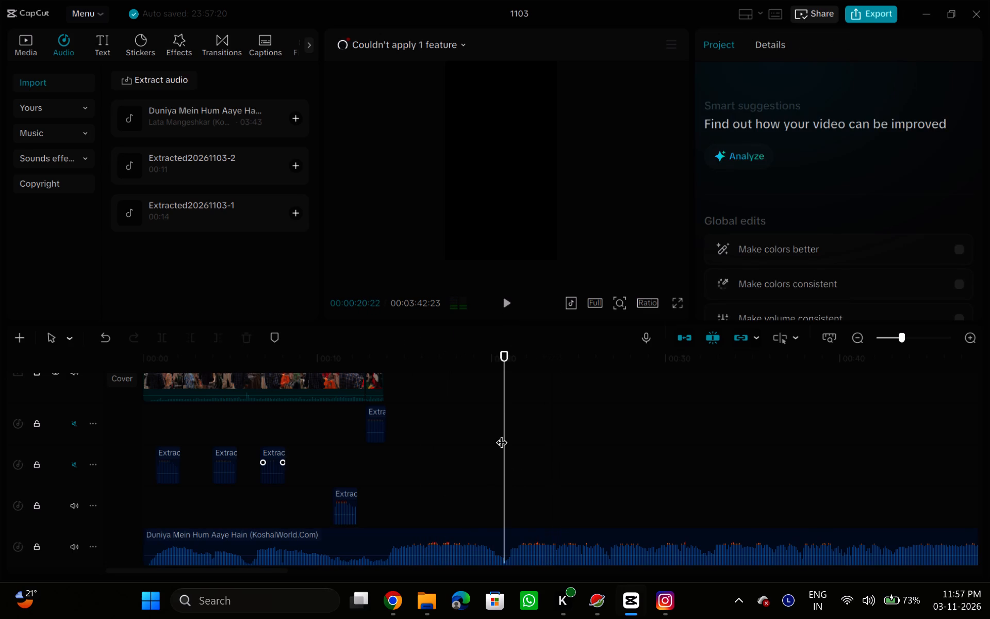
left_click(504, 306)
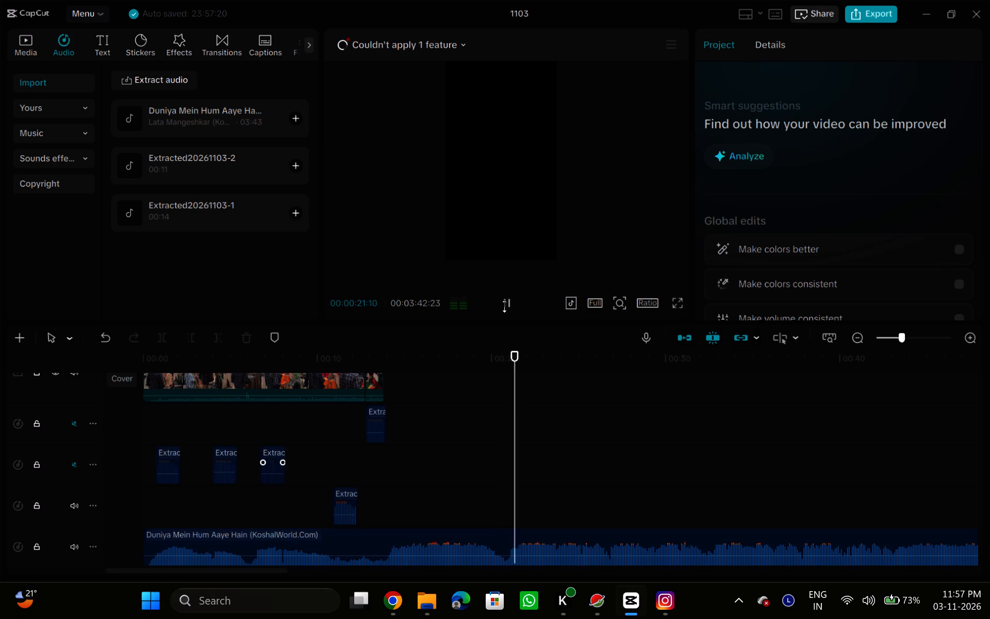
left_click(504, 306)
left_click(392, 573)
left_click(393, 533)
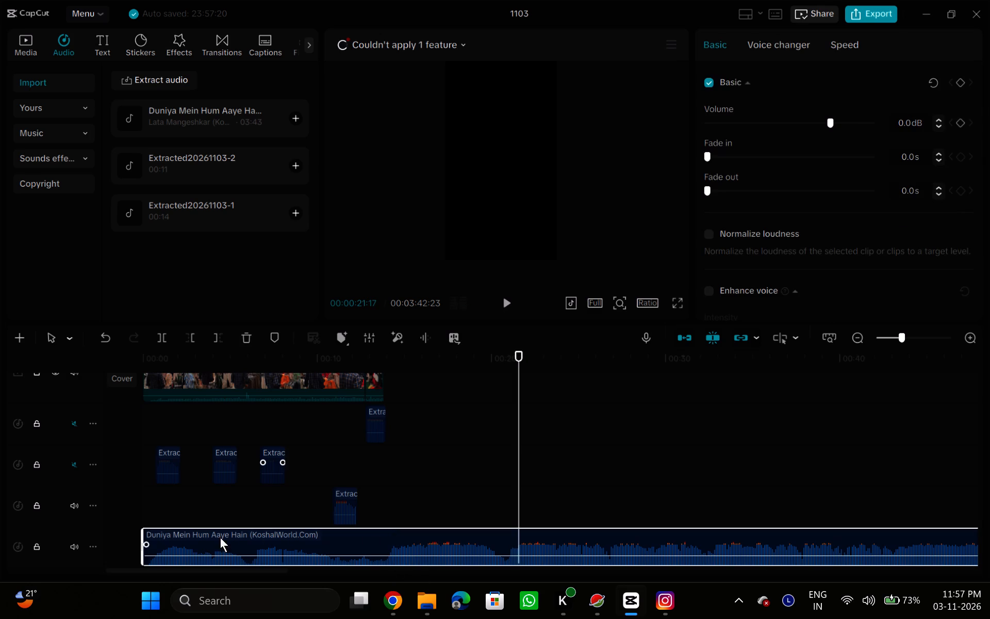
left_click_drag(140, 544, 501, 587)
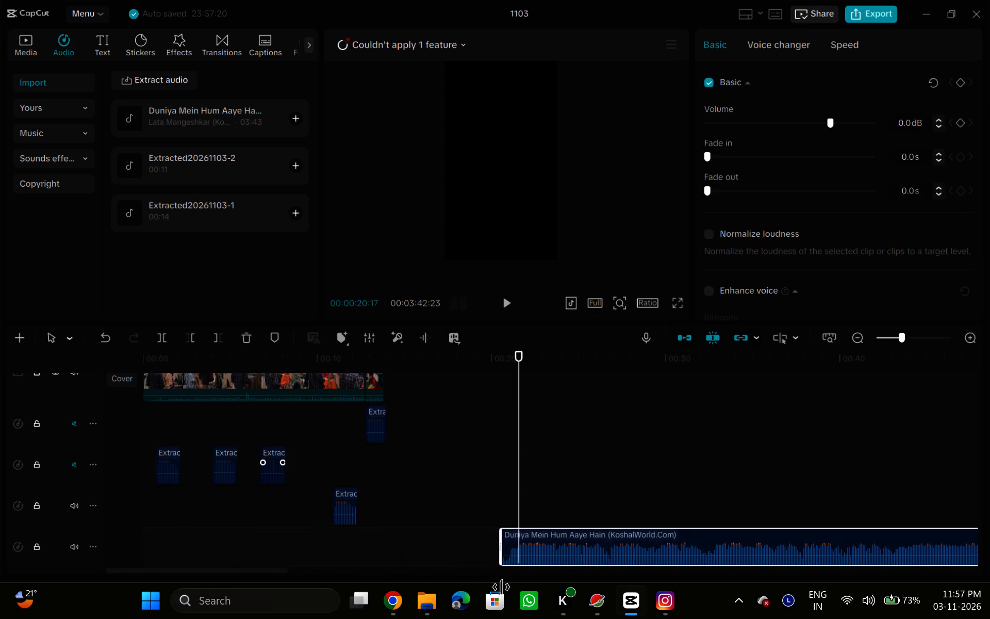
left_click_drag(501, 587, 513, 587)
left_click_drag(768, 547, 408, 544)
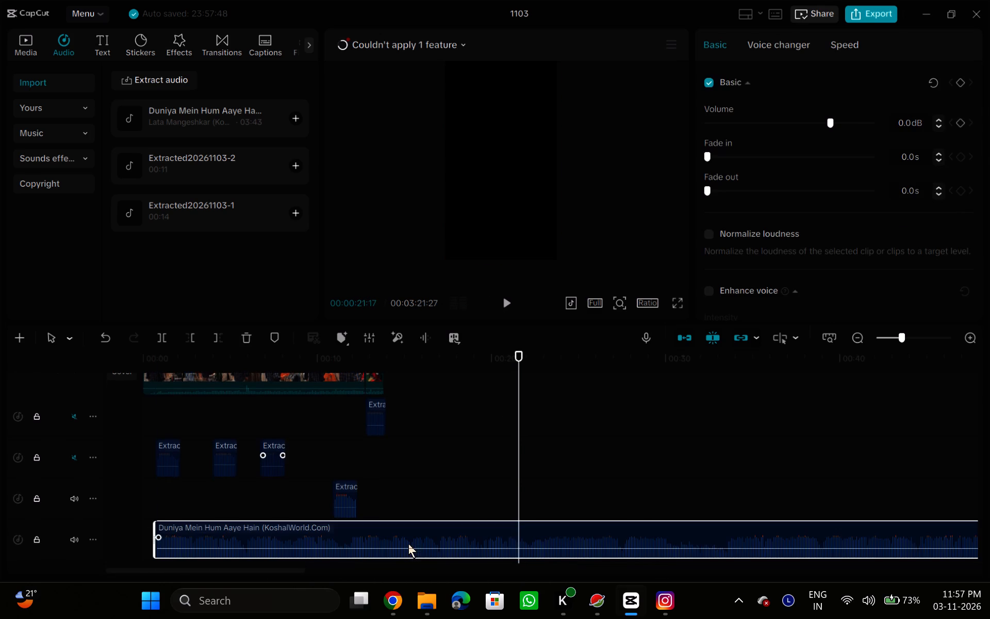
Trim the end of the song back to about 00:00:20:26 on the timeline.
left_click(856, 336)
left_click(856, 336)
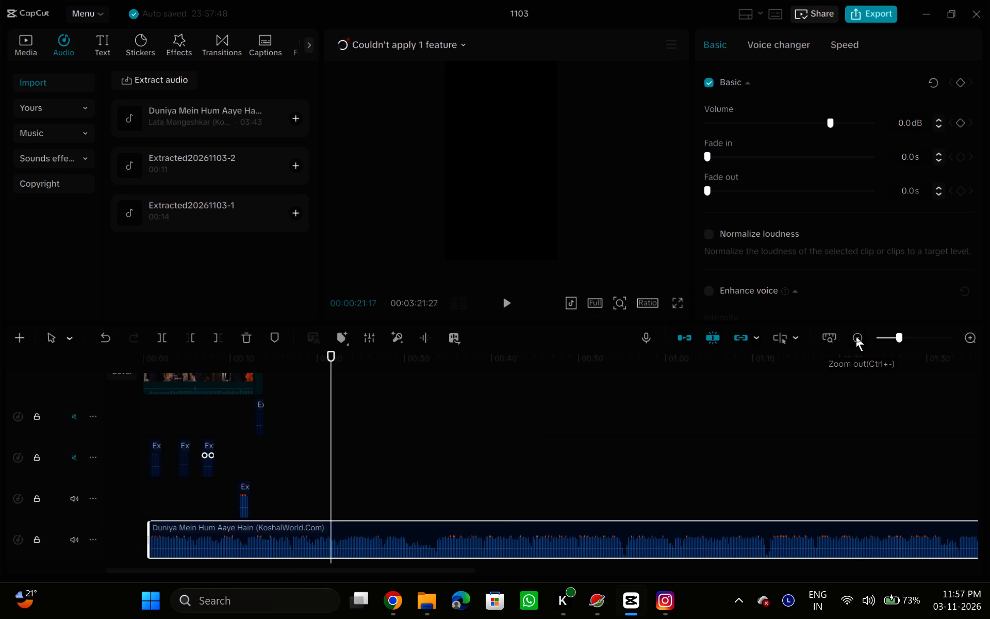
left_click(856, 336)
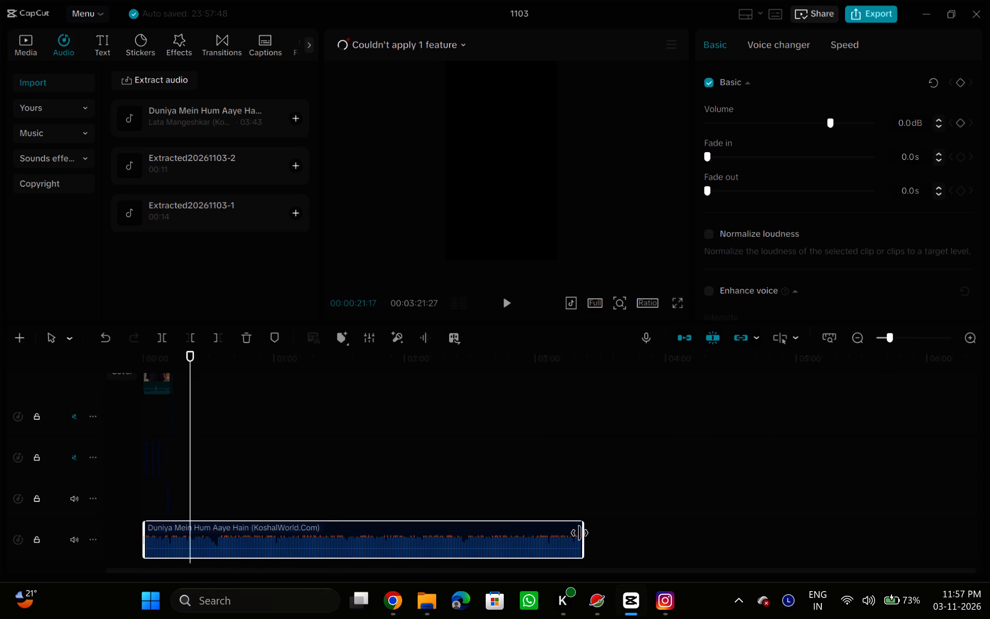
left_click(582, 537)
left_click(582, 537)
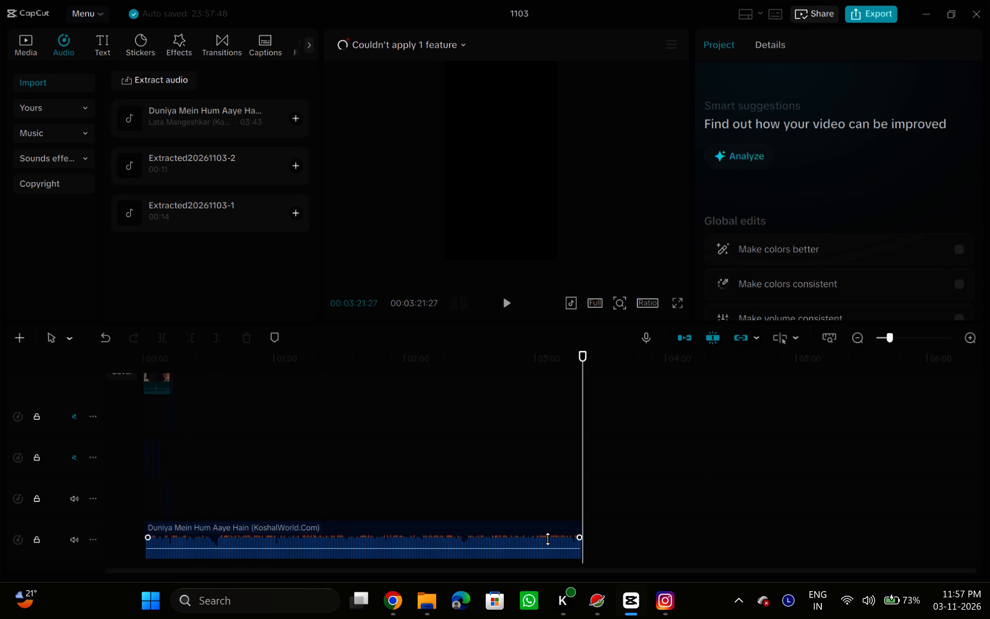
left_click(548, 539)
left_click_drag(580, 540, 374, 539)
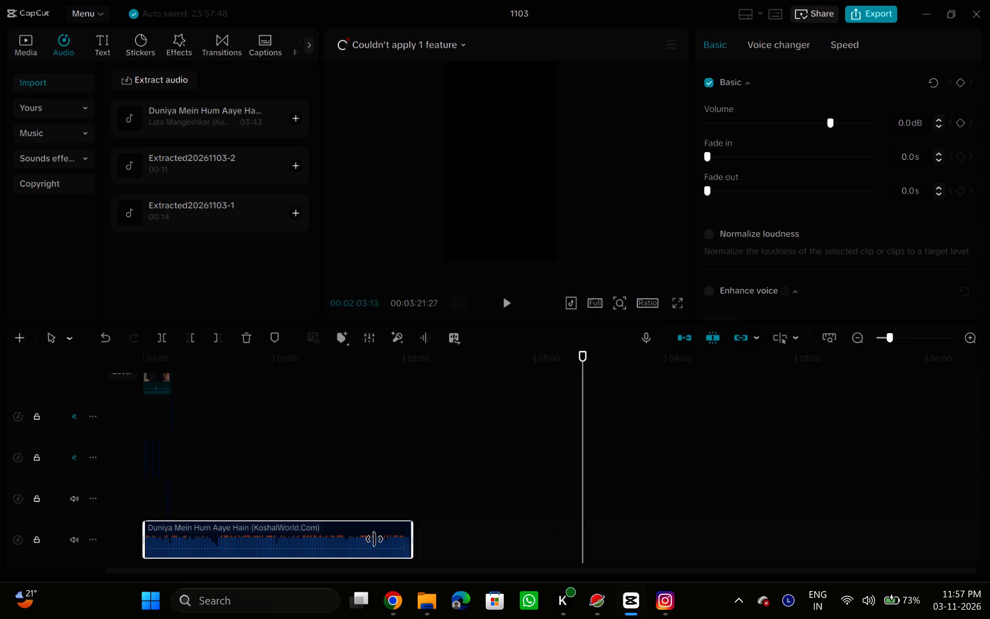
left_click_drag(374, 539, 187, 540)
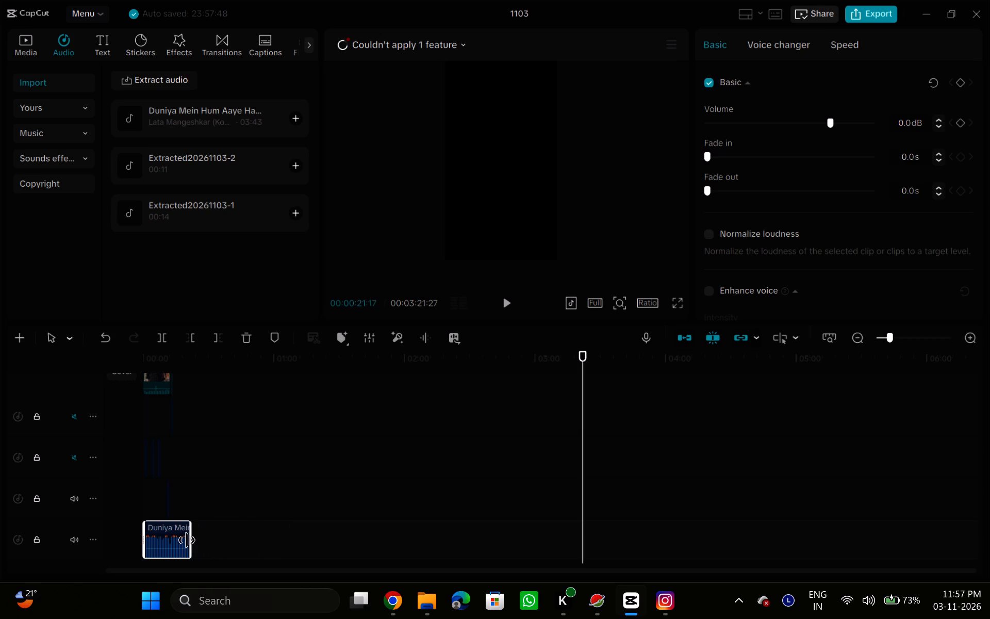
left_click_drag(187, 540, 186, 541)
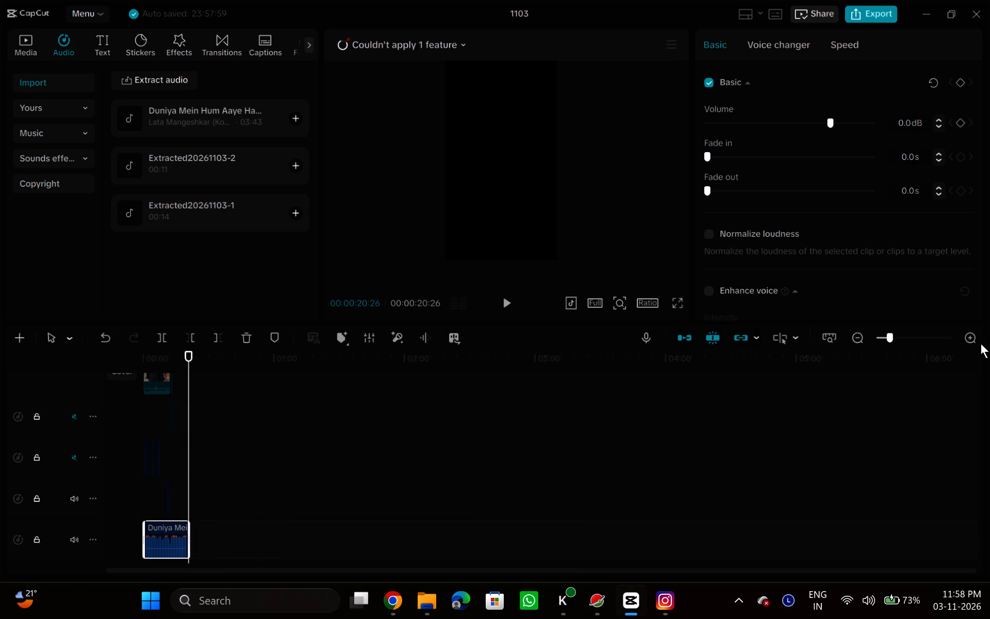
Trim the end of "Duniya Mein Hum Aaye Hain" back to line up with the end of the main video, just before 00:00:14.
left_click(970, 339)
left_click(970, 339)
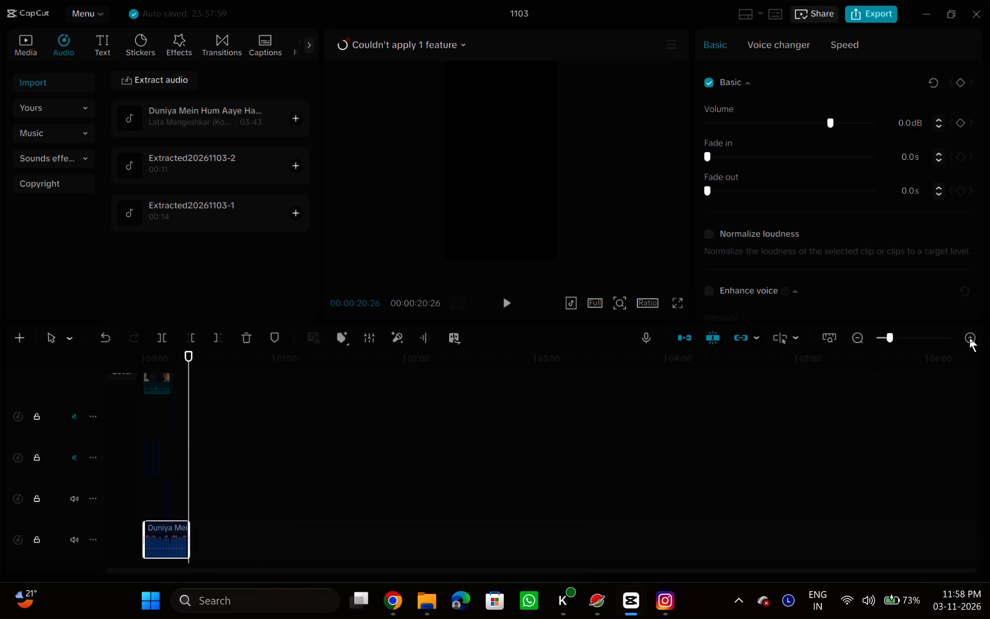
left_click(969, 337)
double_click(969, 337)
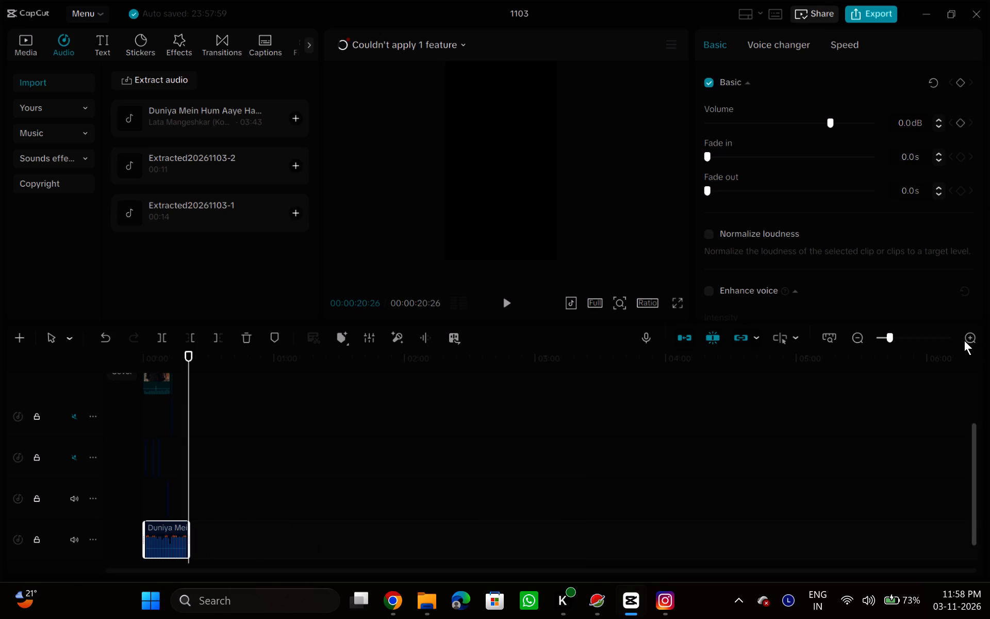
left_click(966, 335)
left_click(966, 335)
left_click(966, 335)
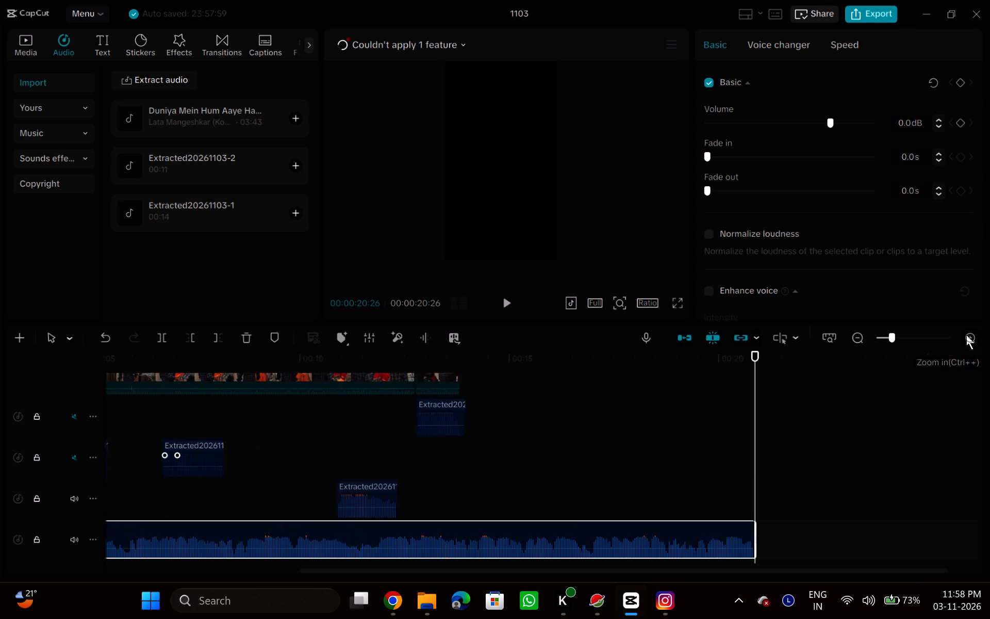
scroll(807, 391, "up", 3)
scroll(807, 403, "down", 4)
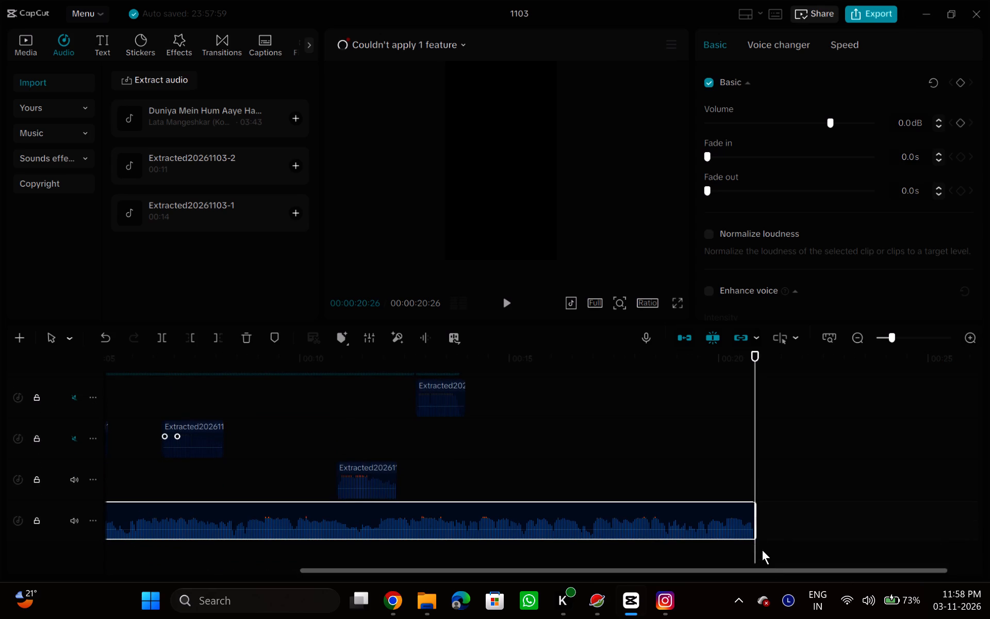
left_click(755, 518)
left_click(737, 517)
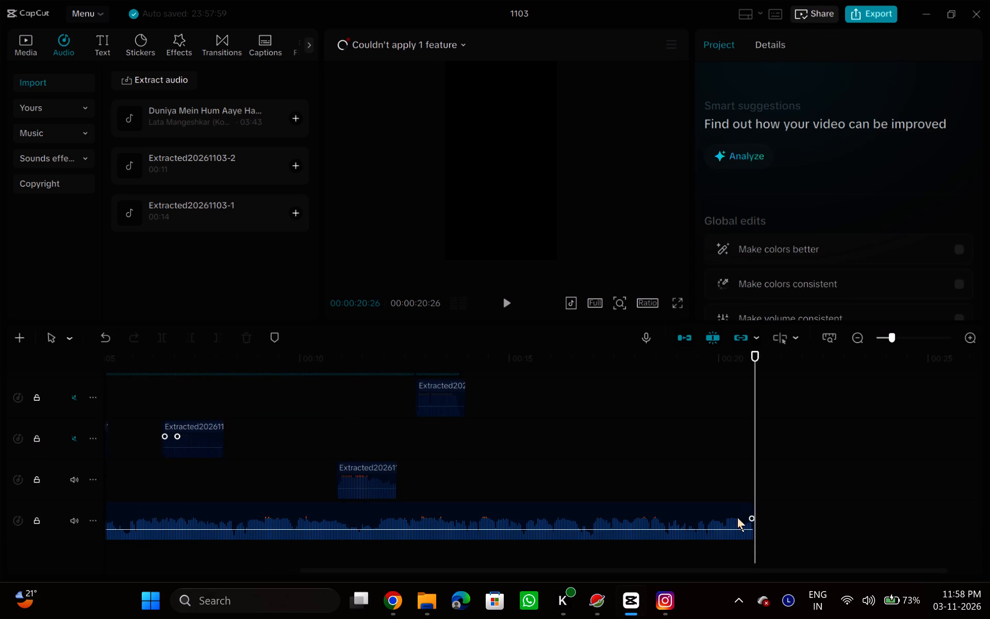
left_click_drag(747, 518, 482, 504)
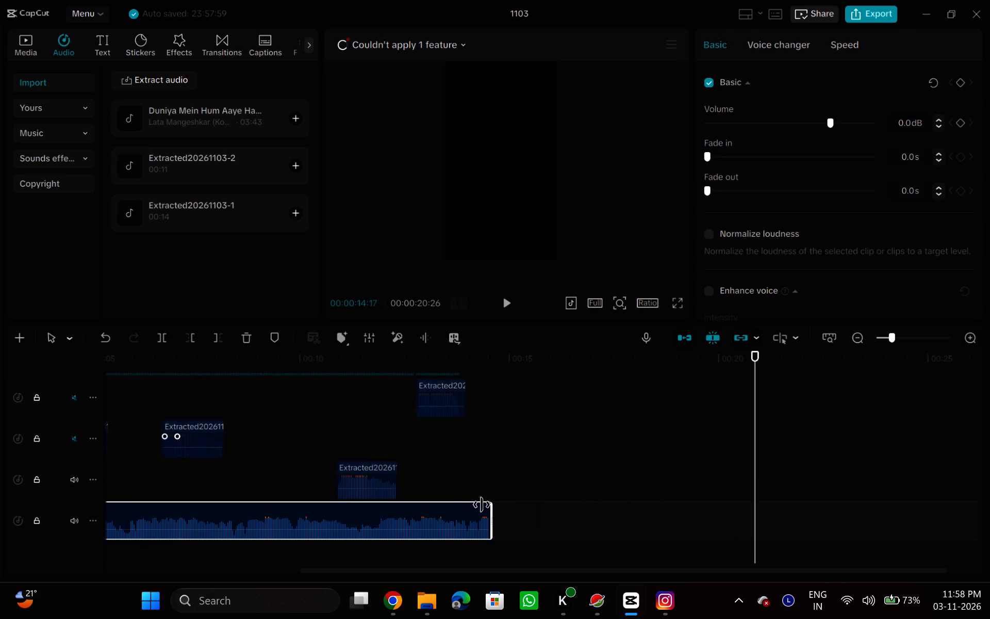
left_click_drag(482, 504, 454, 504)
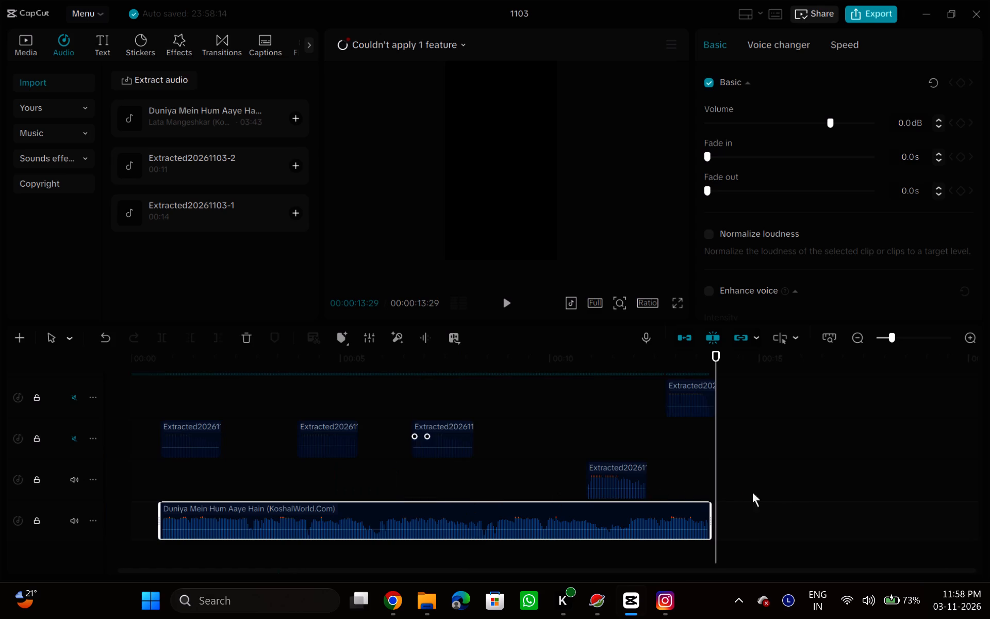
Move the extracted-audio piece at about 00:00:11 up from its own track onto the track with the other three pieces.
scroll(886, 387, "up", 3)
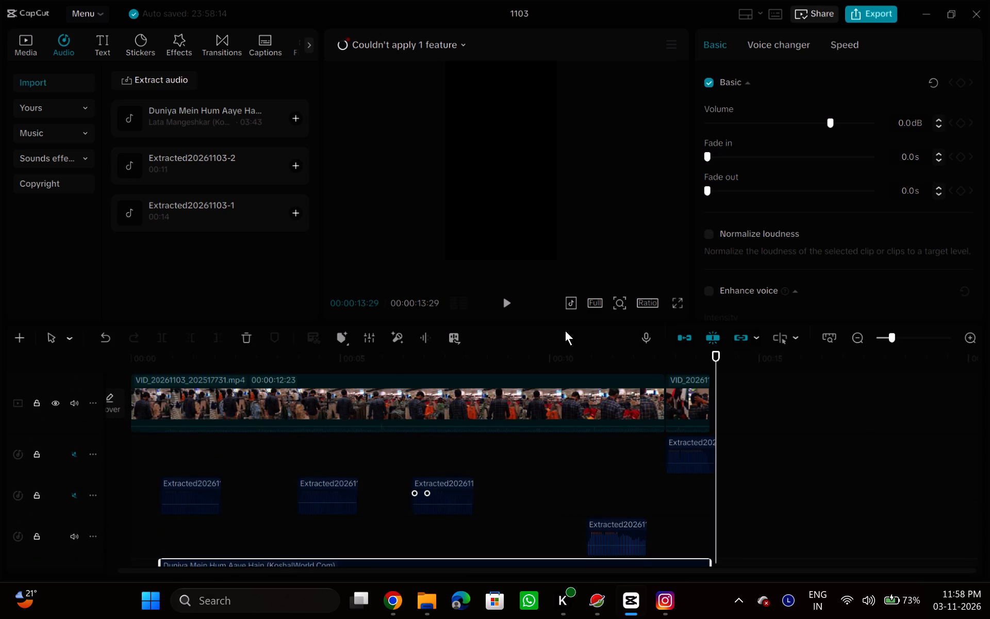
left_click_drag(541, 317, 541, 282)
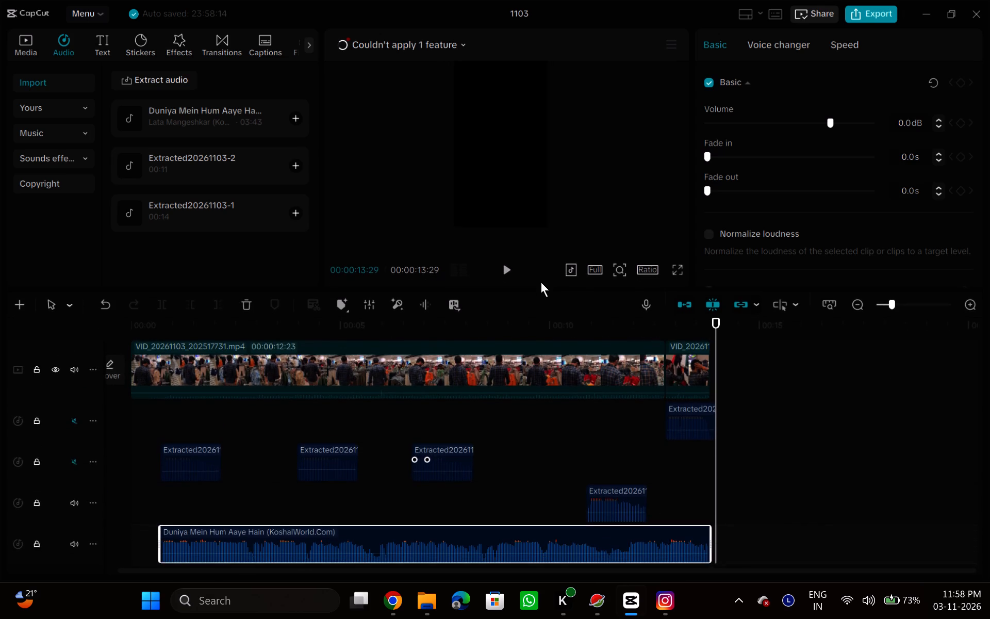
left_click_drag(541, 282, 540, 266)
left_click_drag(608, 478, 606, 441)
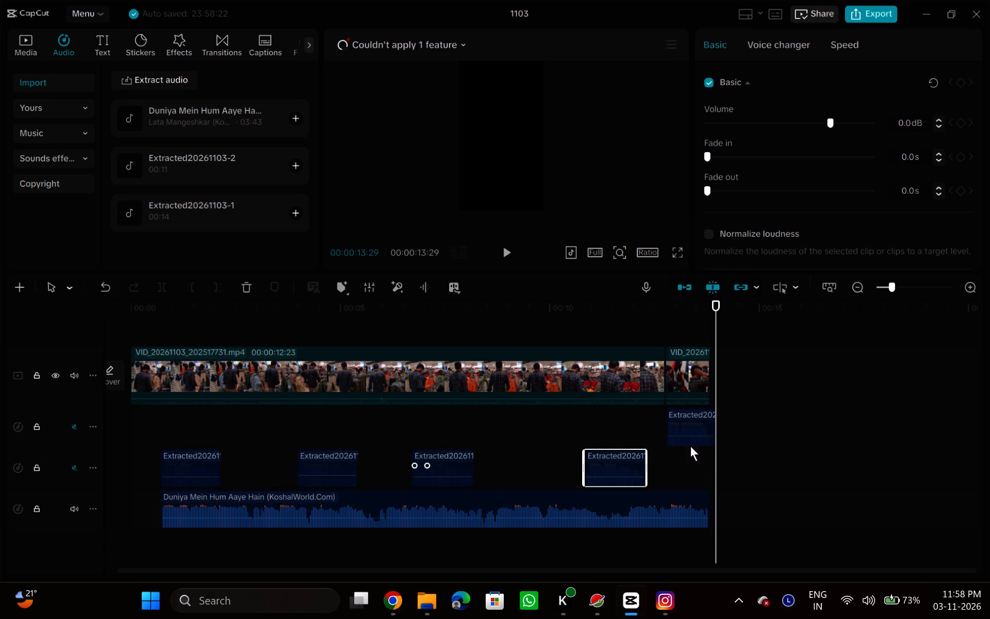
Return to the timeline's start, unmute both extracted-audio tracks and mute the main video track.
left_click_drag(715, 460, 96, 411)
left_click(897, 483)
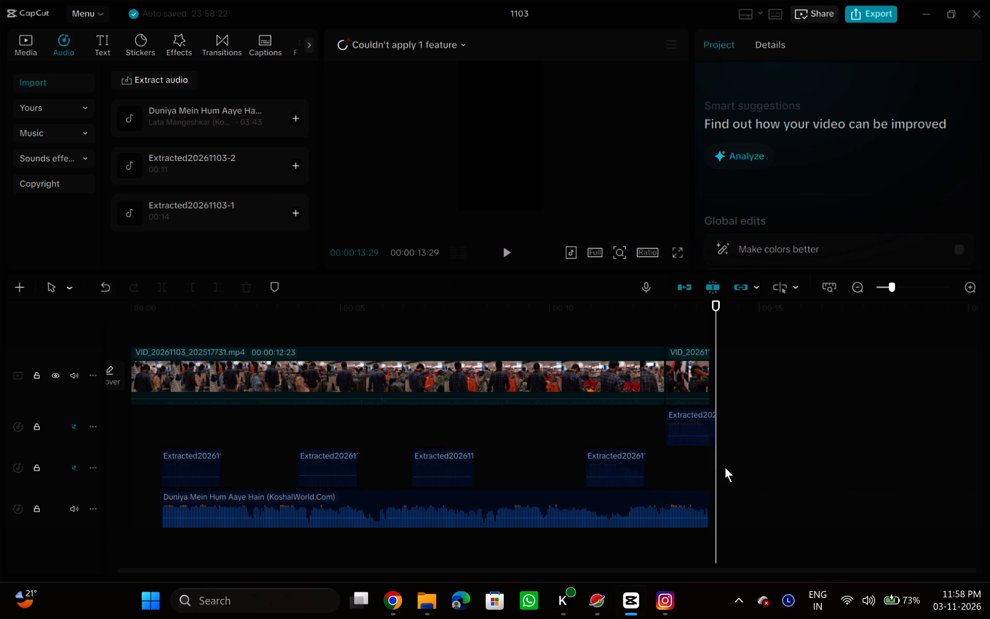
left_click(714, 462)
left_click_drag(715, 465, 346, 427)
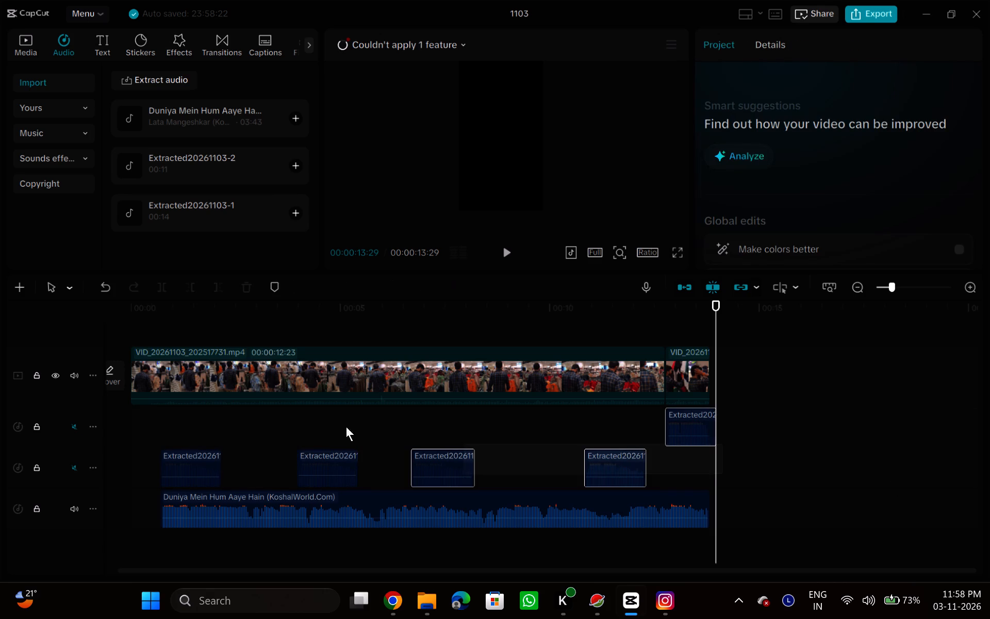
left_click_drag(346, 427, 171, 403)
left_click(171, 416)
left_click_drag(170, 416, 133, 416)
left_click(75, 425)
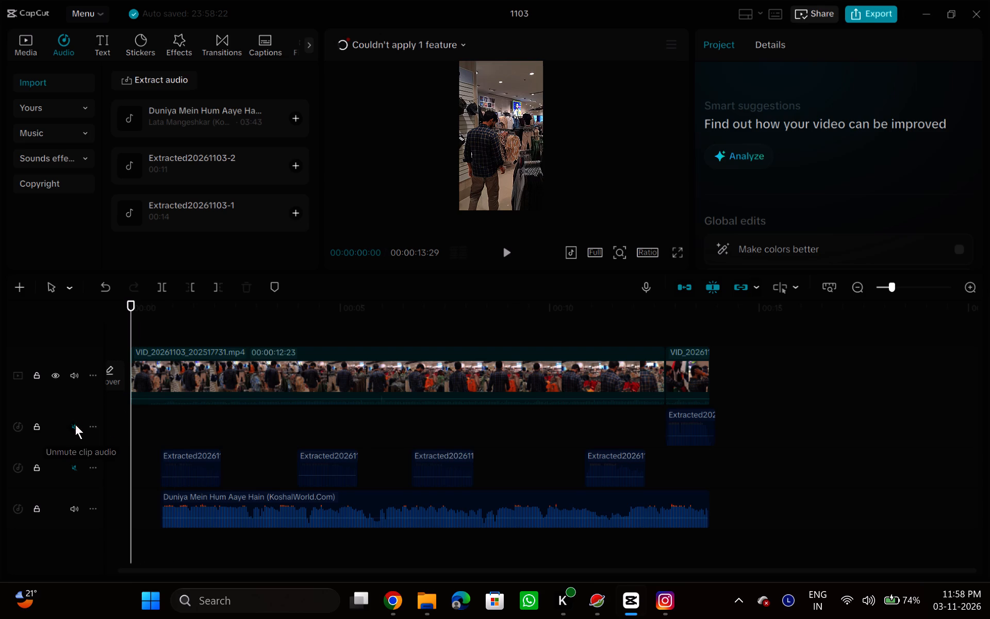
left_click(78, 462)
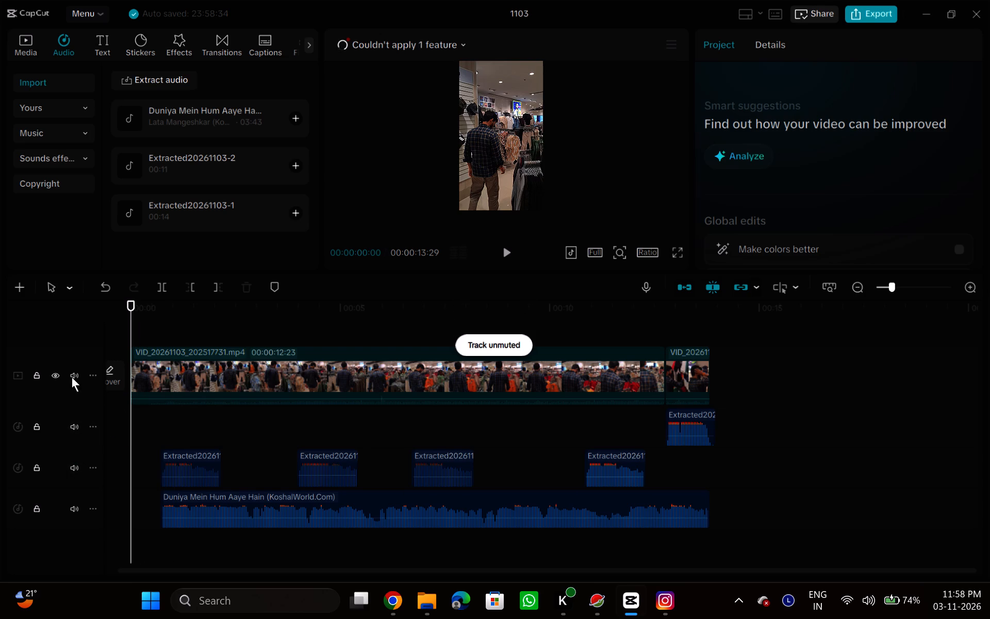
left_click(73, 376)
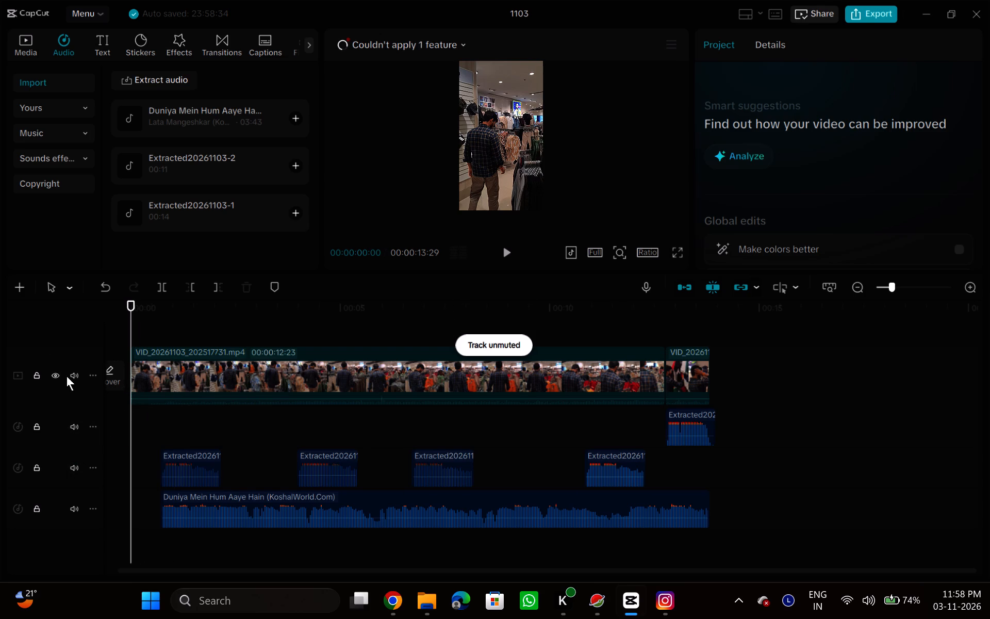
left_click(73, 374)
left_click(73, 343)
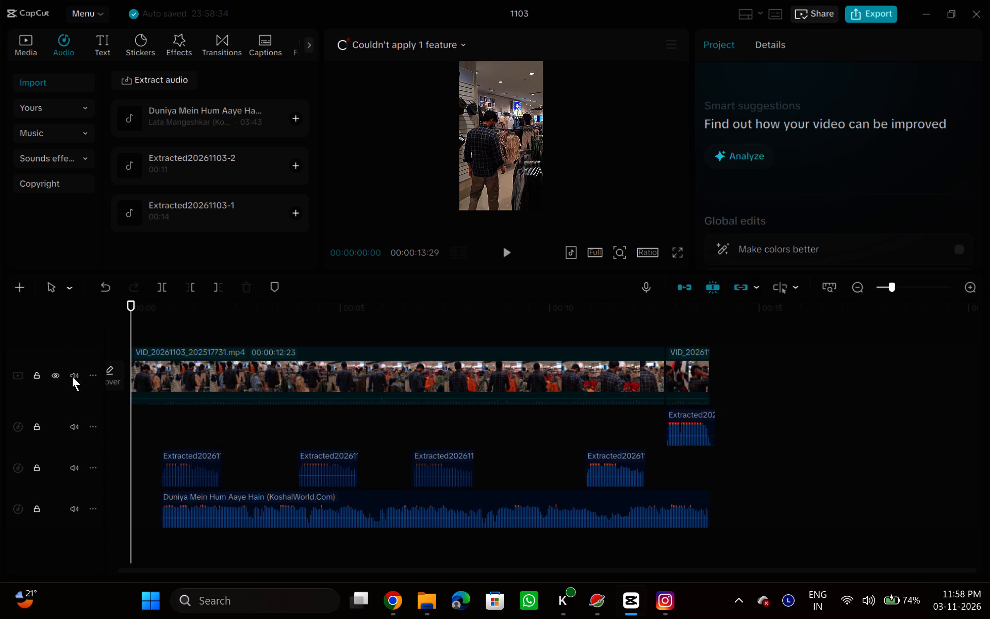
left_click(72, 377)
left_click(74, 372)
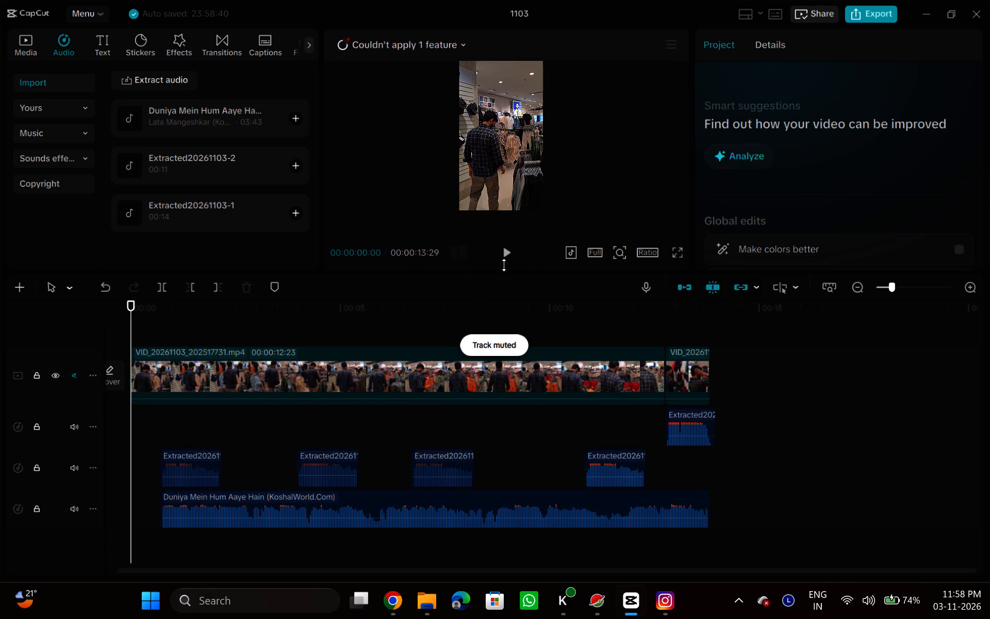
Play the edit from 00:00 to the end with a larger preview area to check the audio mix.
left_click(505, 253)
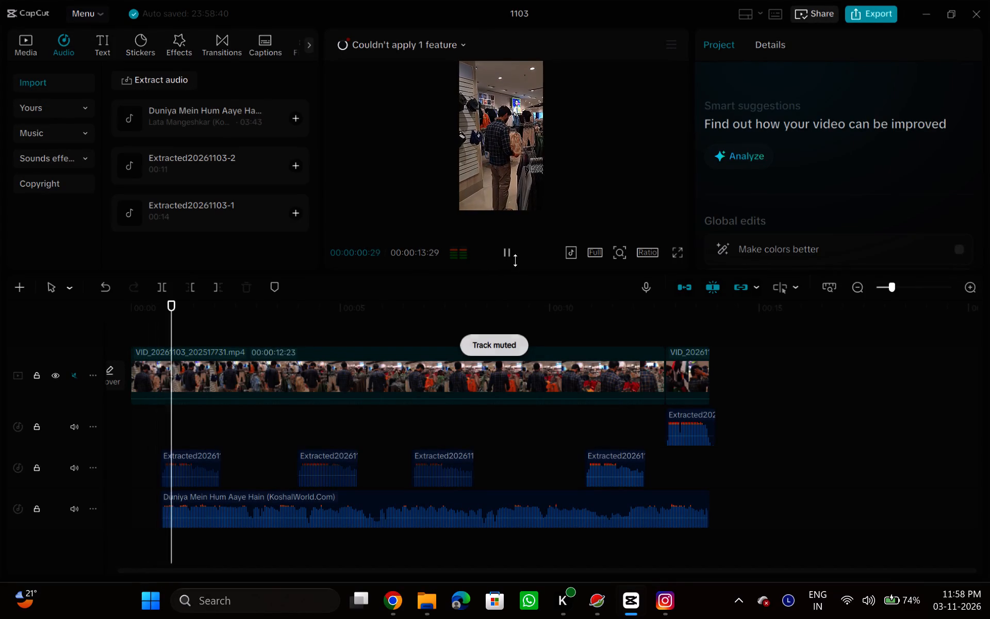
left_click_drag(514, 274, 516, 294)
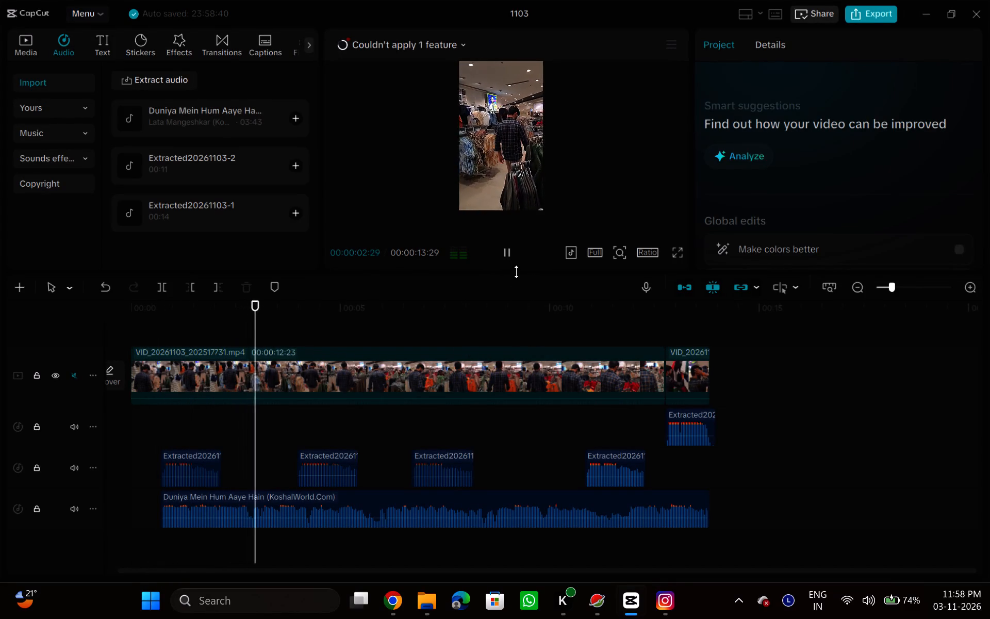
left_click_drag(516, 271, 517, 289)
left_click_drag(517, 272, 519, 280)
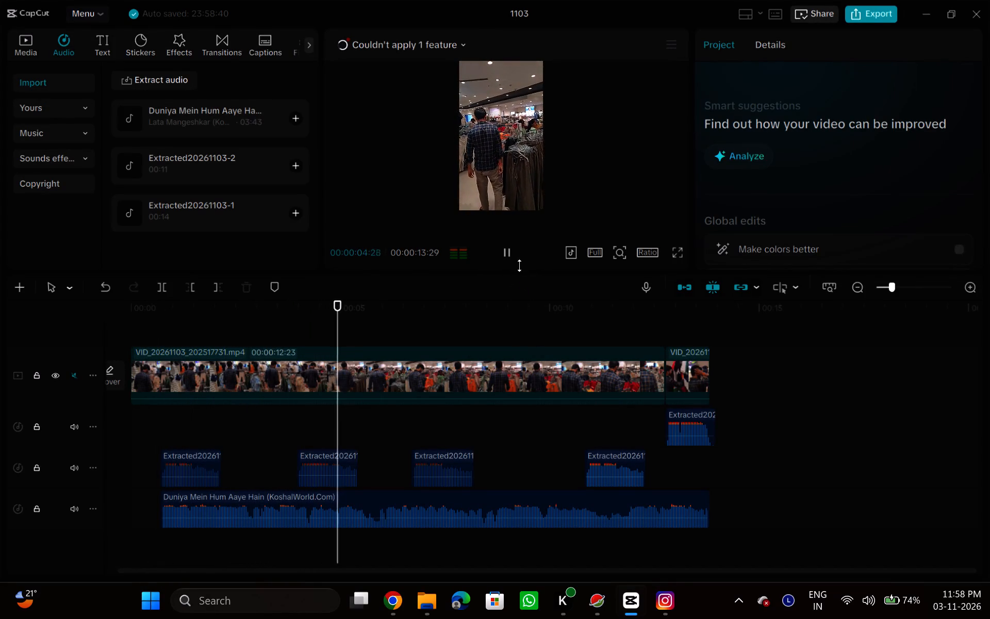
left_click(519, 263)
left_click_drag(519, 269, 519, 290)
left_click(426, 435)
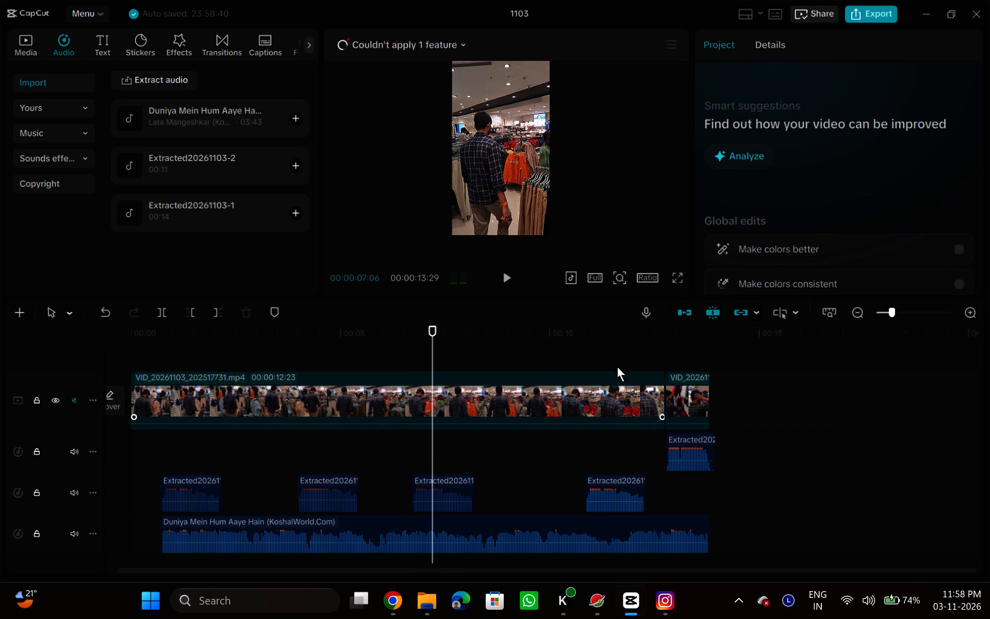
left_click_drag(260, 440, 169, 435)
left_click_drag(167, 426, 161, 446)
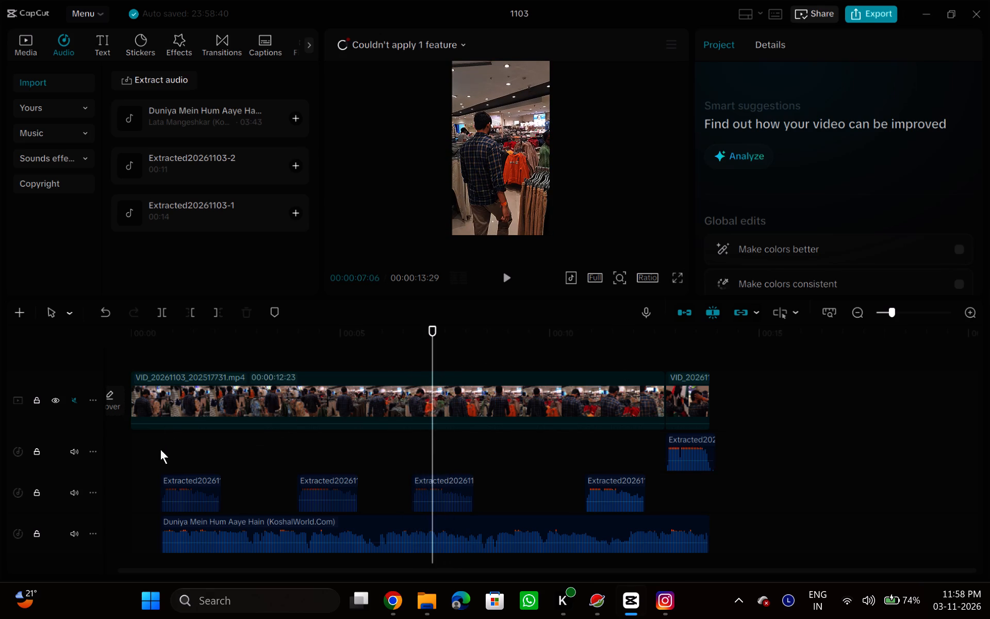
double_click(160, 450)
left_click_drag(163, 449, 78, 434)
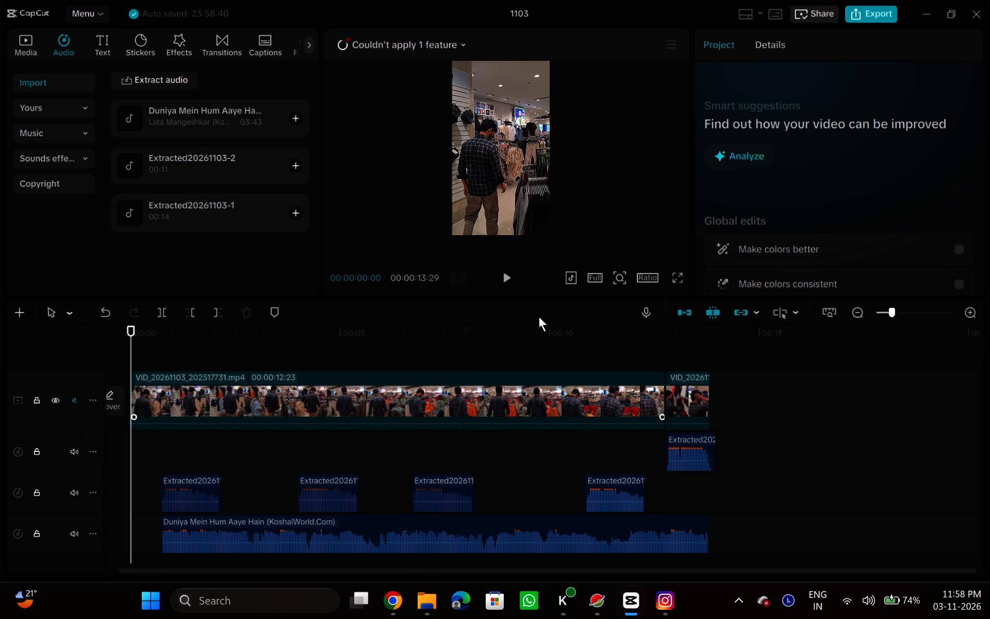
left_click(503, 277)
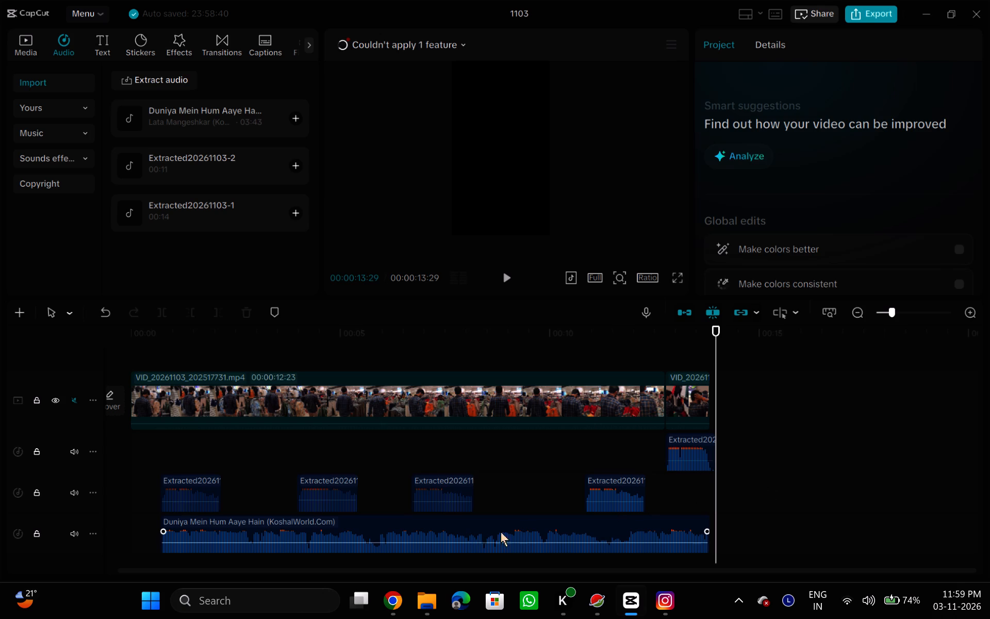
Move the song earlier on its track so it starts at 00:00.
left_click(475, 540)
left_click_drag(484, 530, 460, 540)
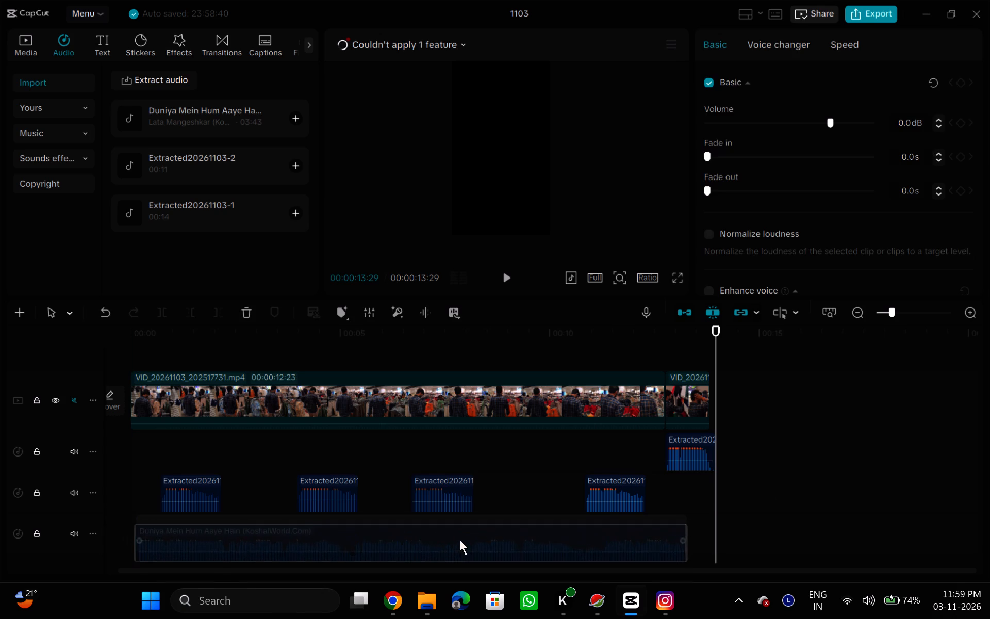
left_click_drag(460, 540, 460, 541)
left_click_drag(459, 529, 440, 529)
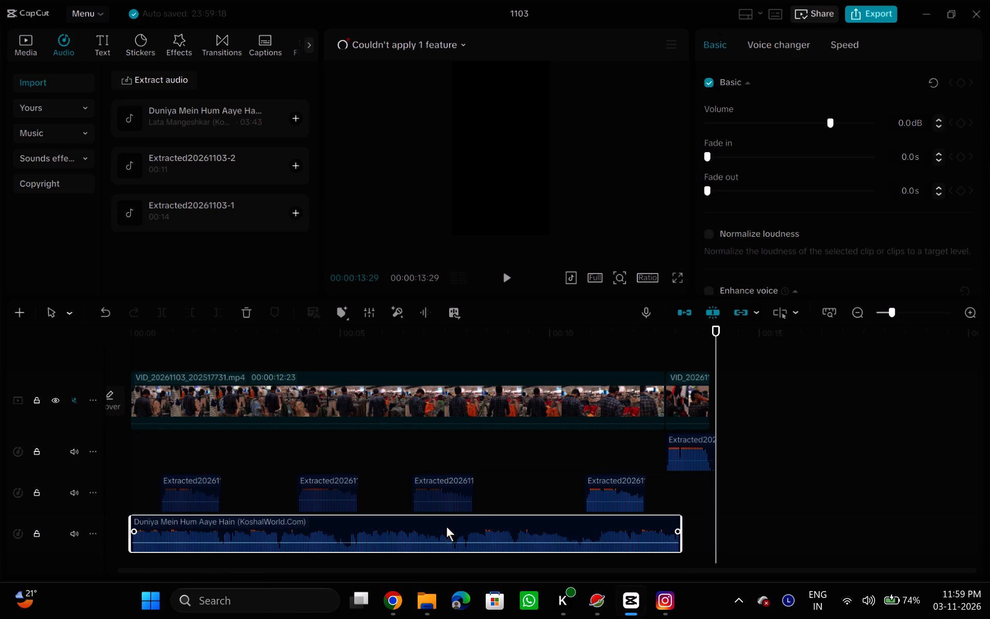
Lower the song's volume to -34.9 dB.
left_click(748, 121)
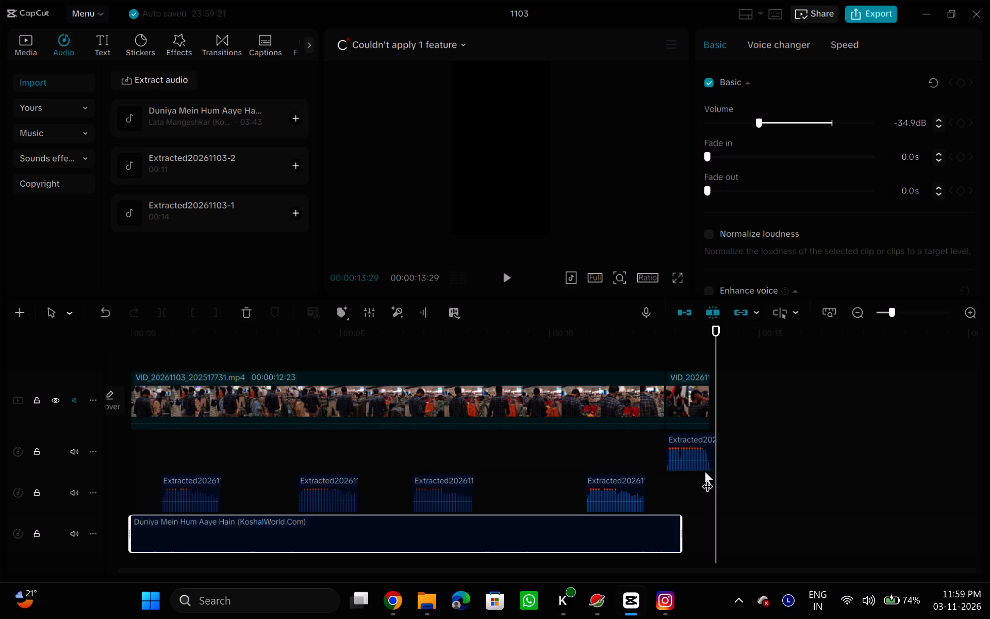
Play the edit again from the start, including full screen through to the end, to check the song's level against the extracted audio.
left_click_drag(715, 519, 585, 516)
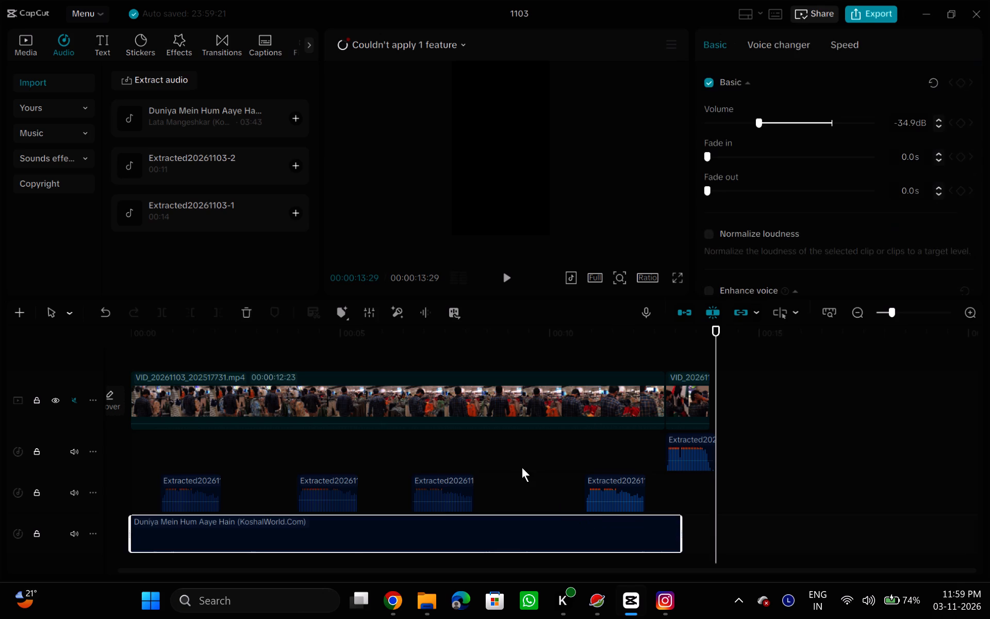
left_click(518, 462)
left_click(505, 281)
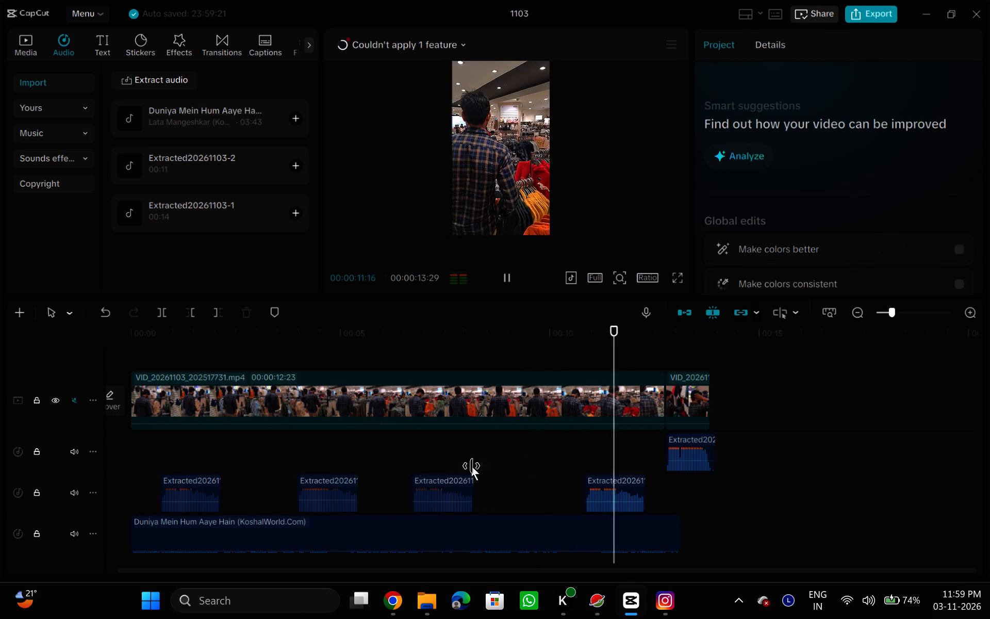
left_click(182, 458)
left_click_drag(179, 453, 133, 451)
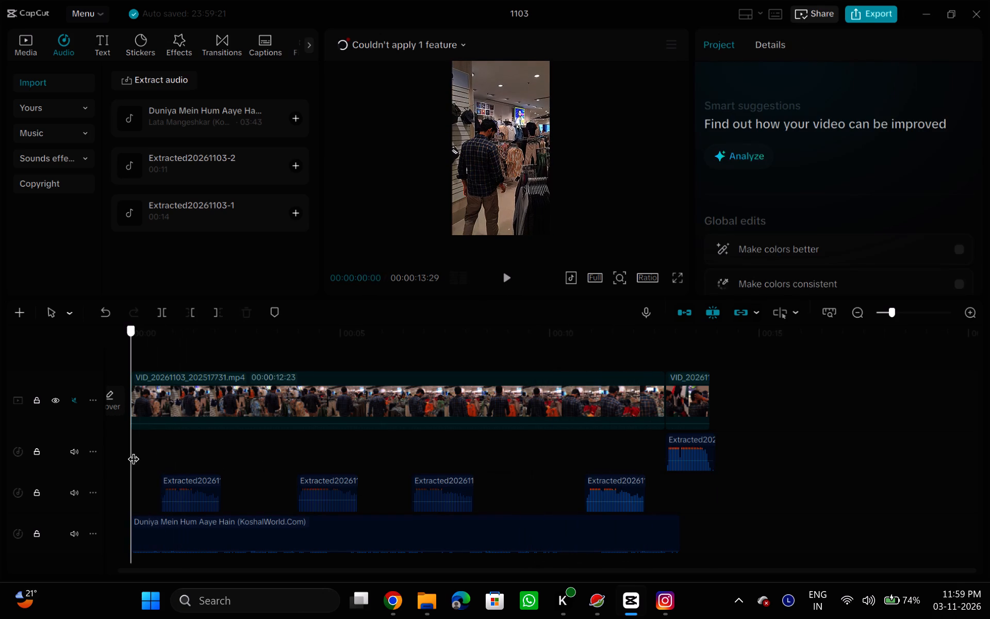
left_click_drag(133, 451, 126, 451)
left_click(507, 278)
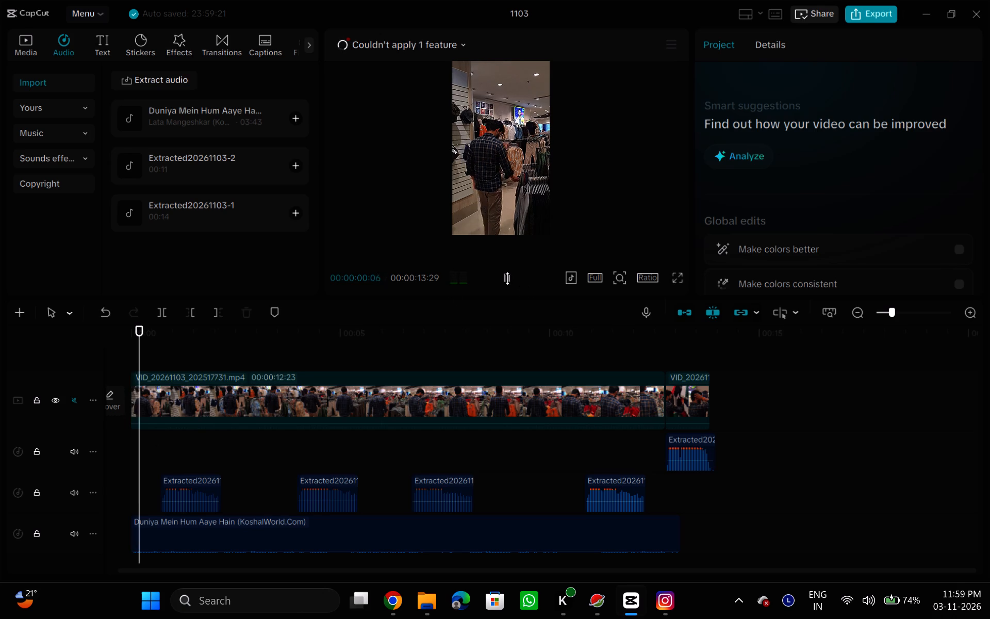
left_click(473, 536)
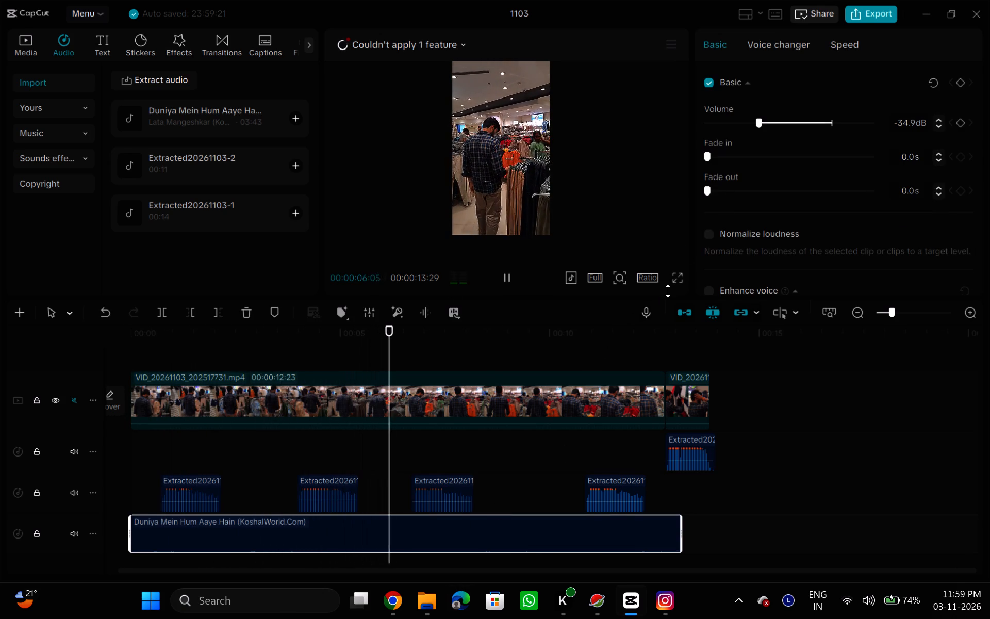
left_click(672, 273)
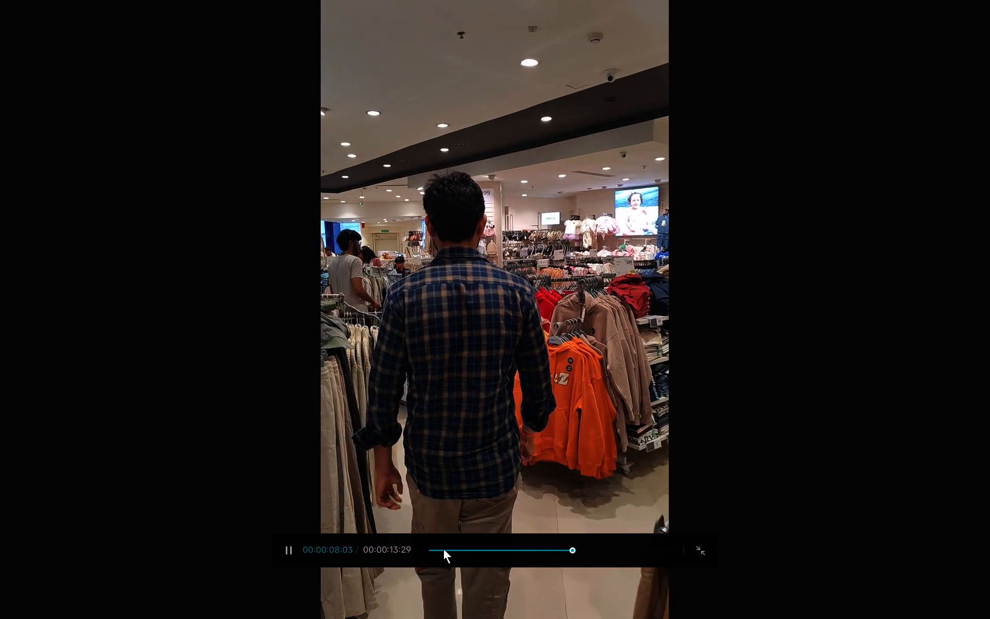
left_click_drag(443, 549, 392, 551)
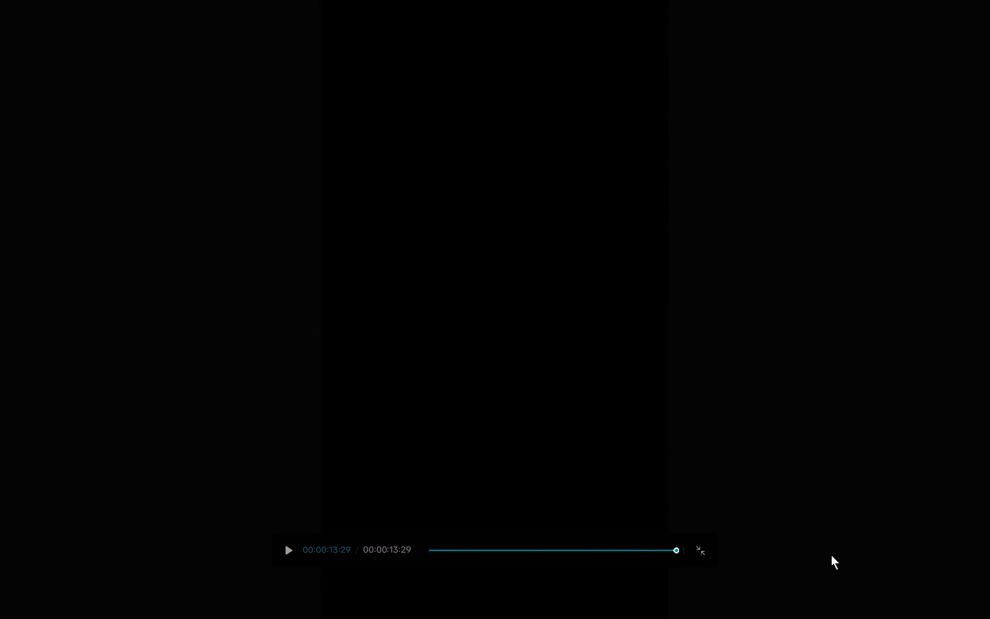
left_click(703, 547)
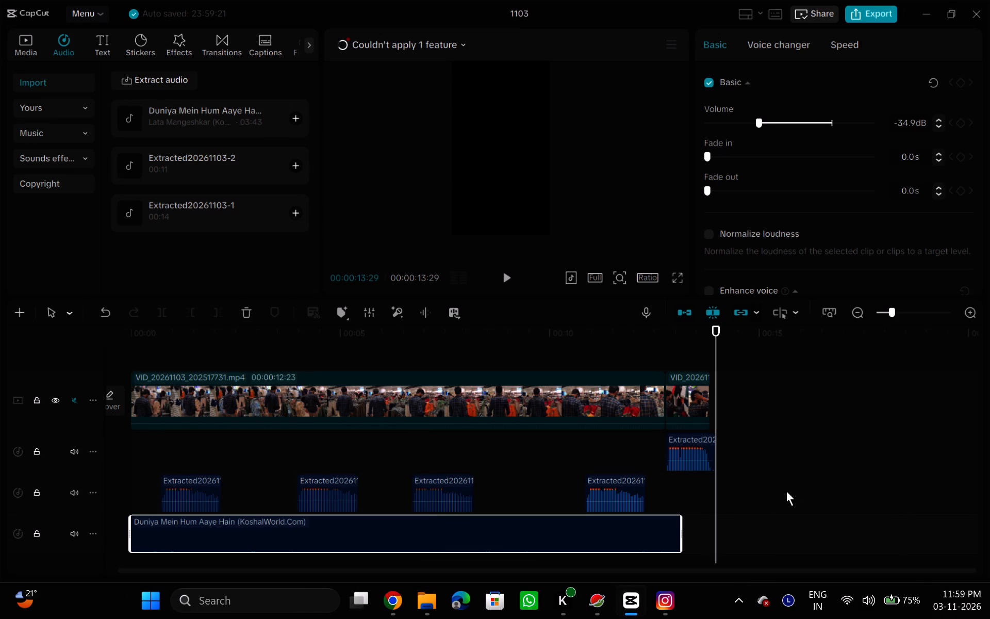
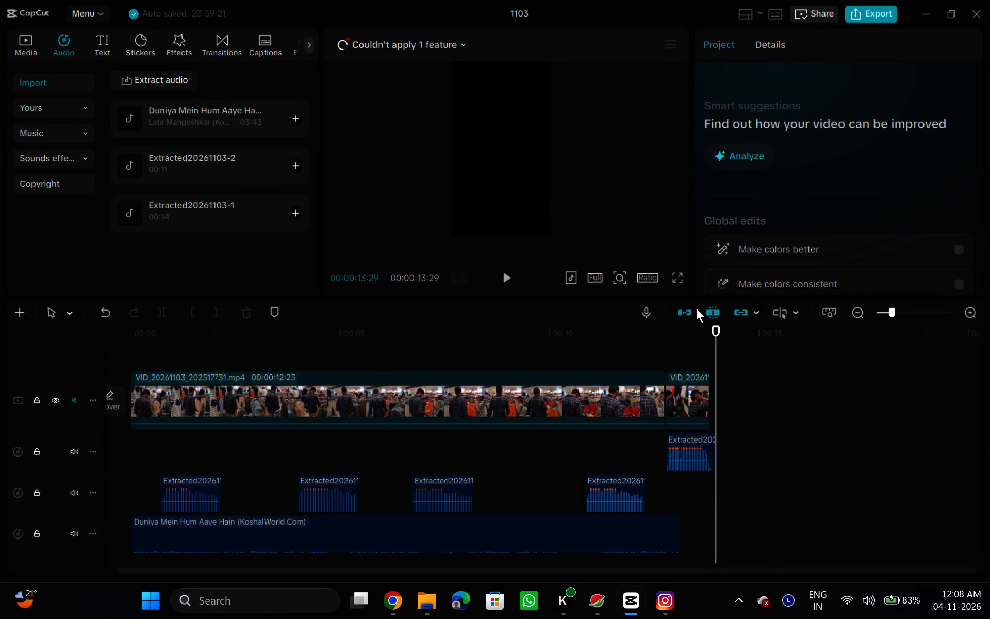
Play the whole edit once more in full screen to check the final picture and audio mix, then return to the editor.
left_click(677, 279)
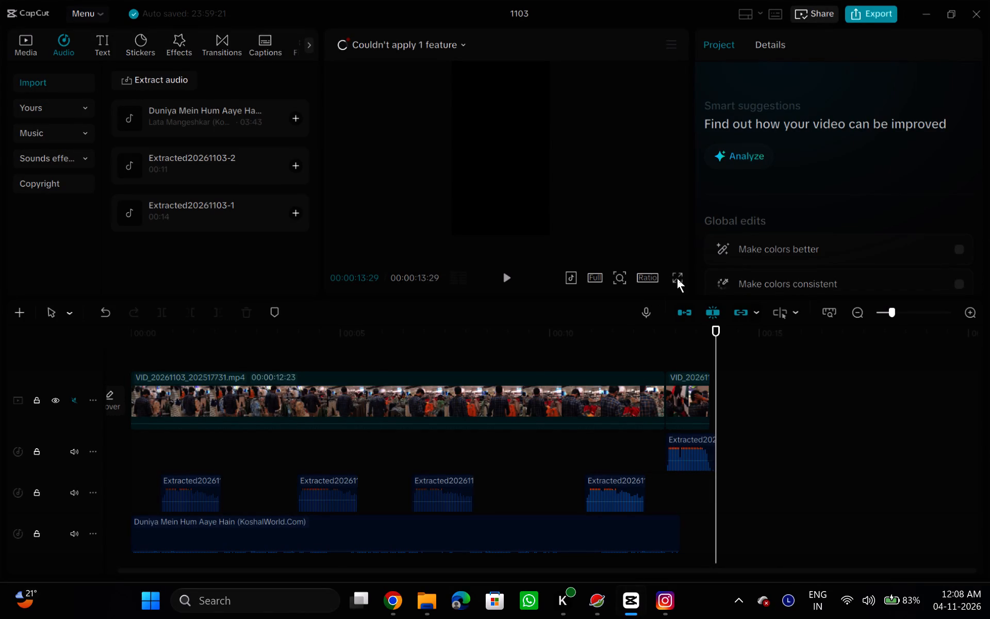
left_click(677, 279)
left_click(676, 273)
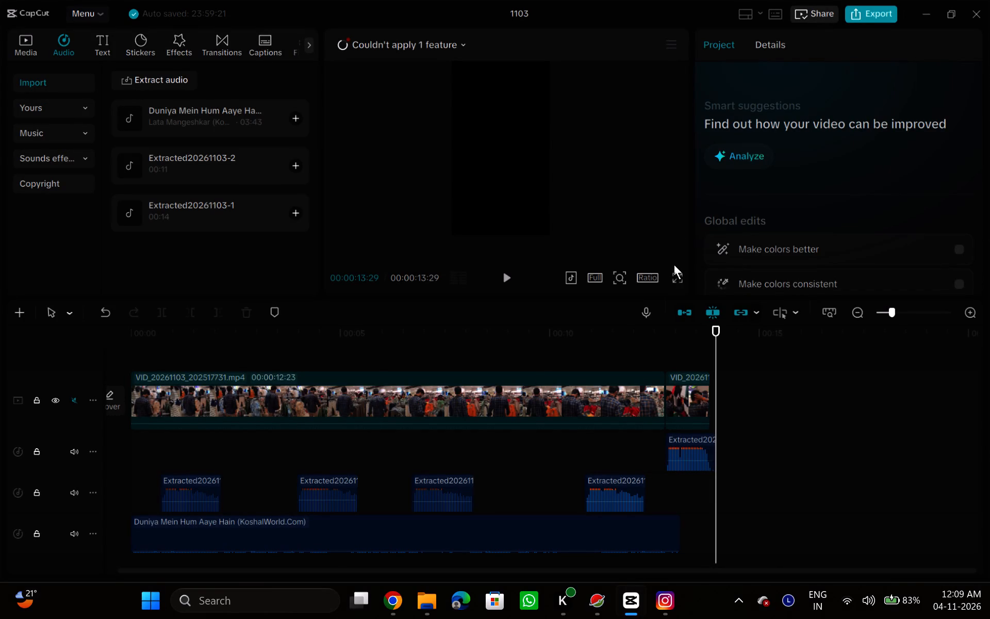
left_click(675, 273)
left_click(664, 208)
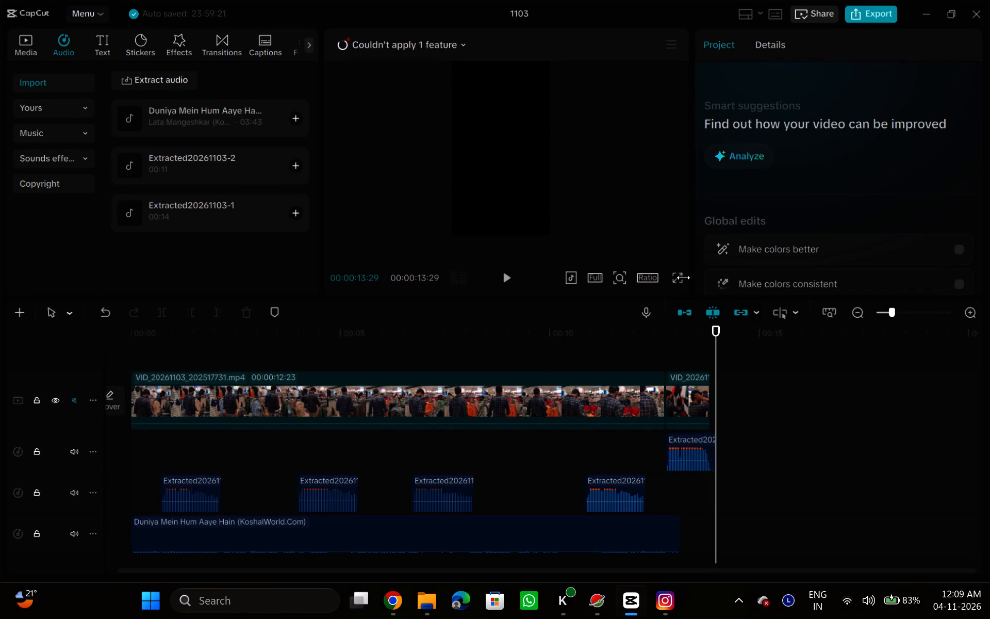
left_click(676, 282)
double_click(675, 278)
left_click(675, 278)
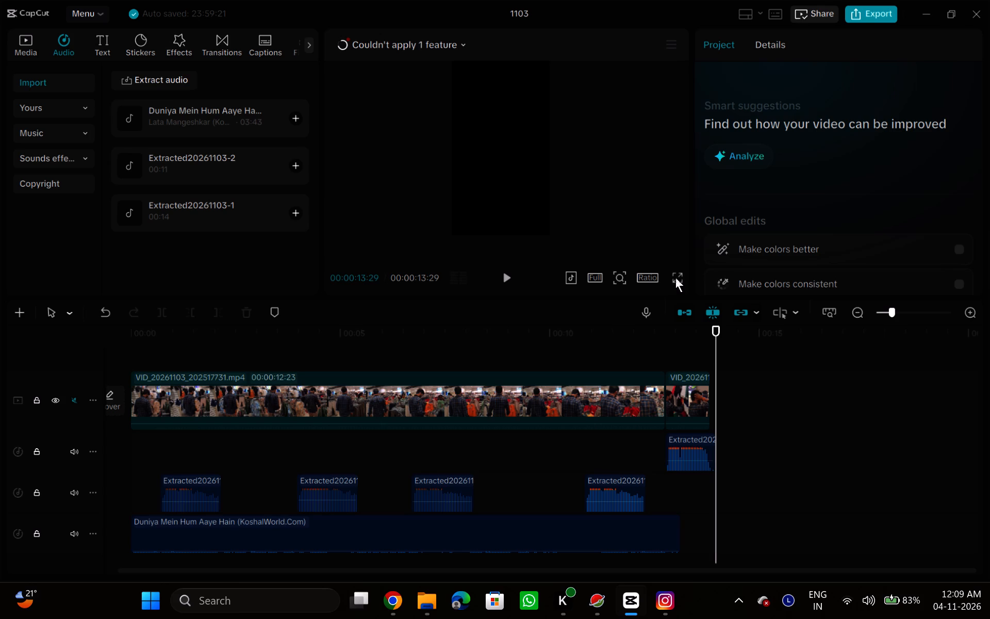
right_click(675, 278)
right_click(675, 278)
right_click(675, 278)
right_click(675, 278)
right_click(675, 278)
left_click(692, 364)
double_click(677, 280)
double_click(675, 276)
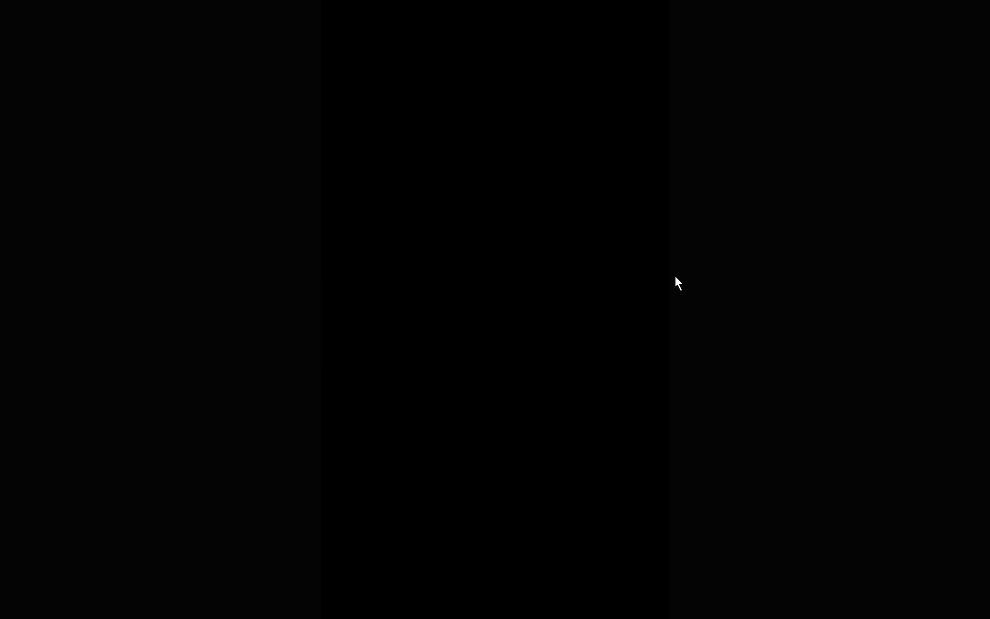
left_click(557, 395)
left_click(290, 549)
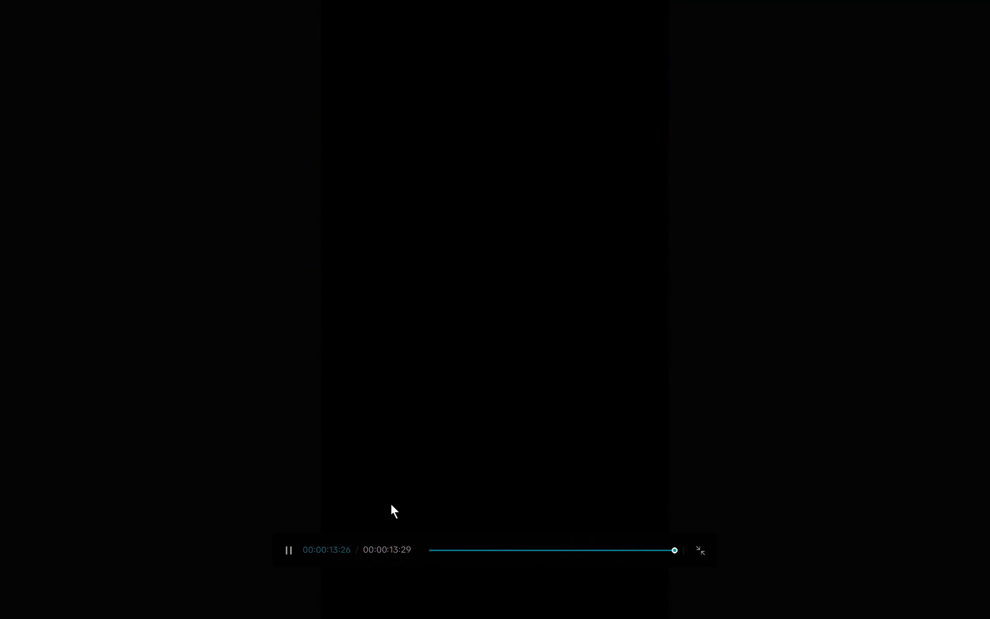
left_click(703, 548)
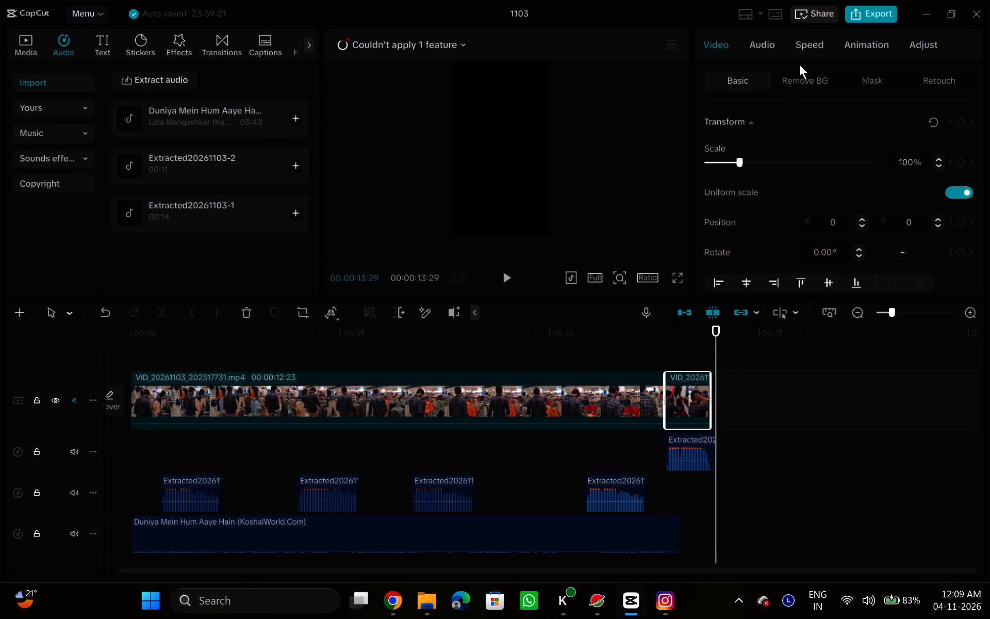
Export the video as D:/Final/1103.mp4 with the frame rate set to 60fps, and dismiss the sharing options.
left_click(863, 11)
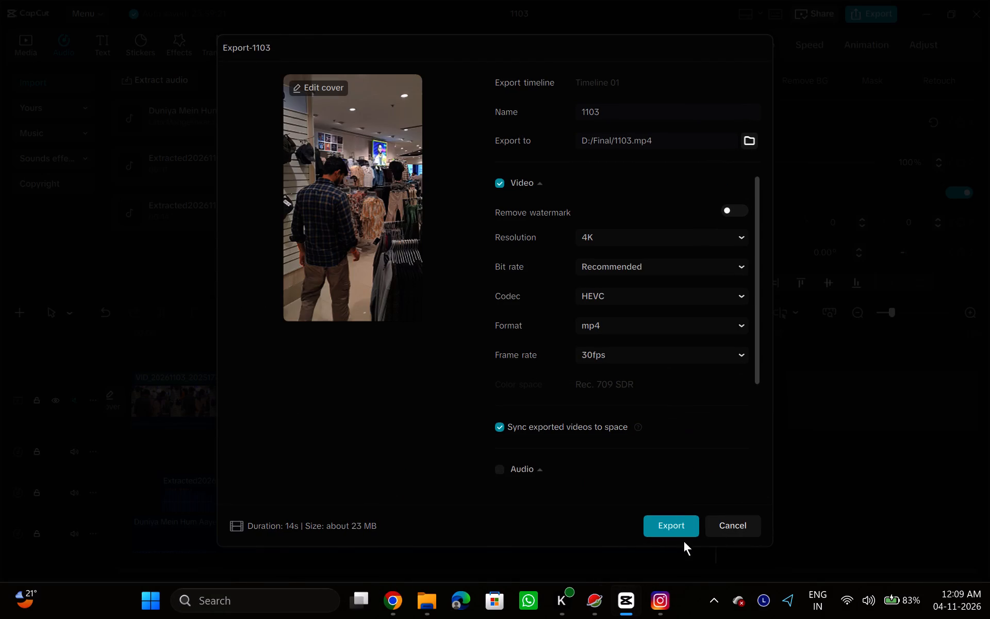
left_click(665, 348)
left_click(664, 361)
left_click(664, 358)
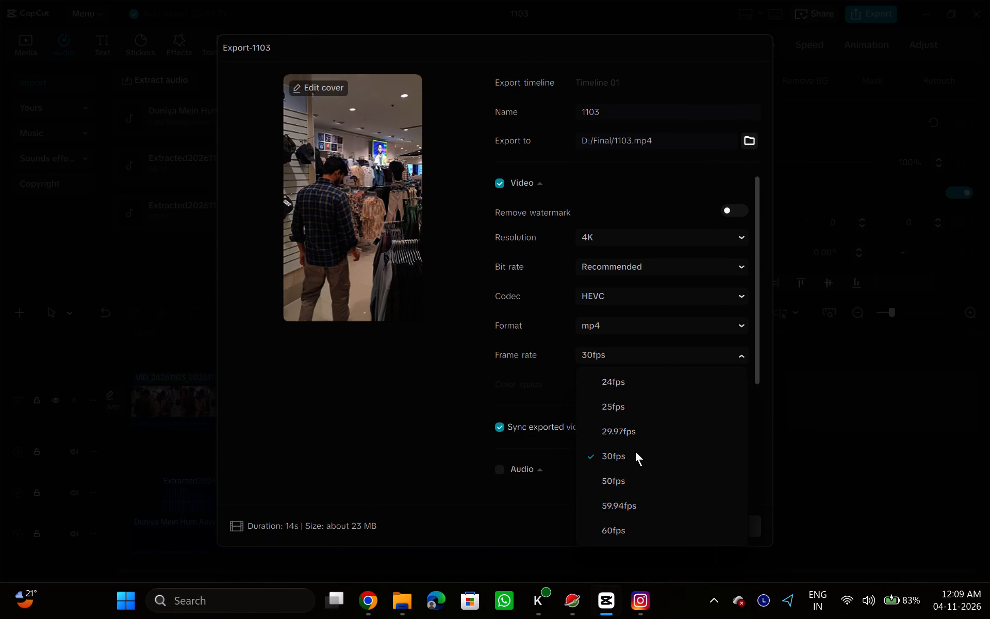
left_click(616, 528)
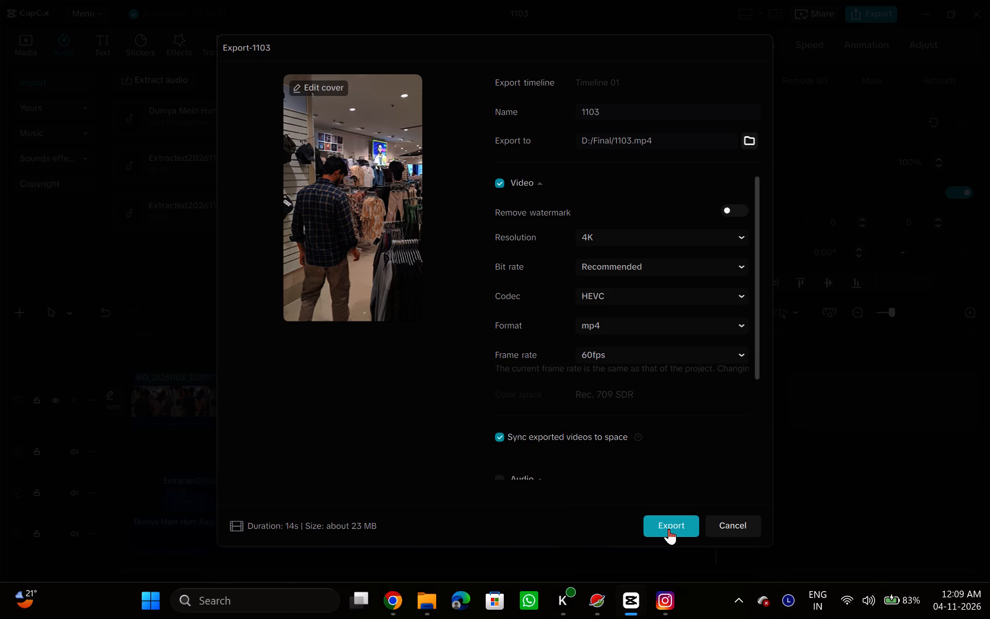
scroll(662, 445, "down", 2)
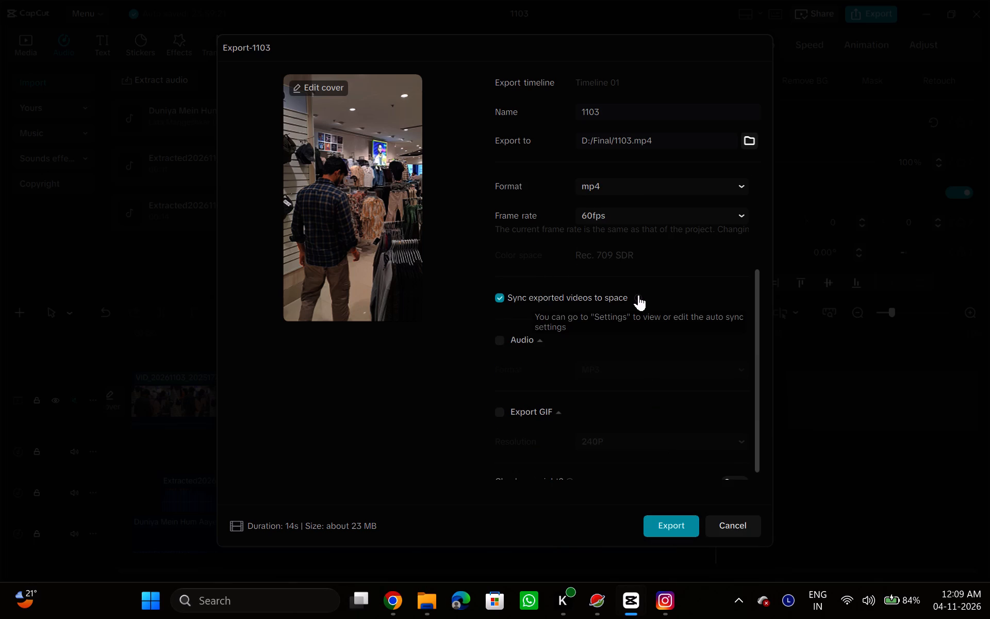
scroll(678, 428, "down", 4)
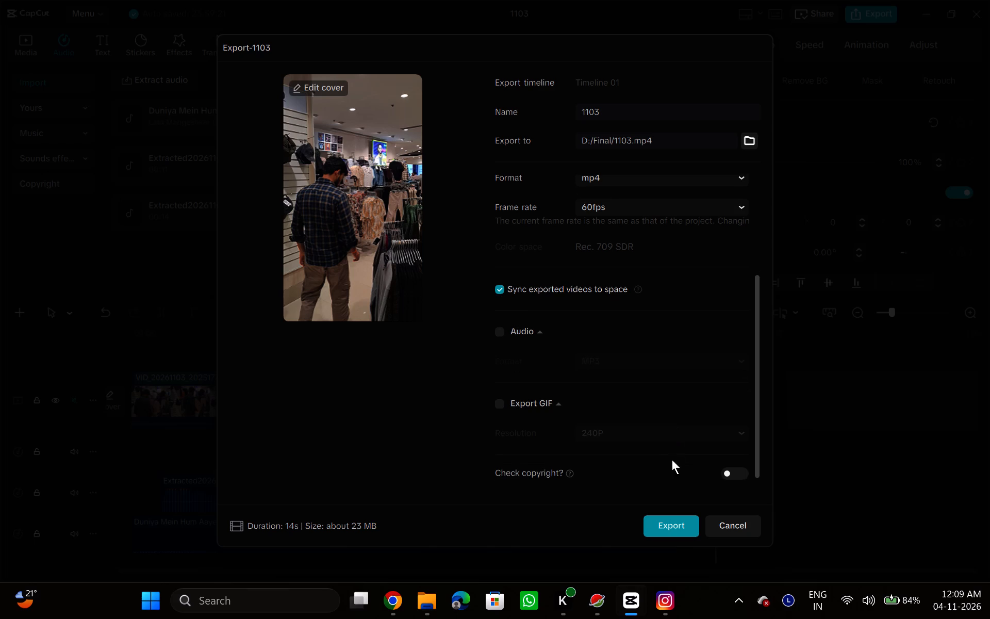
left_click(670, 520)
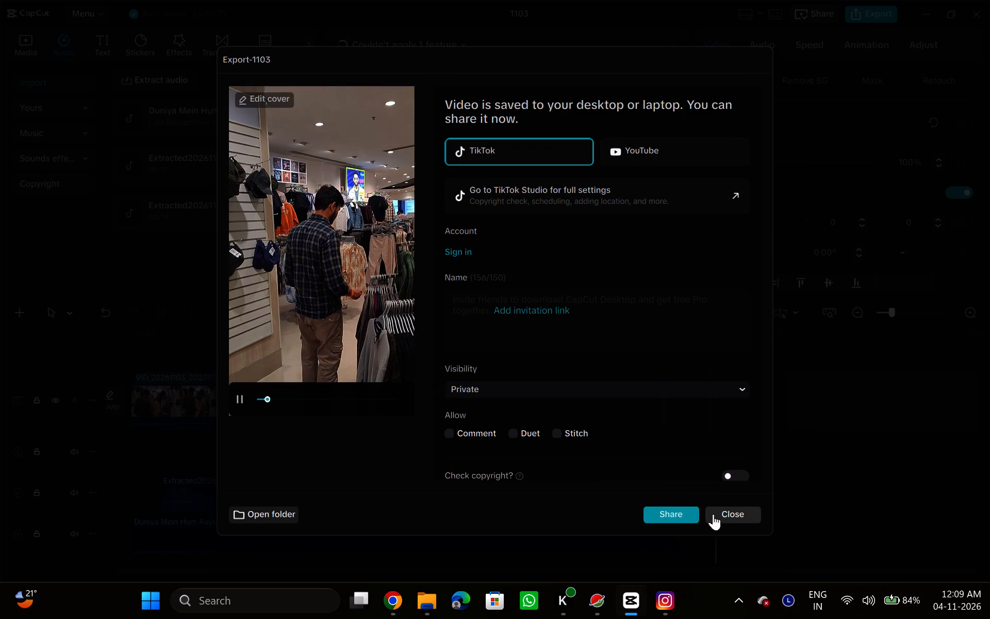
left_click(716, 514)
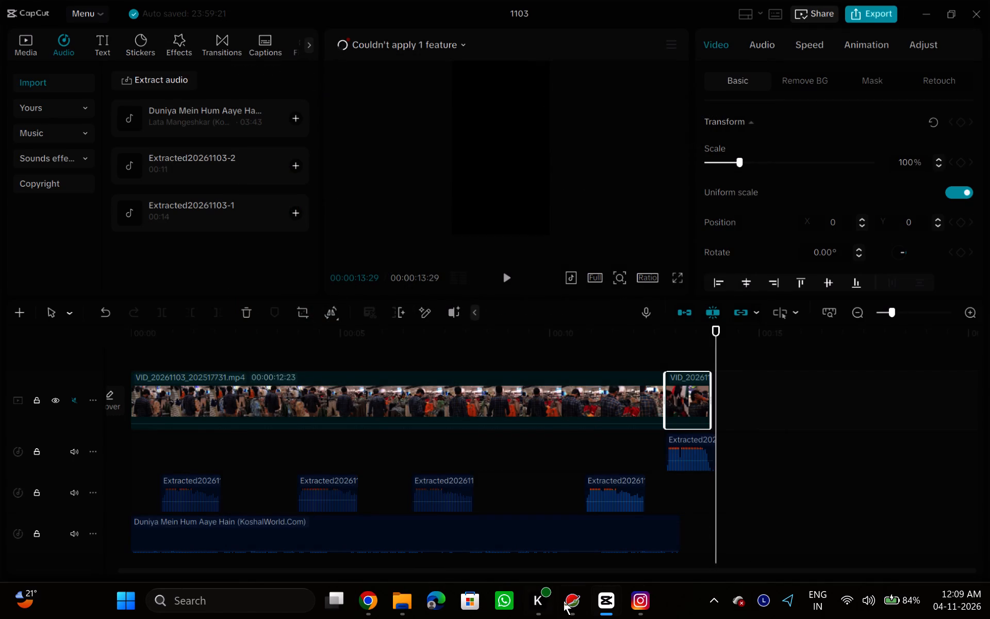